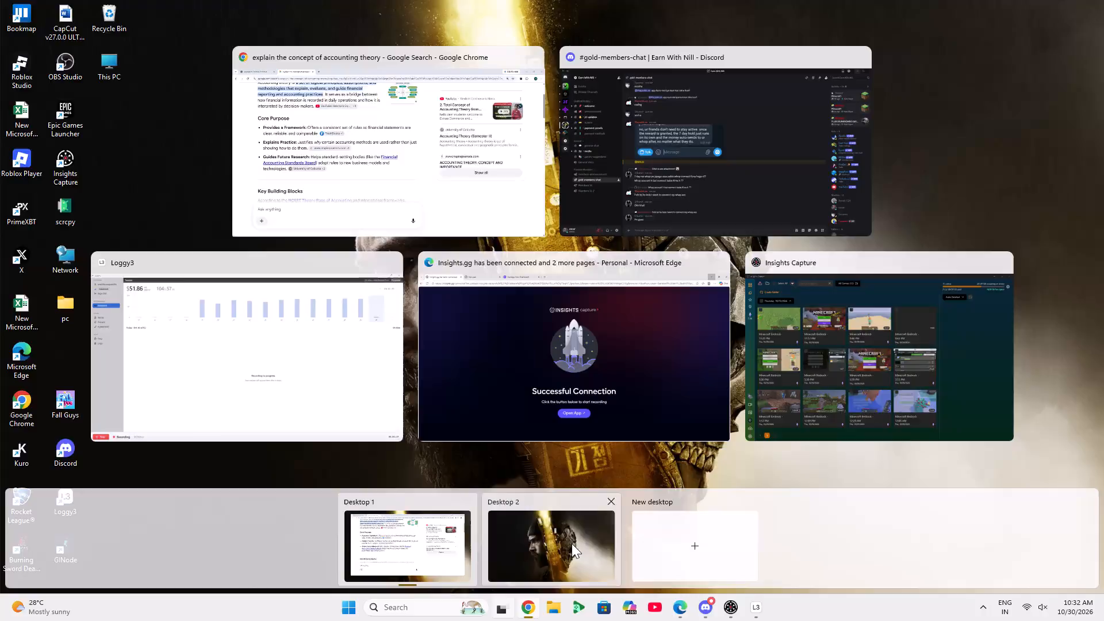
# Open Chrome on Desktop 2 and run a Google search for "explain the concept of accounting theory".
pyautogui.click(572, 543)
pyautogui.click(554, 609)
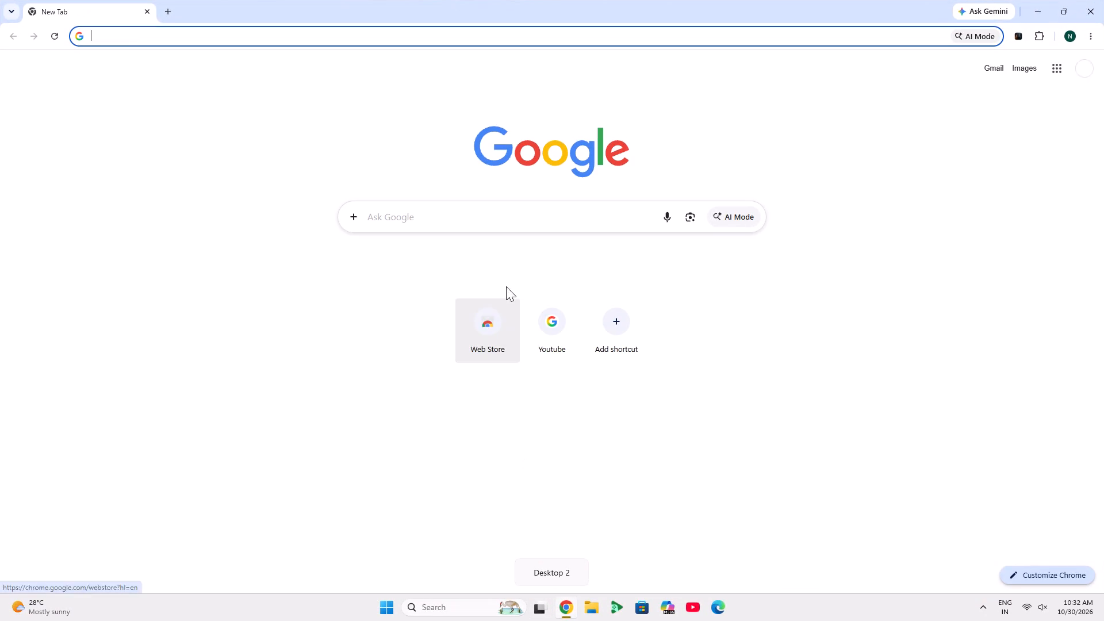
pyautogui.click(515, 217)
pyautogui.click(515, 294)
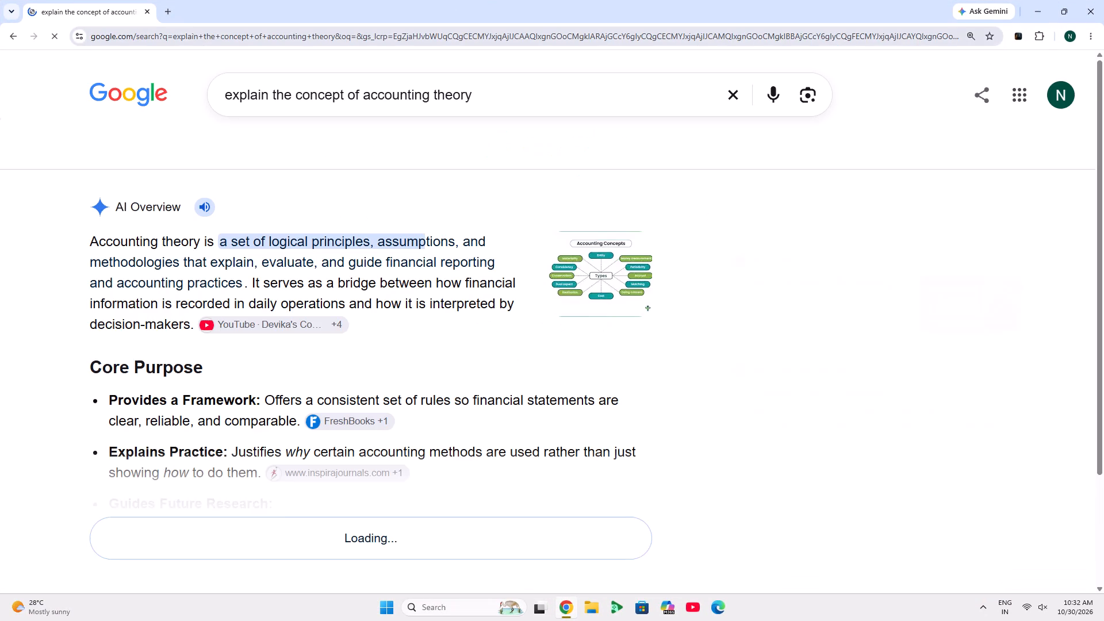
# Search Google for tradingview in a new tab and open the TradingView site.
pyautogui.click(170, 5)
pyautogui.click(415, 212)
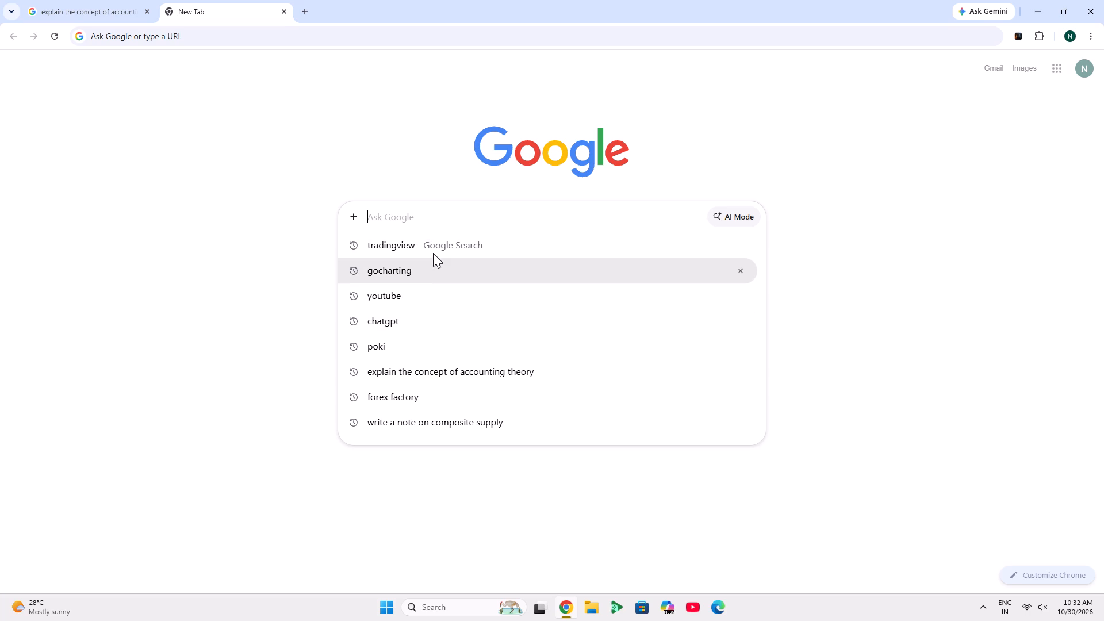
pyautogui.click(408, 258)
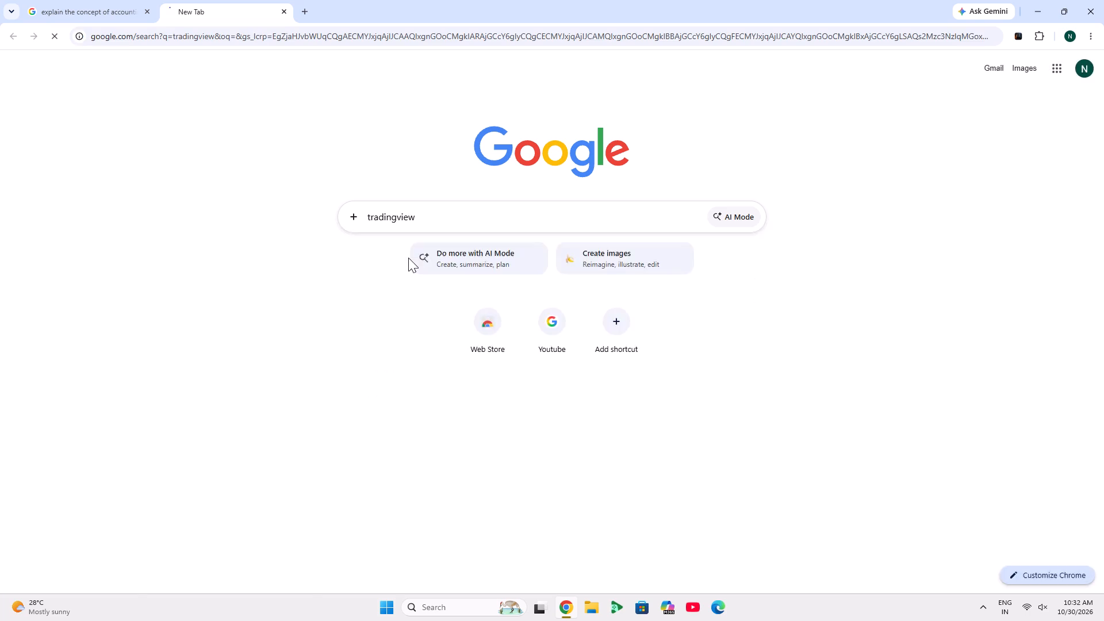
pyautogui.click(361, 240)
# Search for gocharting in another new tab and open GoCharting's Trading and Charting Terminal.
pyautogui.click(302, 10)
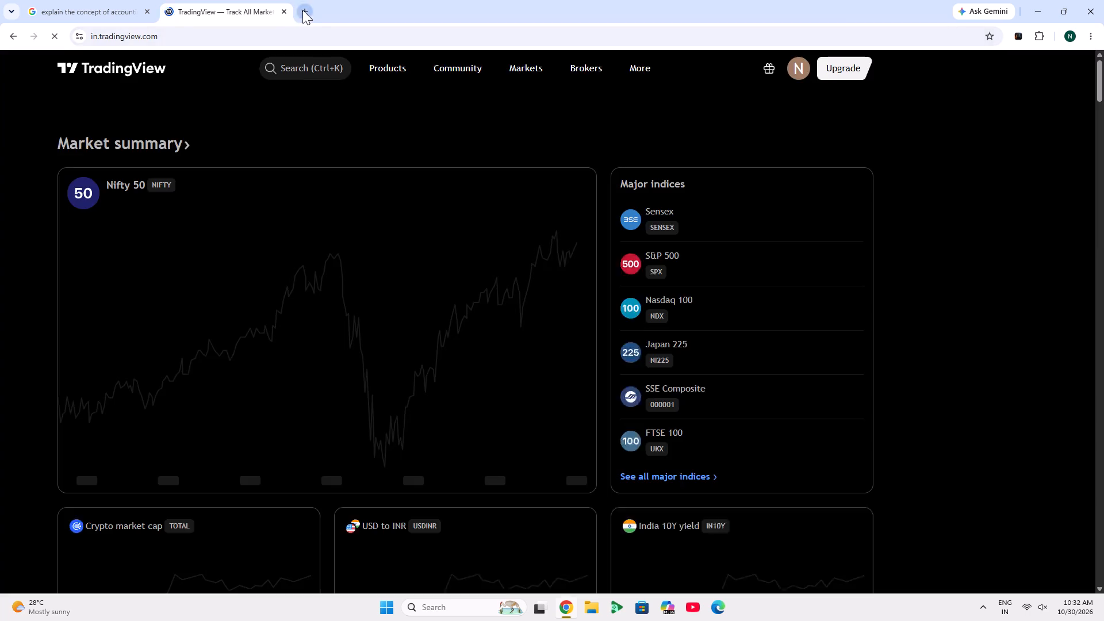
pyautogui.click(419, 206)
pyautogui.click(439, 254)
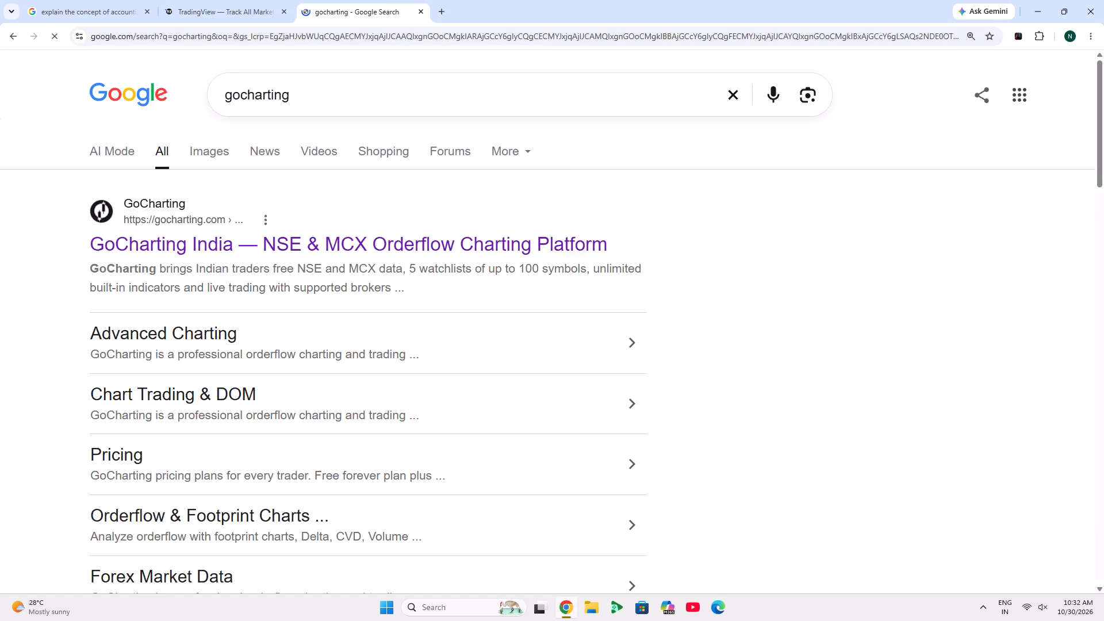
pyautogui.click(172, 233)
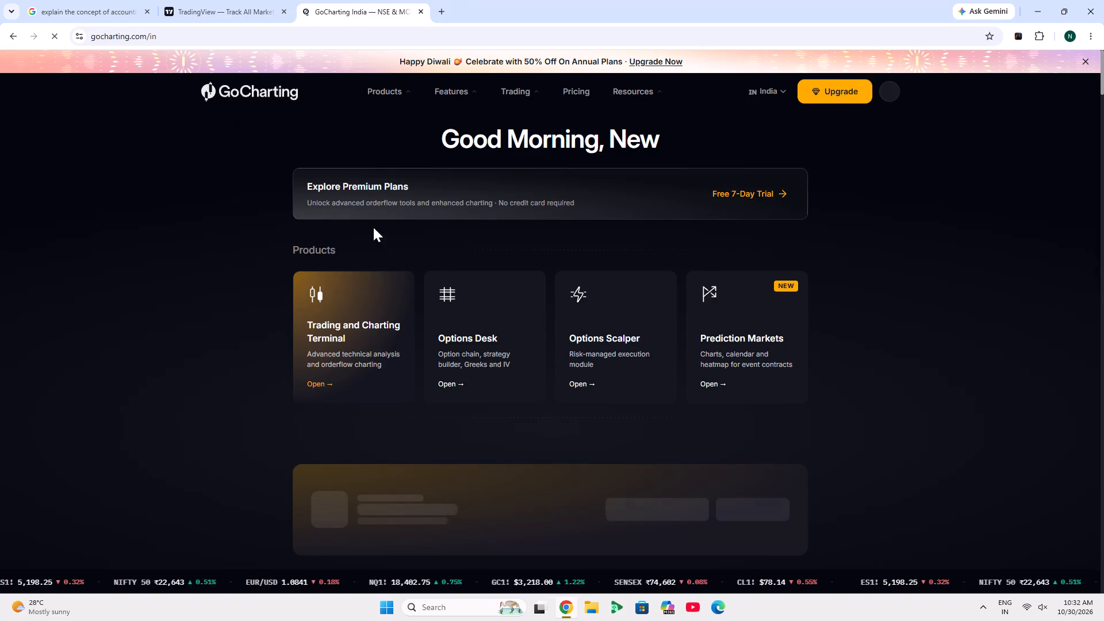
pyautogui.click(389, 323)
# Return to the TradingView tab and open the full chart for XAUUSD from the watchlist.
pyautogui.click(236, 0)
pyautogui.click(343, 229)
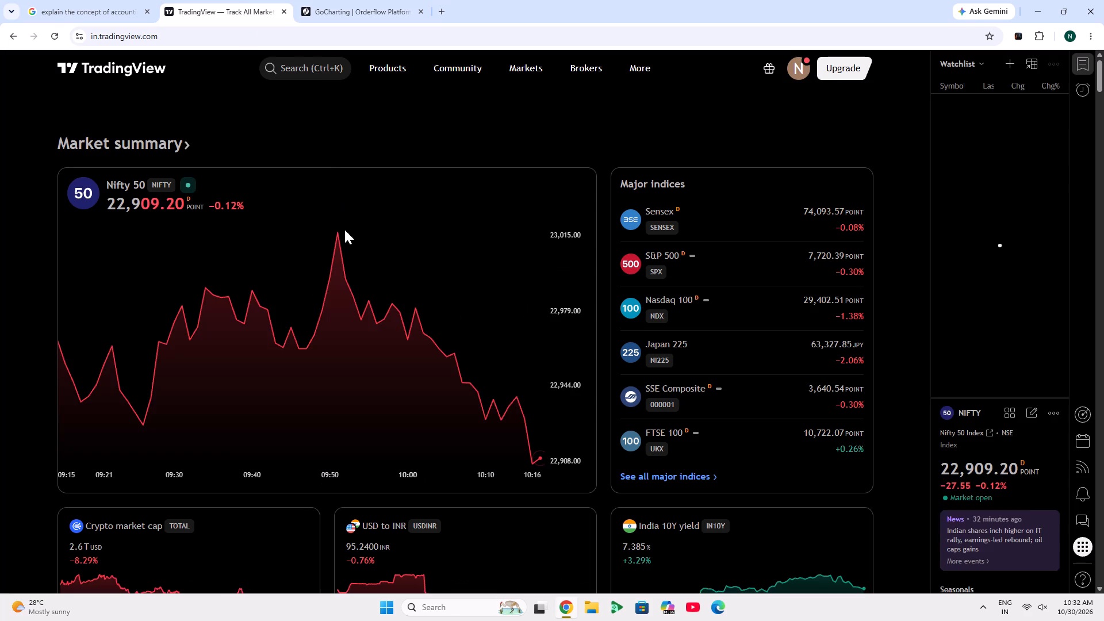
pyautogui.click(975, 111)
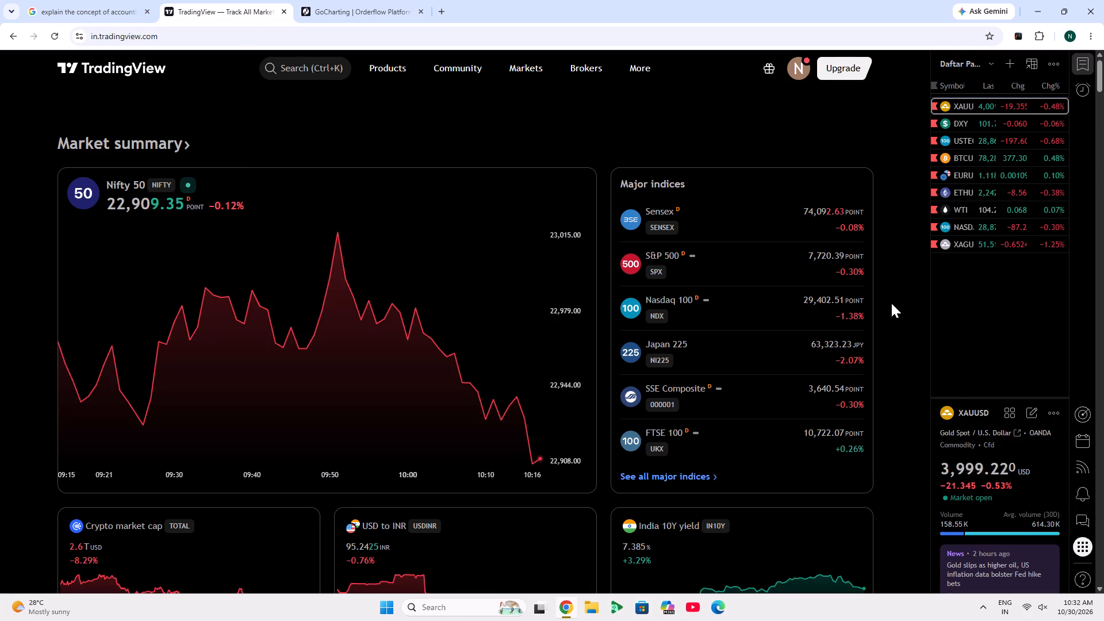
pyautogui.click(847, 338)
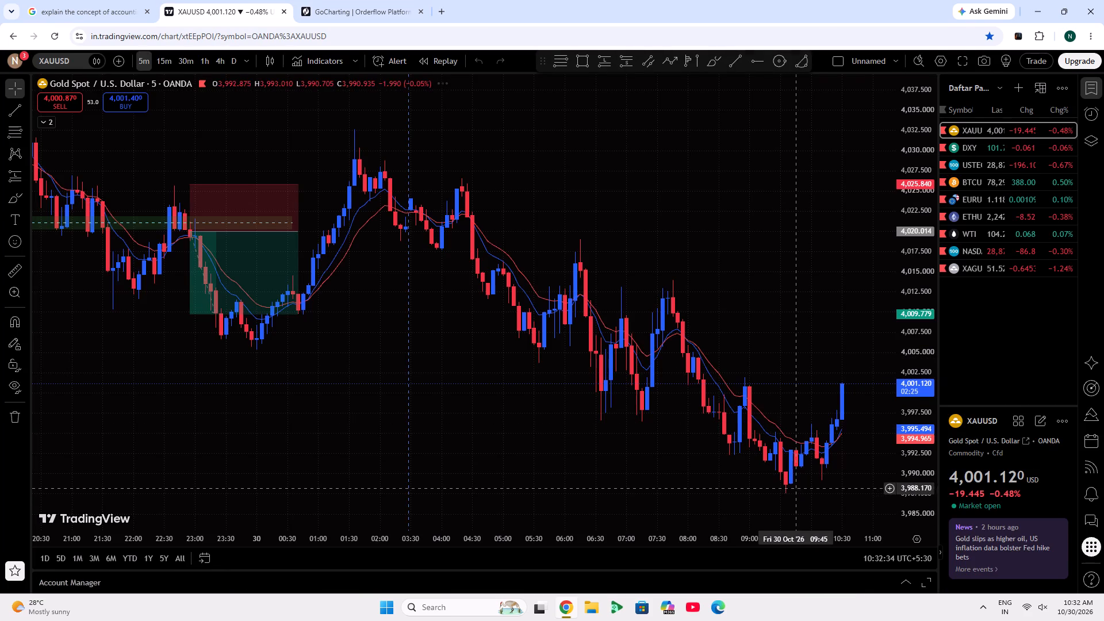
# Examine XAUUSD's recent price action on the 15-minute timeframe, returning to the 5-minute timeframe.
pyautogui.scroll(-6, 796, 492)
pyautogui.scroll(5, 796, 492)
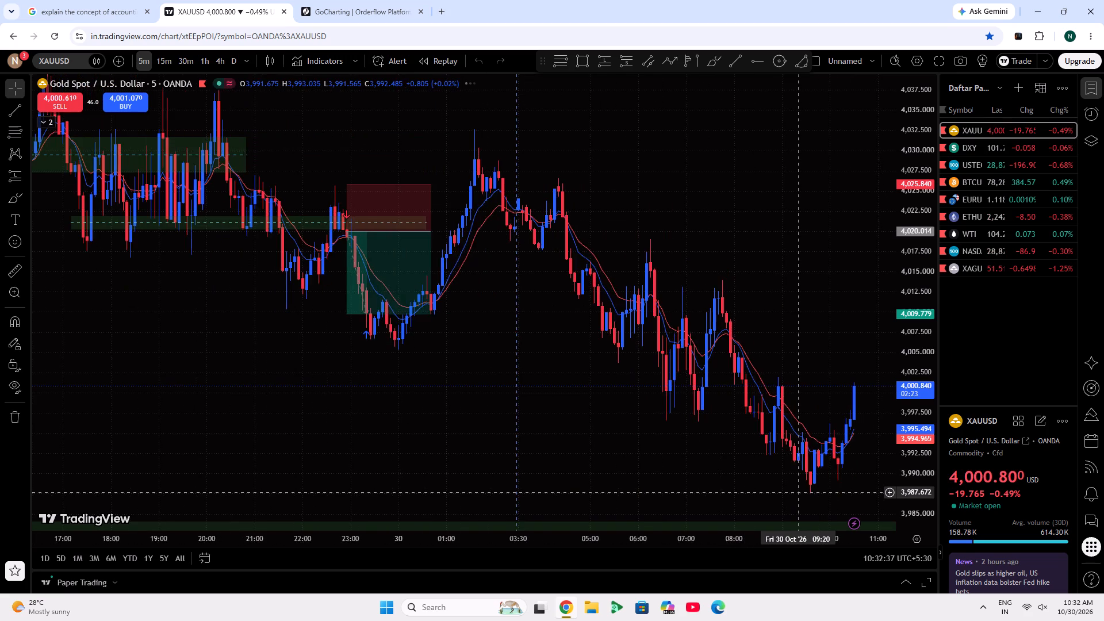
pyautogui.scroll(6, 796, 492)
pyautogui.moveTo(781, 362); pyautogui.dragTo(469, 292)
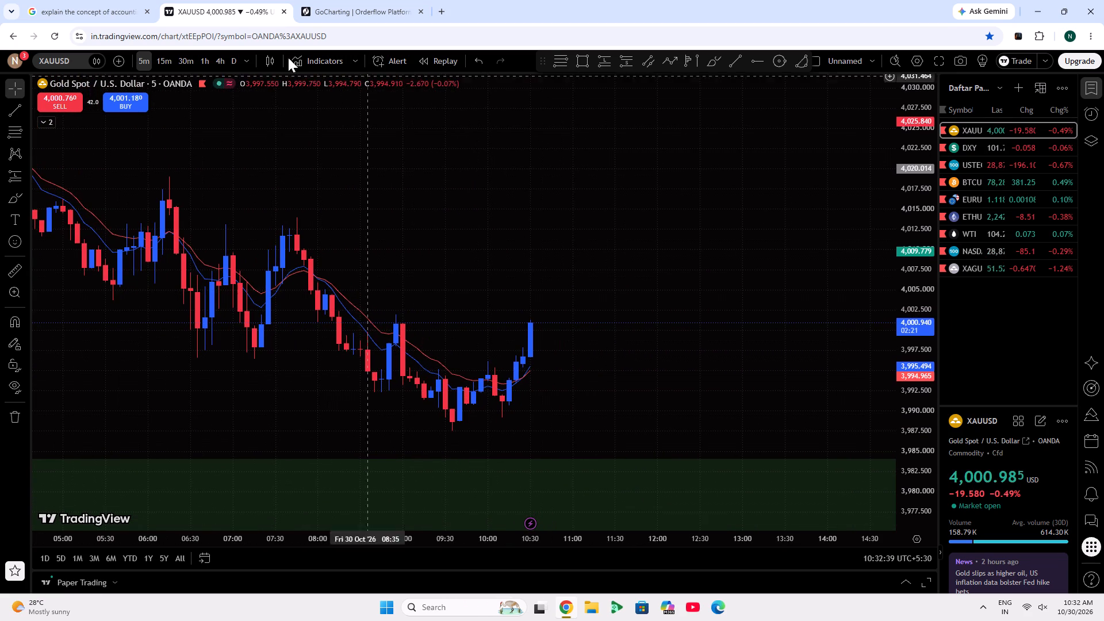
pyautogui.click(161, 67)
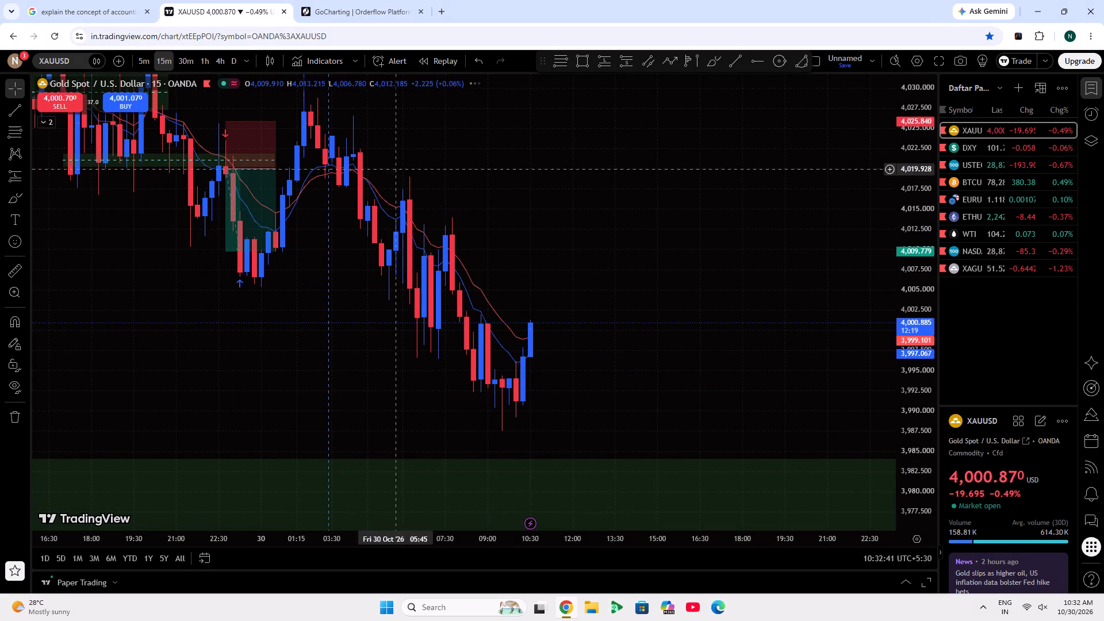
pyautogui.scroll(-5, 922, 323)
pyautogui.doubleClick(922, 323)
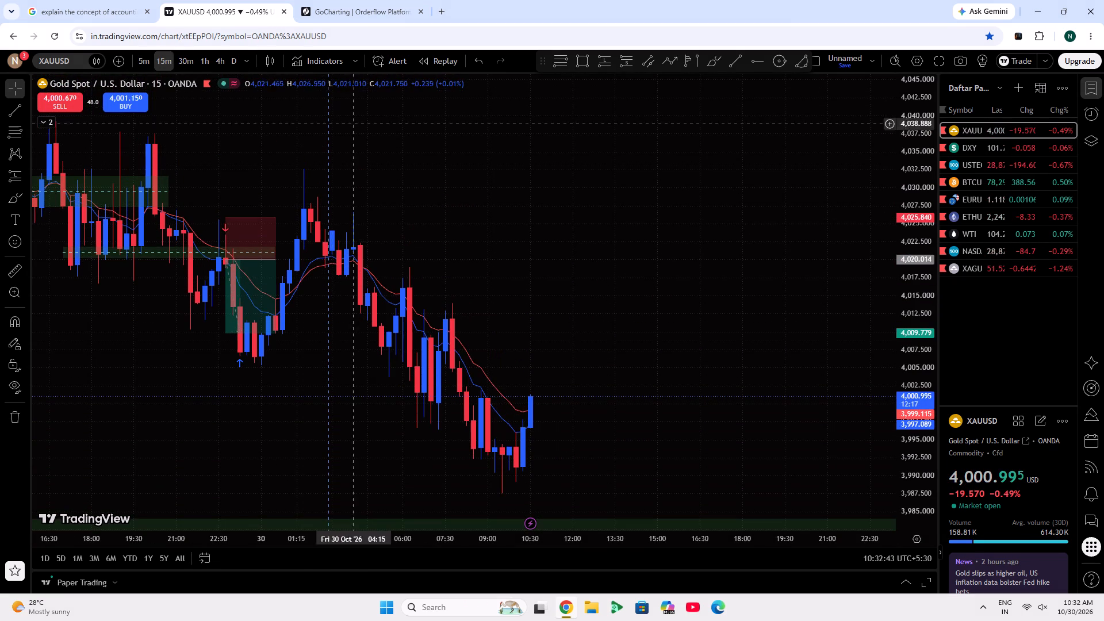
pyautogui.click(140, 60)
pyautogui.scroll(1, 603, 316)
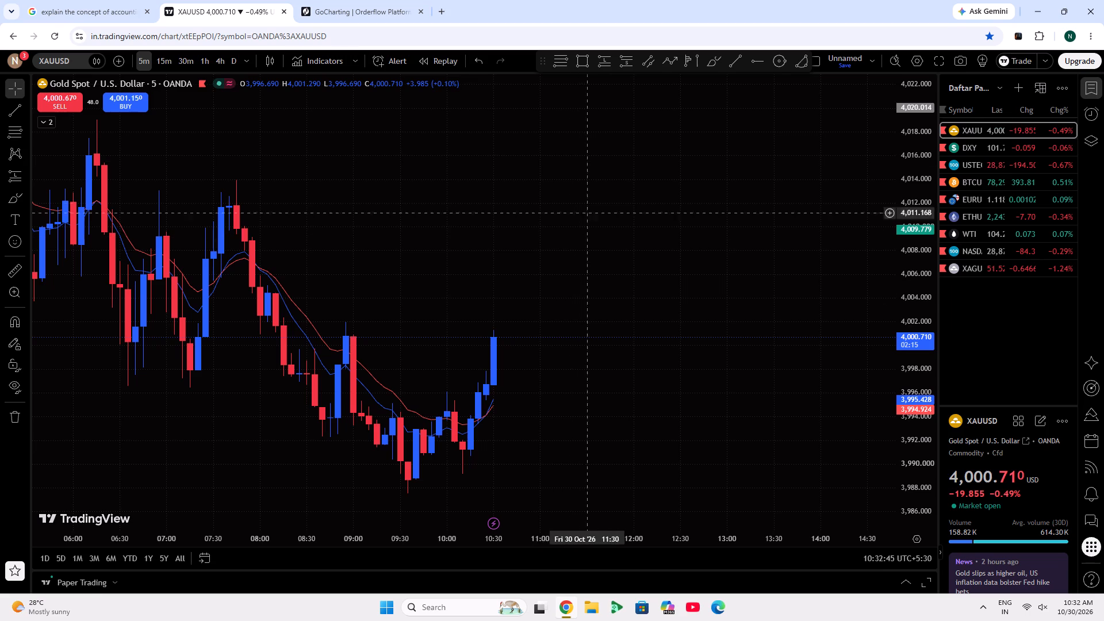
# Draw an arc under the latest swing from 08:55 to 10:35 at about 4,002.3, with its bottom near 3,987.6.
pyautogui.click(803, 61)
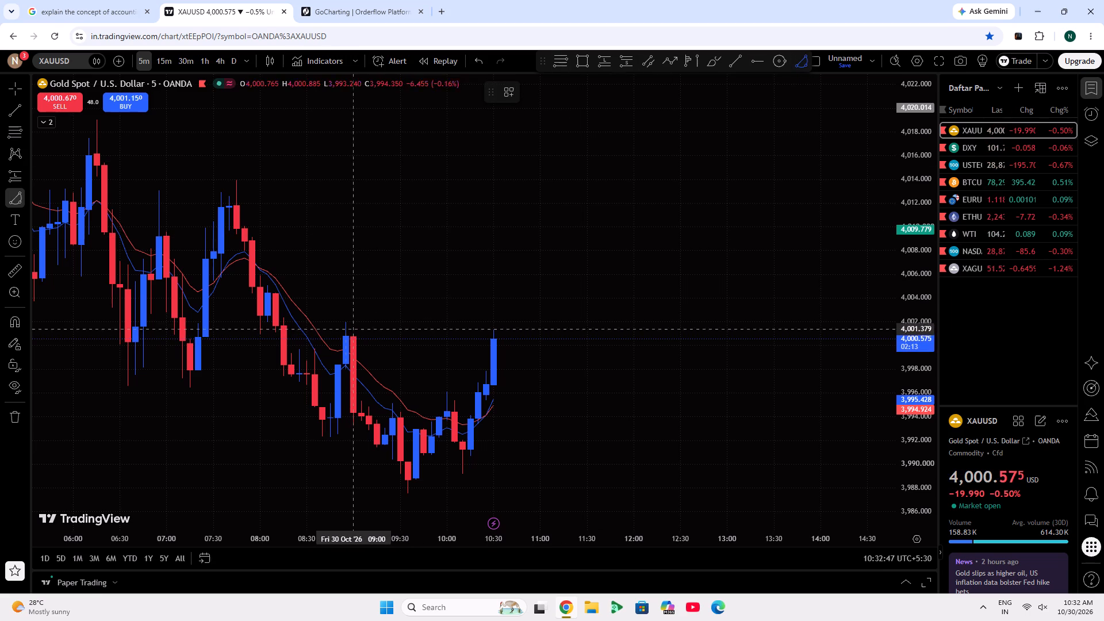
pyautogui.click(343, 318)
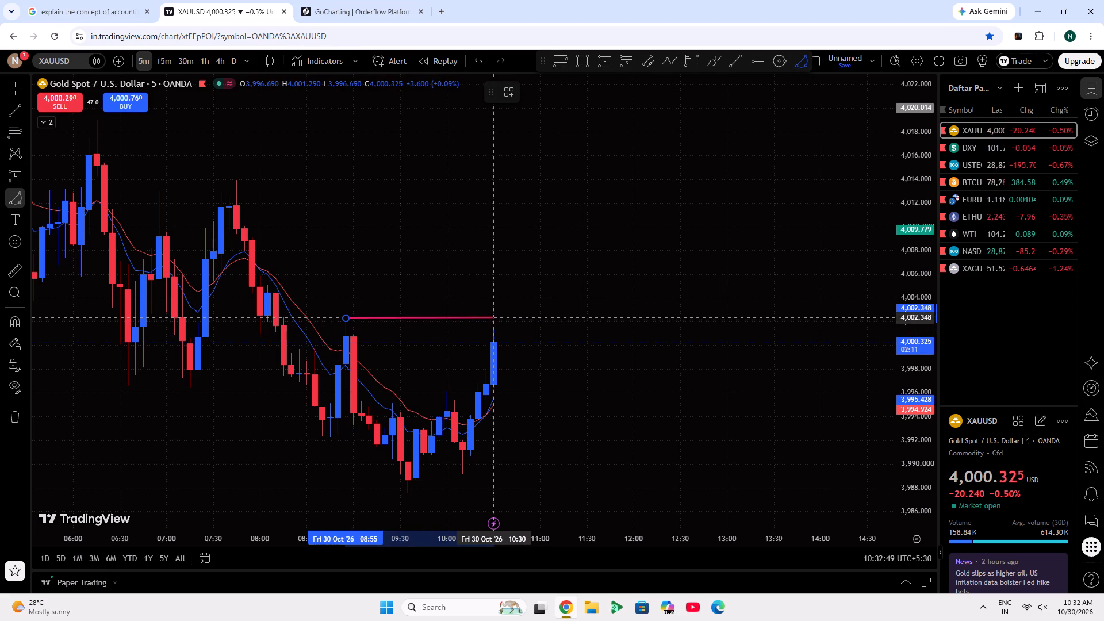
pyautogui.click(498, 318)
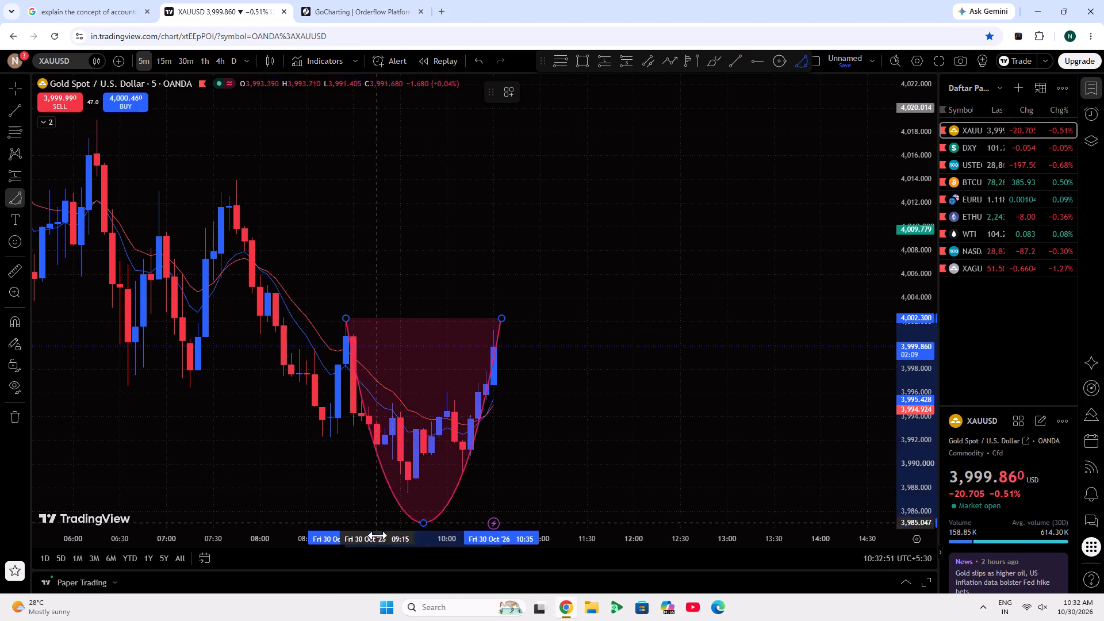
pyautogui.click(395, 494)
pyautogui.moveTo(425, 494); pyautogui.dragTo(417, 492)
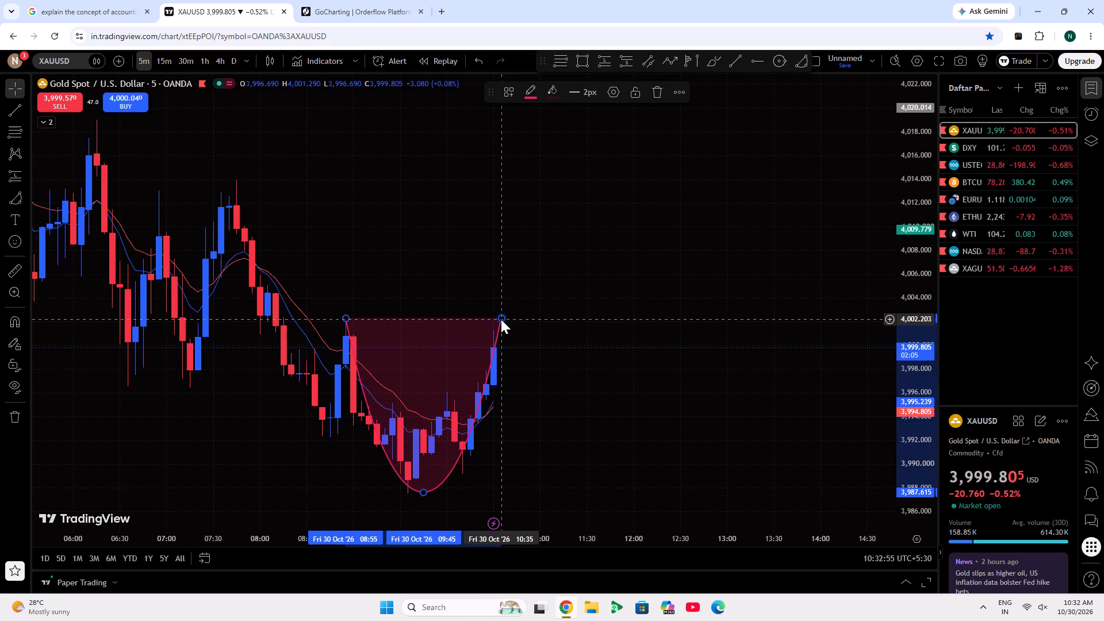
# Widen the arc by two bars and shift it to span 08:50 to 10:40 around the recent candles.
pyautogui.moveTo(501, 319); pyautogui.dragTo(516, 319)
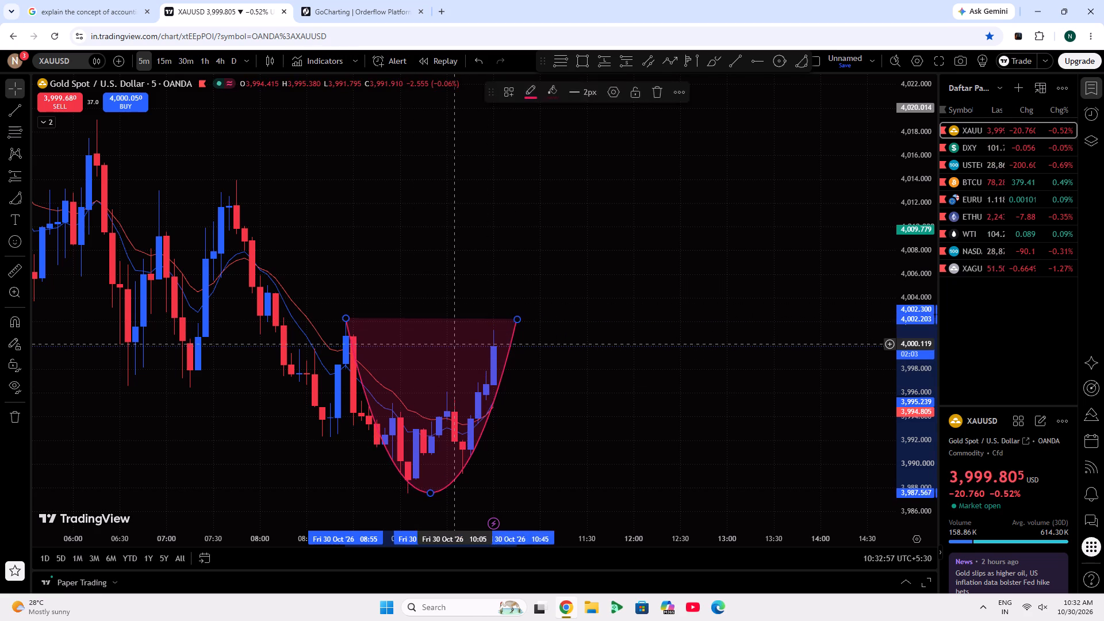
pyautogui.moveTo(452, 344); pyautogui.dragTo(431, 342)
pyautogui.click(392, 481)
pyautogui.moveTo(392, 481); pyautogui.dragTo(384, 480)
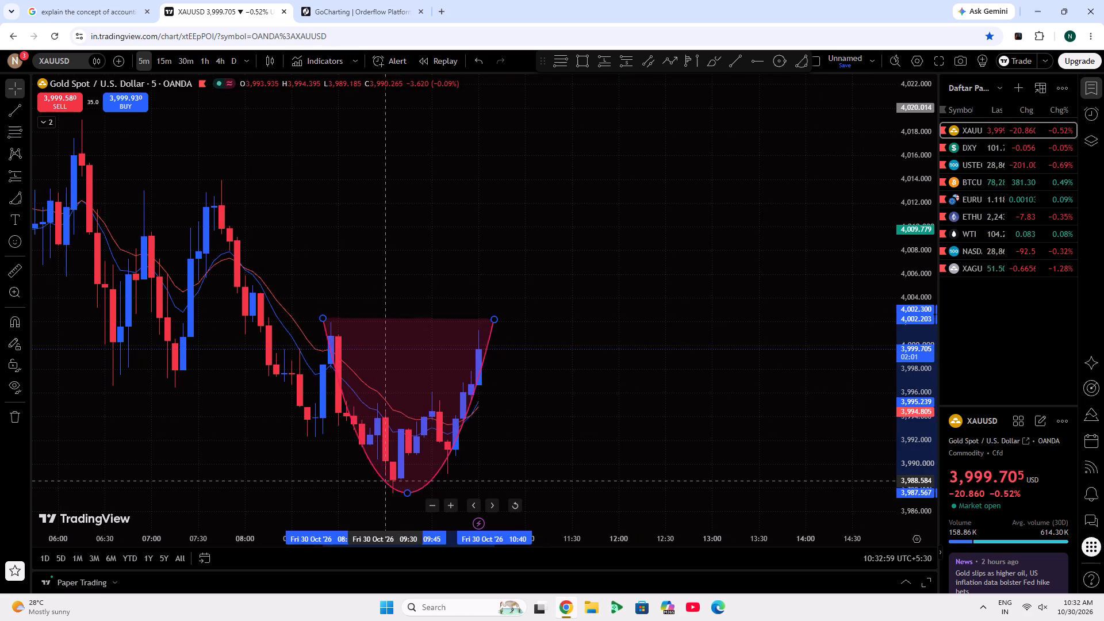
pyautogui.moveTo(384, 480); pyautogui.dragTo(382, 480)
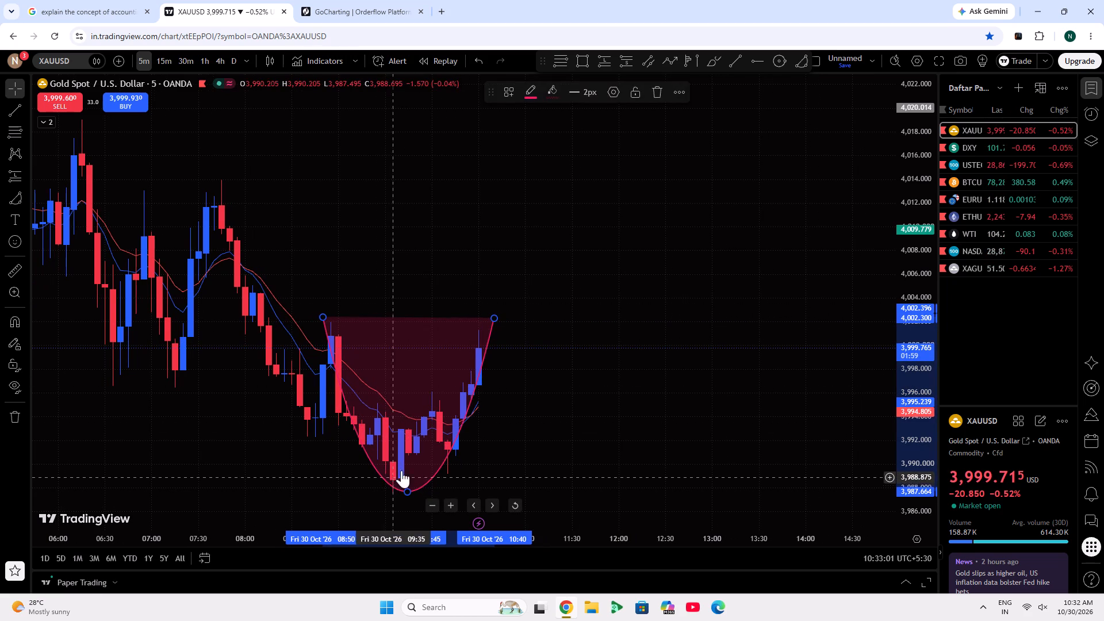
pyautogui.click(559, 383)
# Review the earlier gold price swings and measure a short price range just above the arc.
pyautogui.scroll(-4, 610, 265)
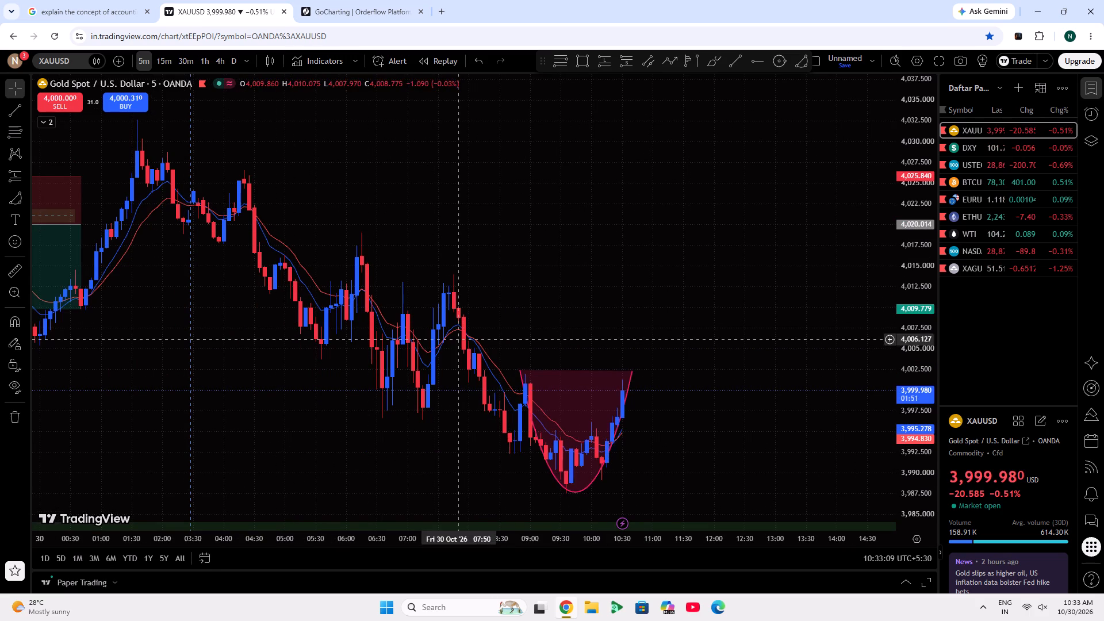
pyautogui.moveTo(367, 404); pyautogui.dragTo(626, 348)
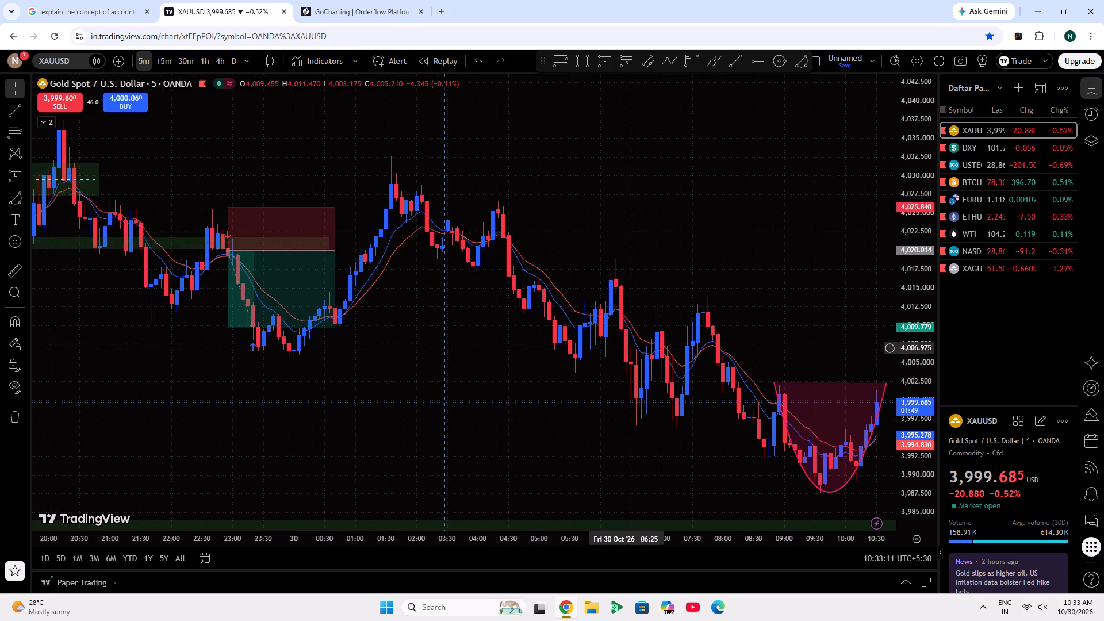
pyautogui.moveTo(626, 348); pyautogui.dragTo(78, 338)
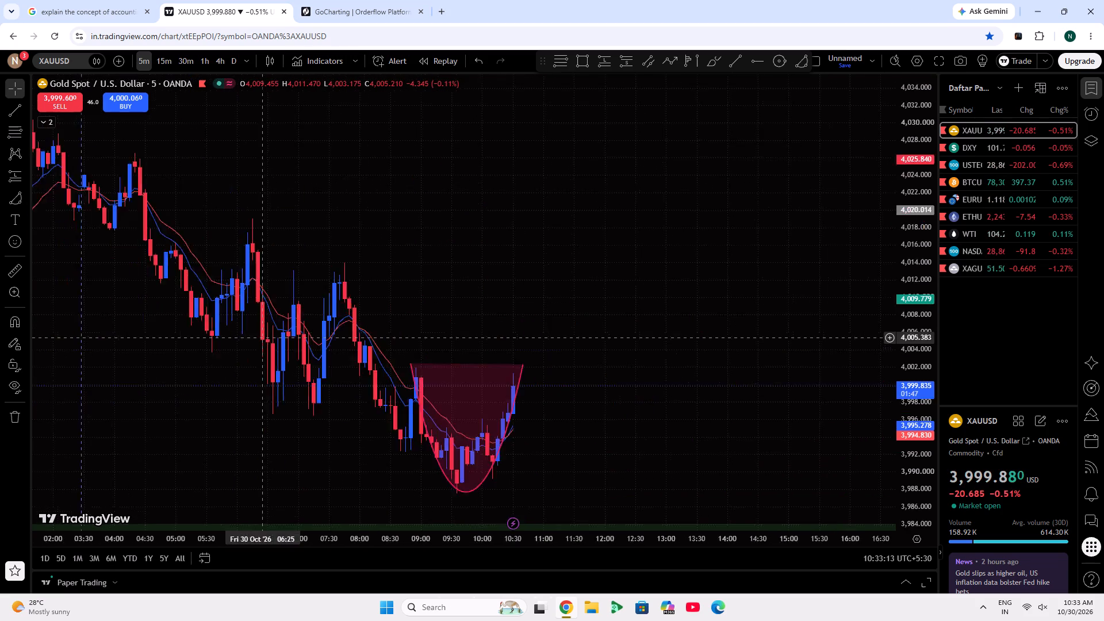
pyautogui.moveTo(78, 338); pyautogui.dragTo(343, 340)
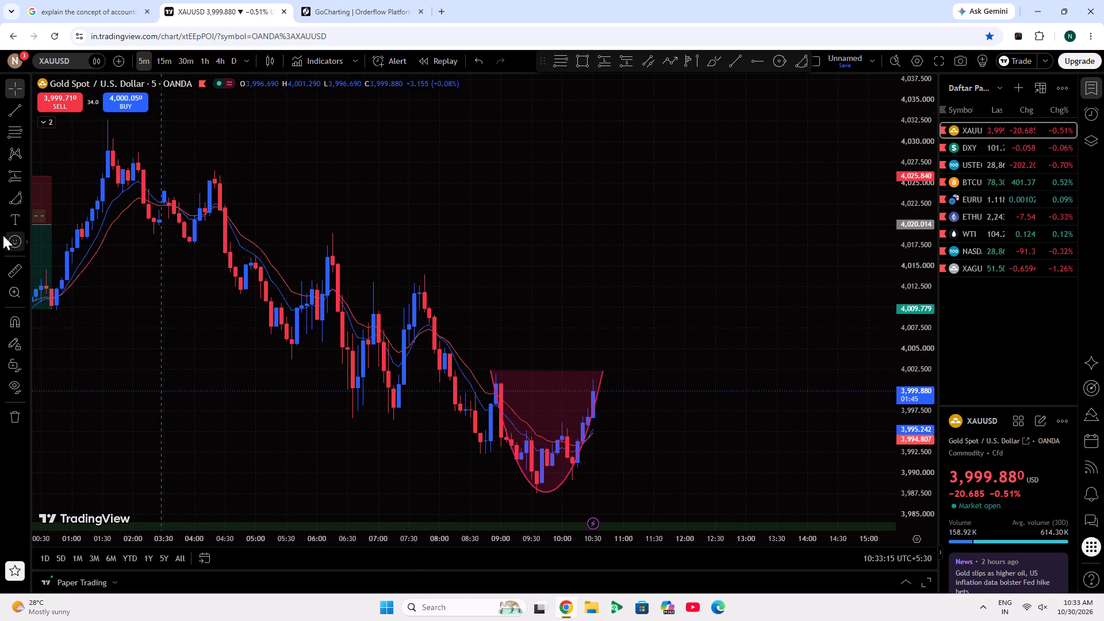
pyautogui.click(0, 276)
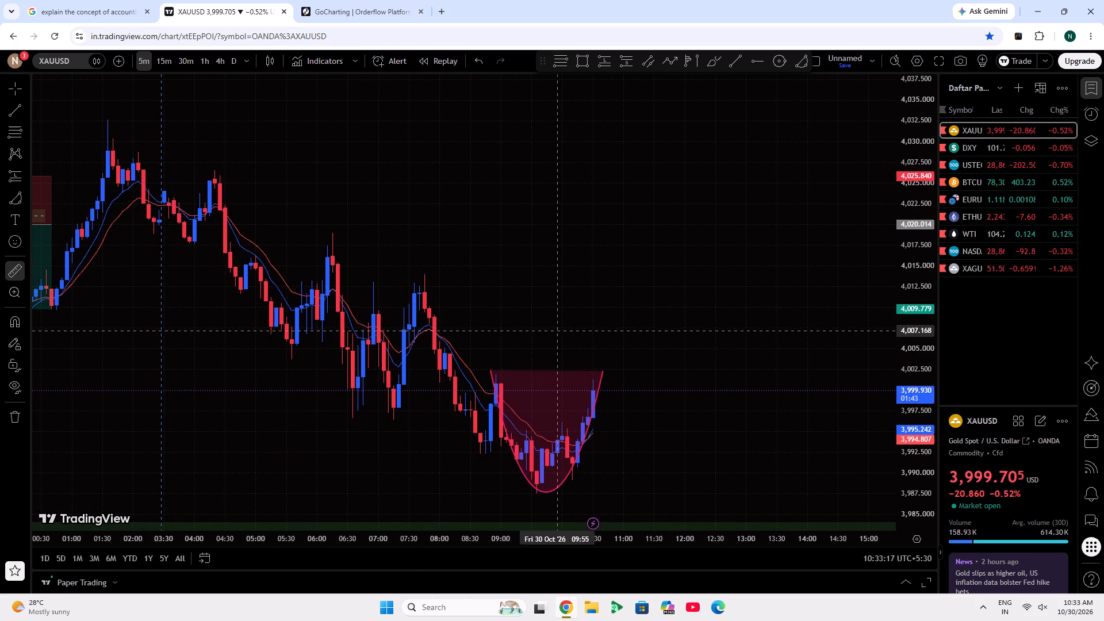
pyautogui.click(554, 329)
pyautogui.click(541, 271)
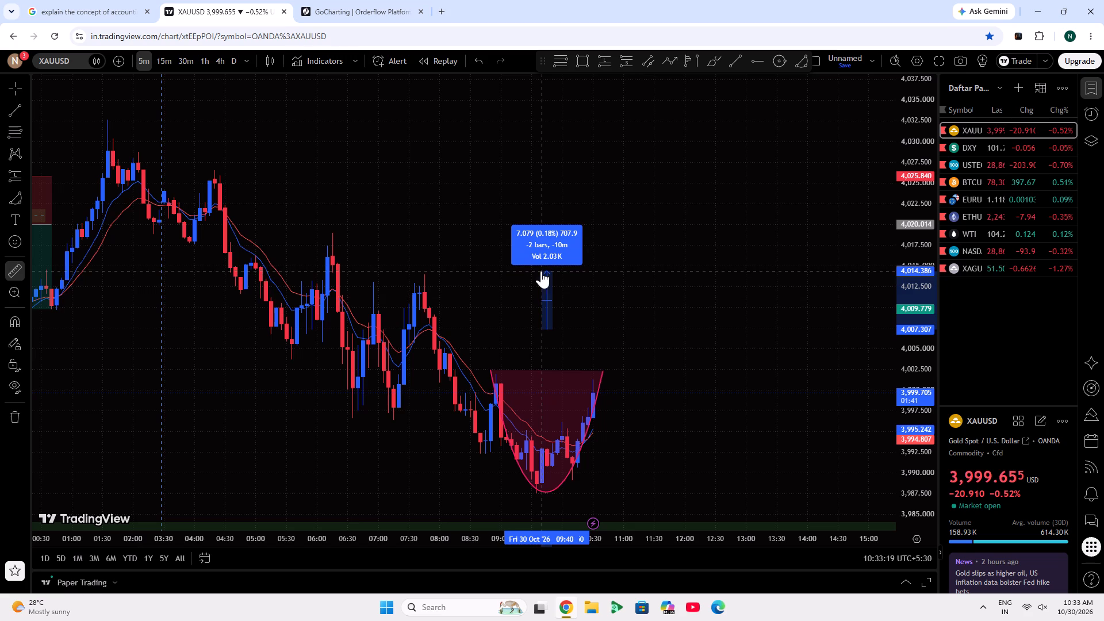
pyautogui.click(667, 309)
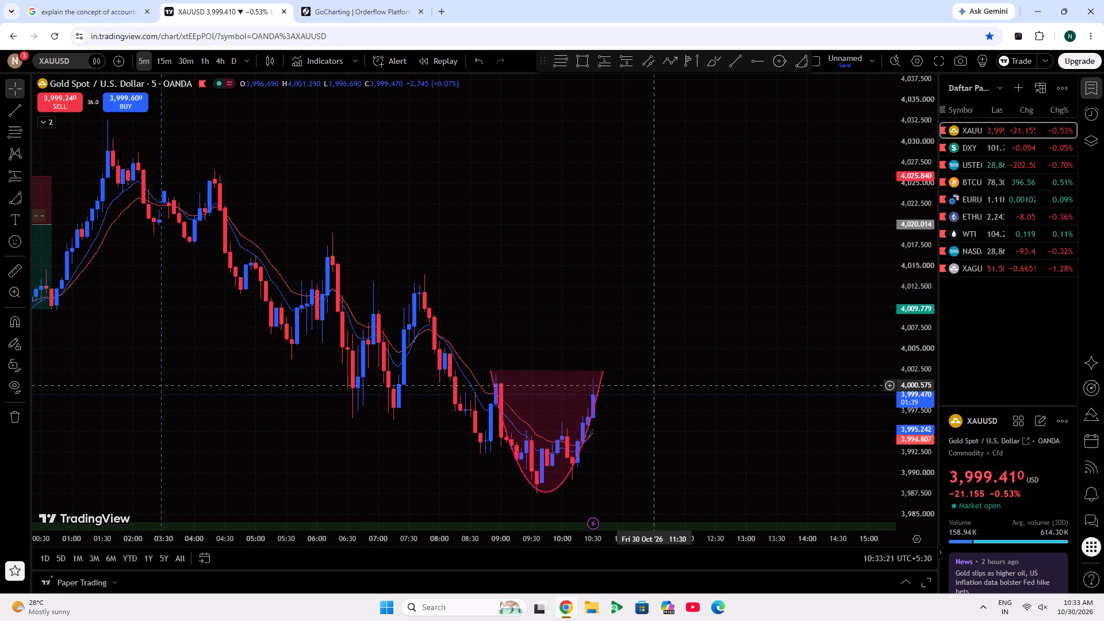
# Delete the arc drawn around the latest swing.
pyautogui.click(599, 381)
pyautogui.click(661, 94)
# Draw a Fibonacci retracement from the 07:45 swing high at about 4,014 down to about 3,987.2 at 12:20.
pyautogui.moveTo(681, 244); pyautogui.dragTo(711, 125)
pyautogui.scroll(2, 752, 308)
pyautogui.moveTo(747, 320); pyautogui.dragTo(832, 232)
pyautogui.click(909, 339)
pyautogui.moveTo(785, 385); pyautogui.dragTo(760, 275)
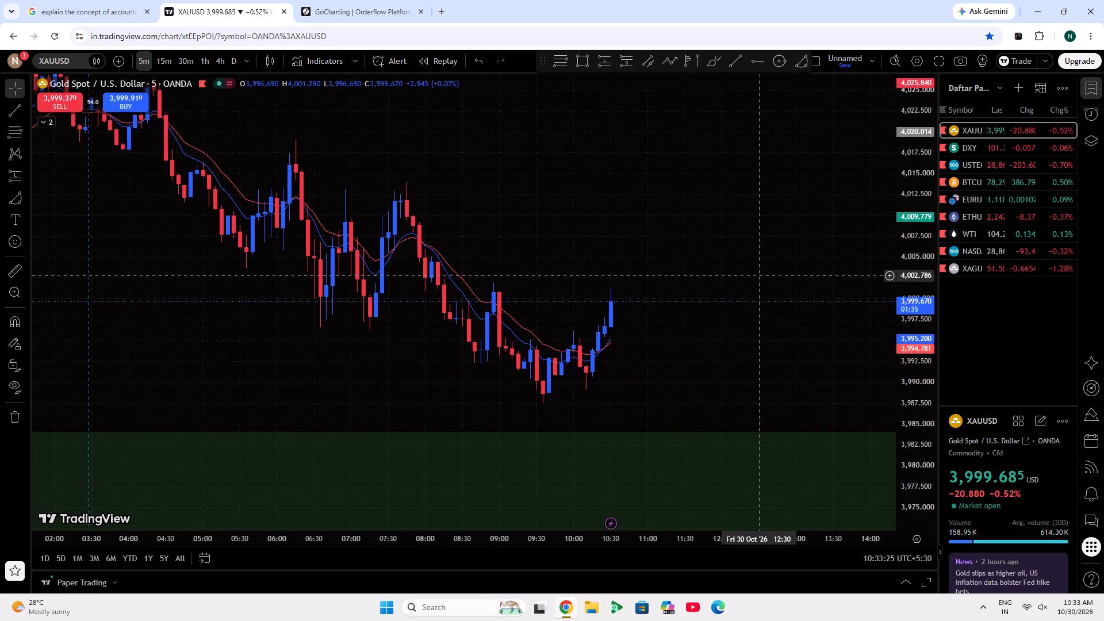
pyautogui.moveTo(760, 275); pyautogui.dragTo(759, 275)
pyautogui.click(548, 72)
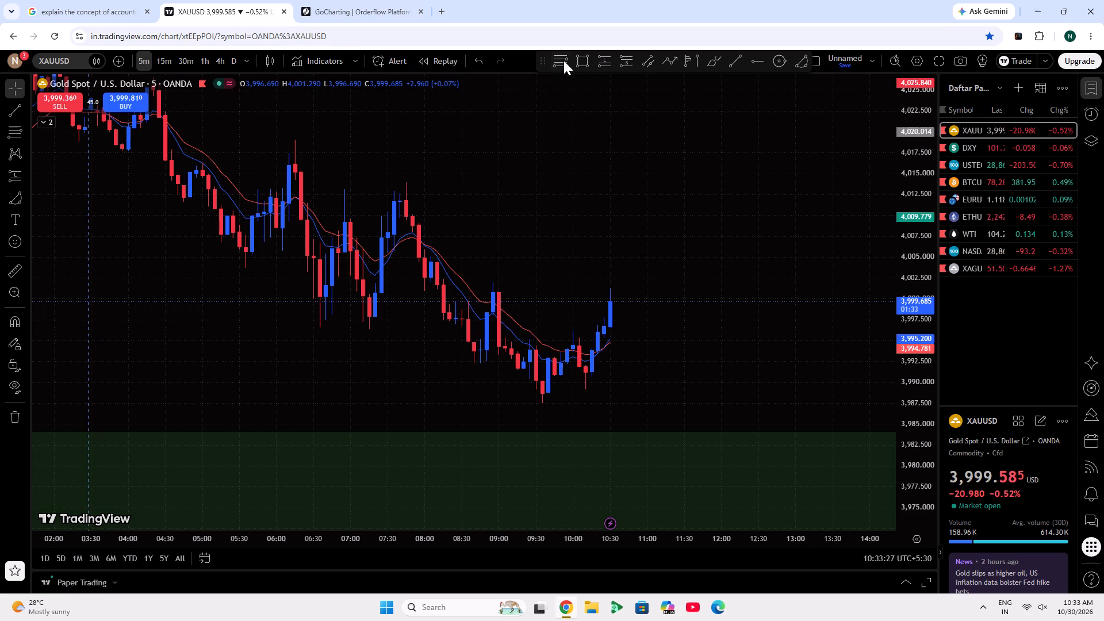
pyautogui.click(565, 58)
pyautogui.click(403, 182)
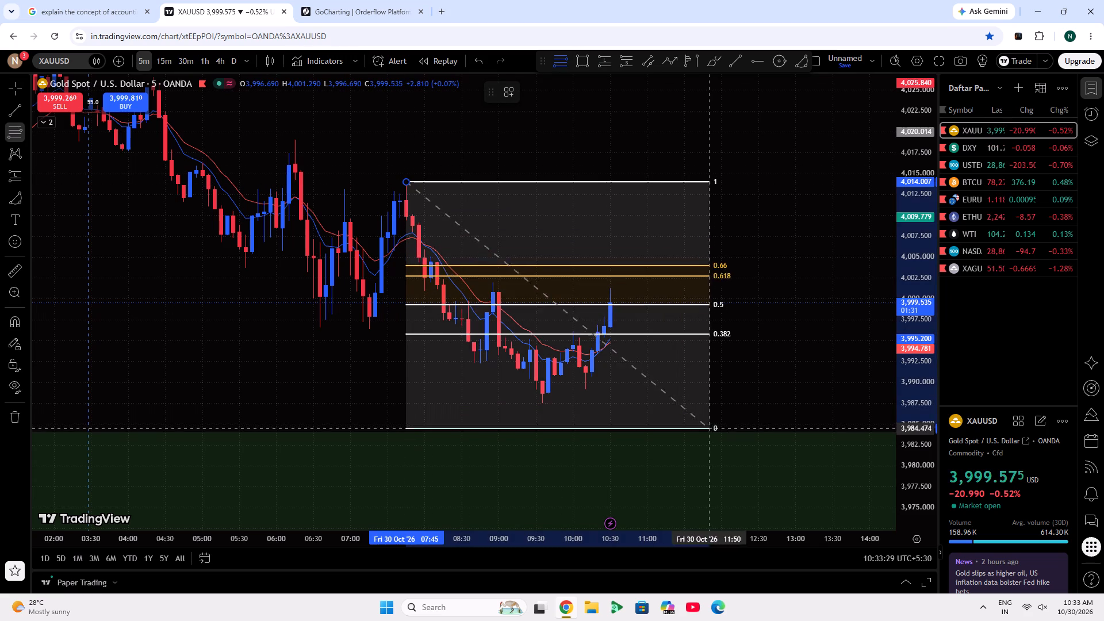
pyautogui.click(744, 406)
pyautogui.click(810, 359)
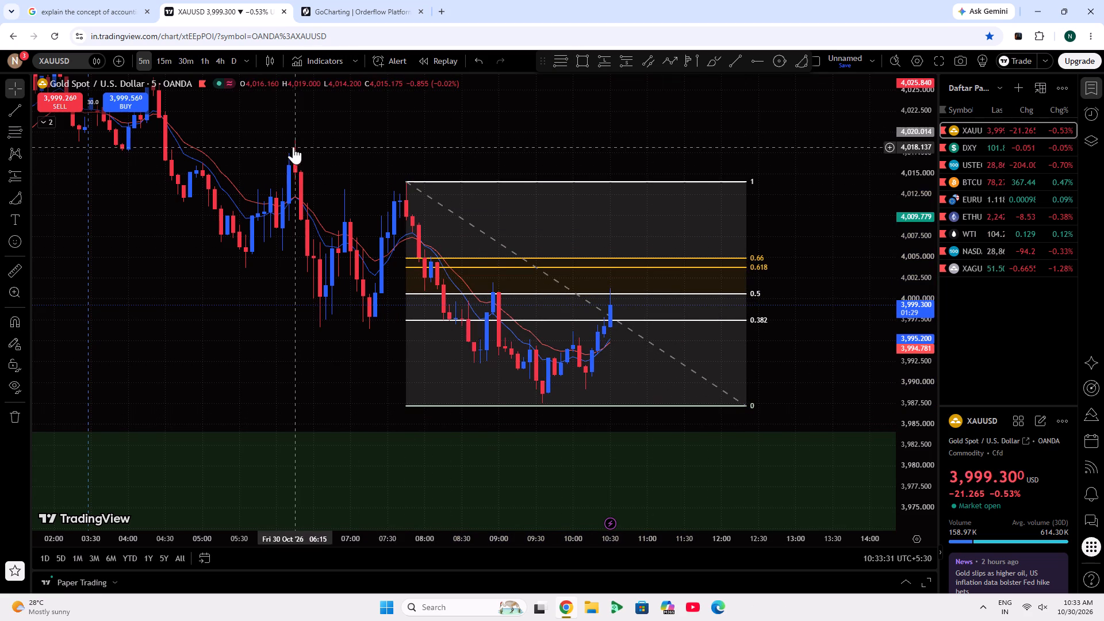
# Move the Fibonacci retracement's starting anchor to the earlier, higher swing high, at 06:05 and about 4,018.8.
pyautogui.moveTo(404, 184); pyautogui.dragTo(258, 134)
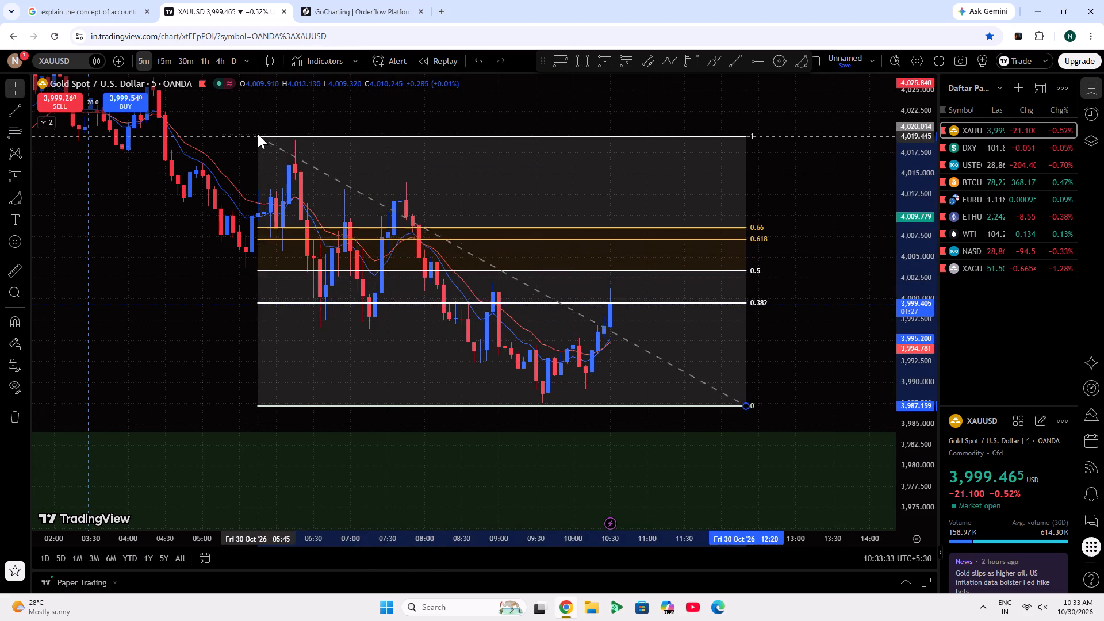
pyautogui.moveTo(258, 134); pyautogui.dragTo(285, 142)
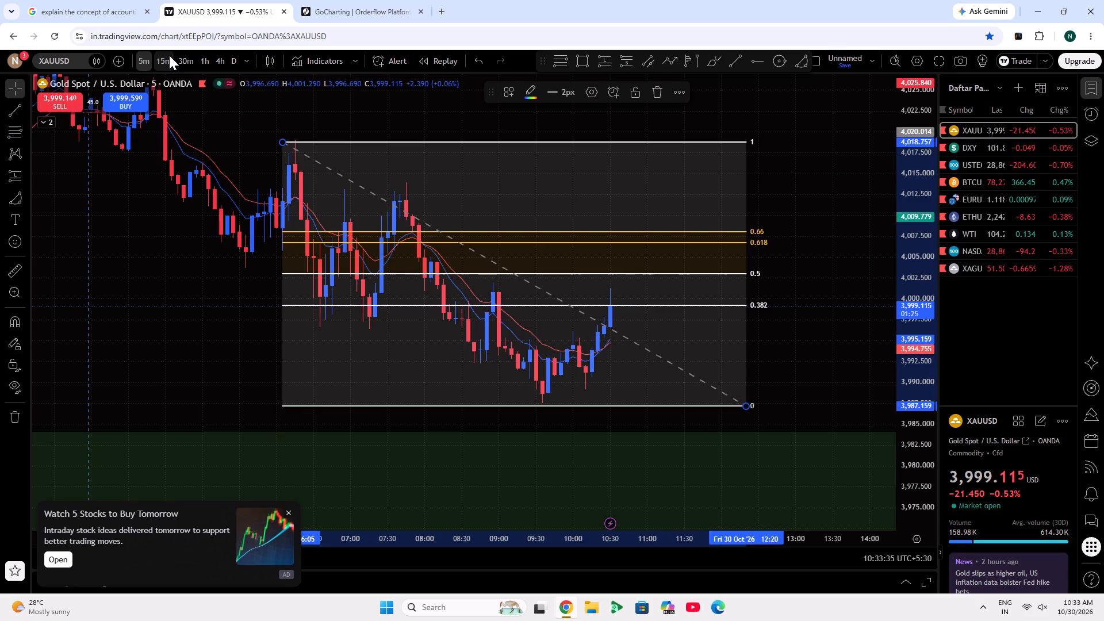
# Switch the XAUUSD chart to the 15-minute timeframe and dismiss the stock-ideas advertisement.
pyautogui.click(169, 55)
pyautogui.scroll(6, 591, 336)
pyautogui.moveTo(589, 281); pyautogui.dragTo(618, 294)
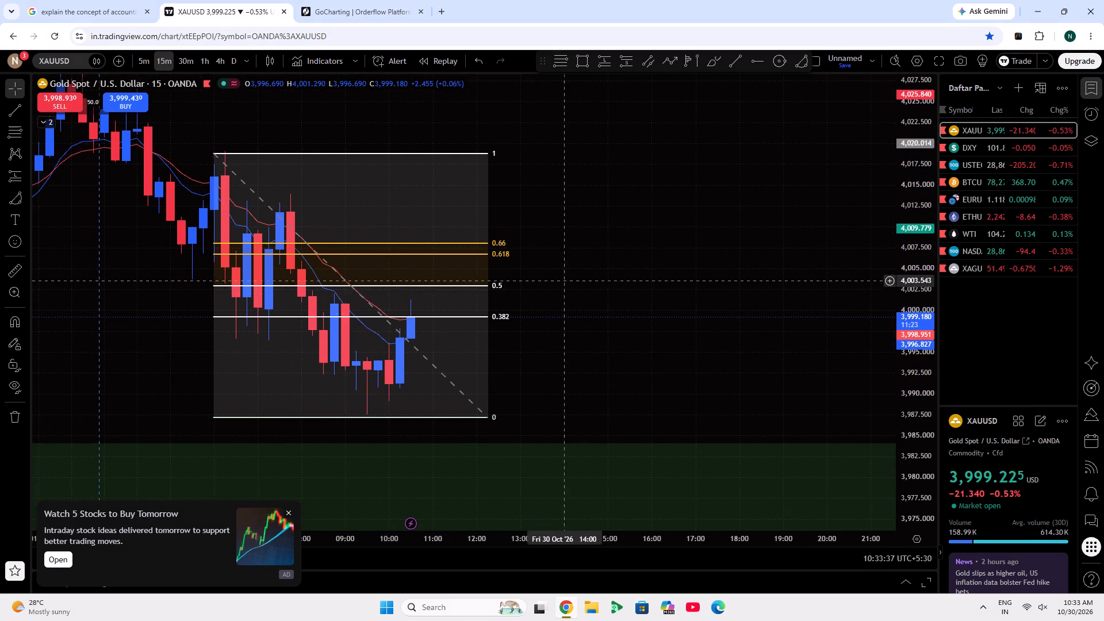
pyautogui.moveTo(611, 343); pyautogui.dragTo(682, 383)
pyautogui.click(286, 511)
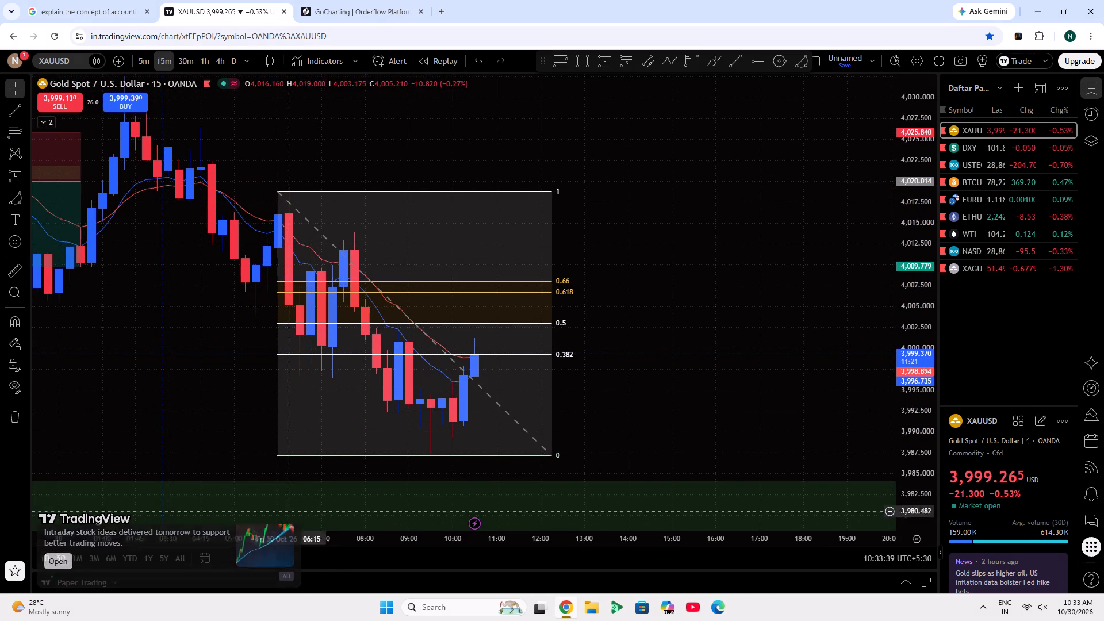
# Delete the Fibonacci retracement anchored at the swing high of about 4,018.8.
pyautogui.click(471, 189)
pyautogui.click(655, 103)
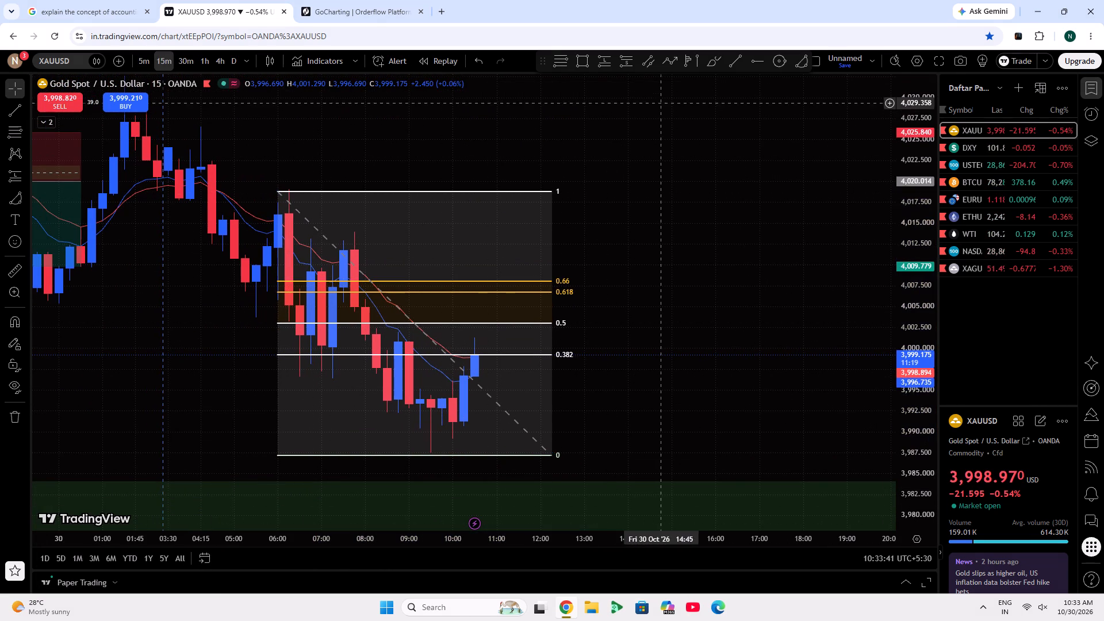
pyautogui.click(541, 194)
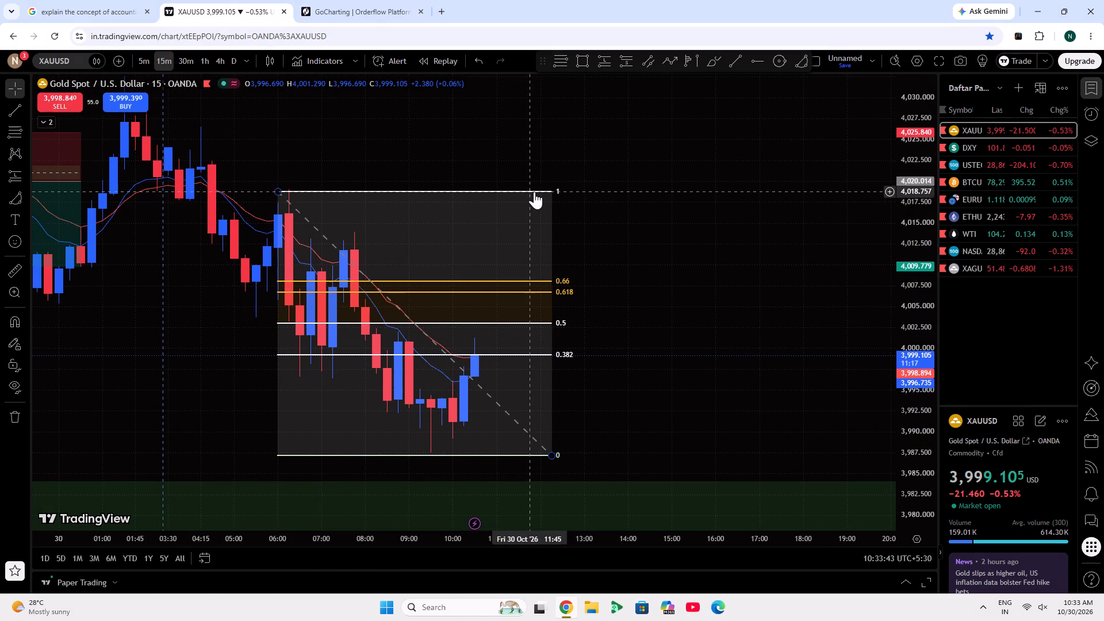
pyautogui.click(534, 191)
pyautogui.click(650, 89)
# Draw a new Fibonacci retracement from the 06:15 swing high at about 4,019 down to about 3,987.3 at 13:30.
pyautogui.click(562, 63)
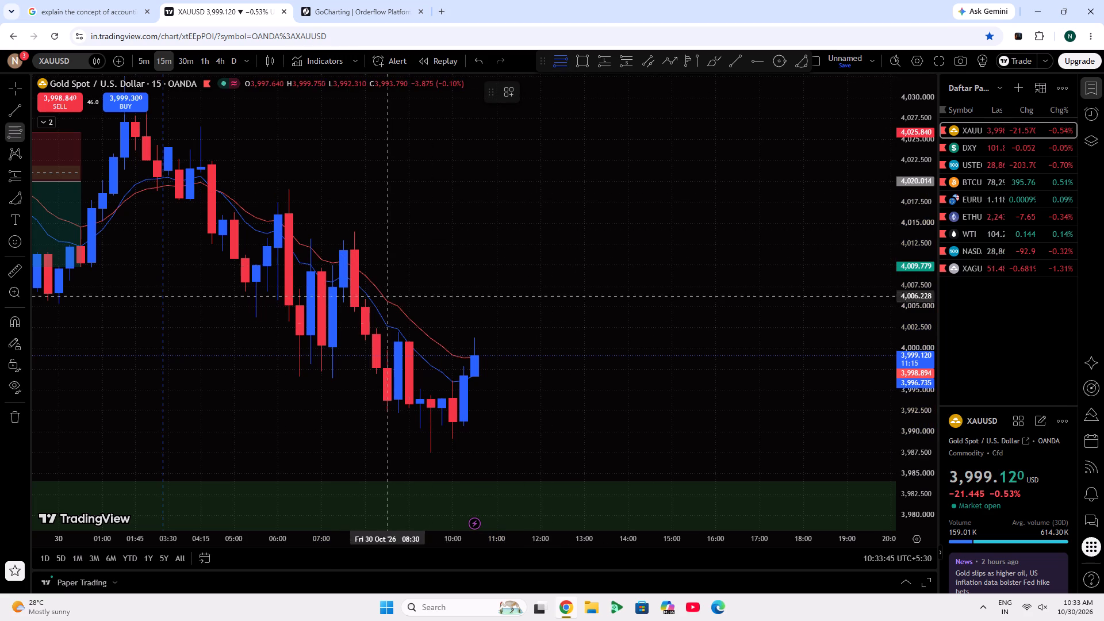
pyautogui.click(285, 190)
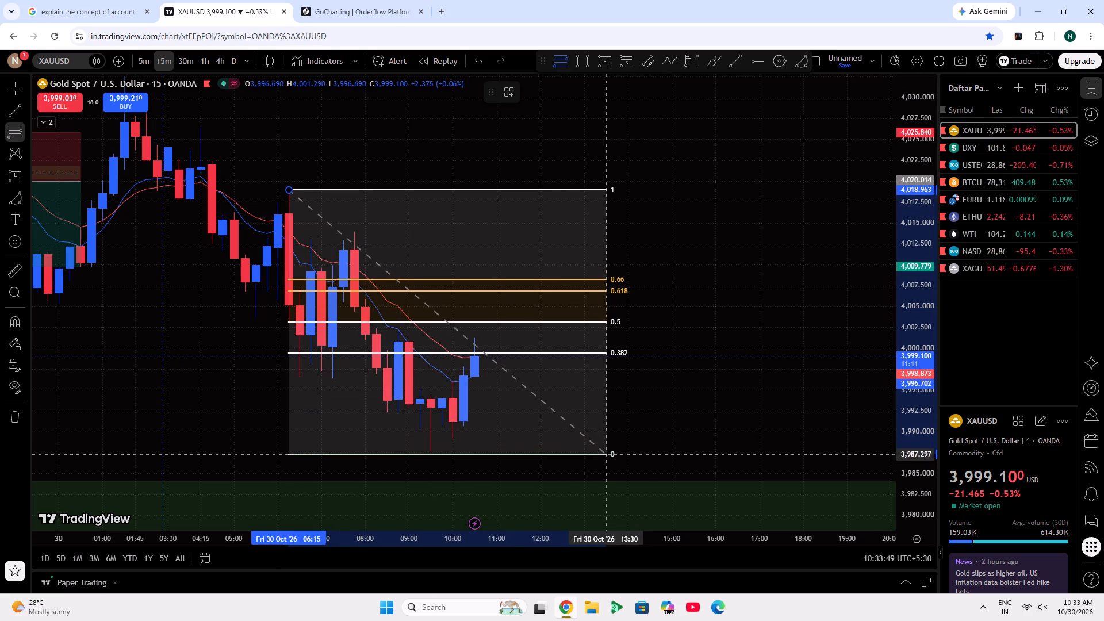
pyautogui.click(603, 454)
pyautogui.click(716, 377)
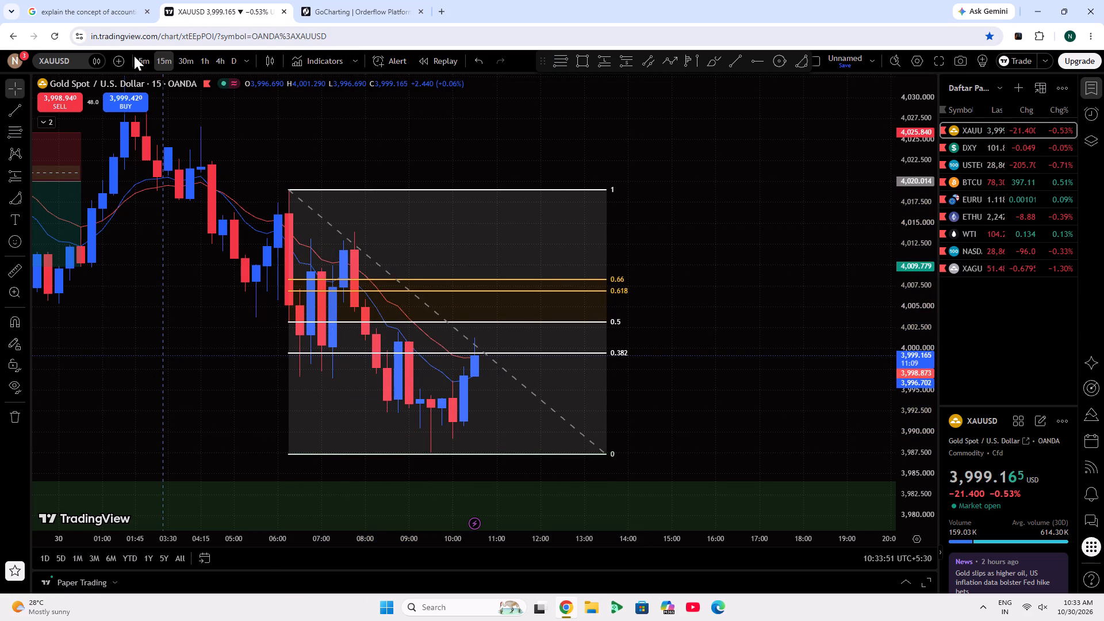
# Return the XAUUSD chart to the 5-minute timeframe with the whole retracement in view.
pyautogui.click(136, 57)
pyautogui.scroll(-9, 447, 396)
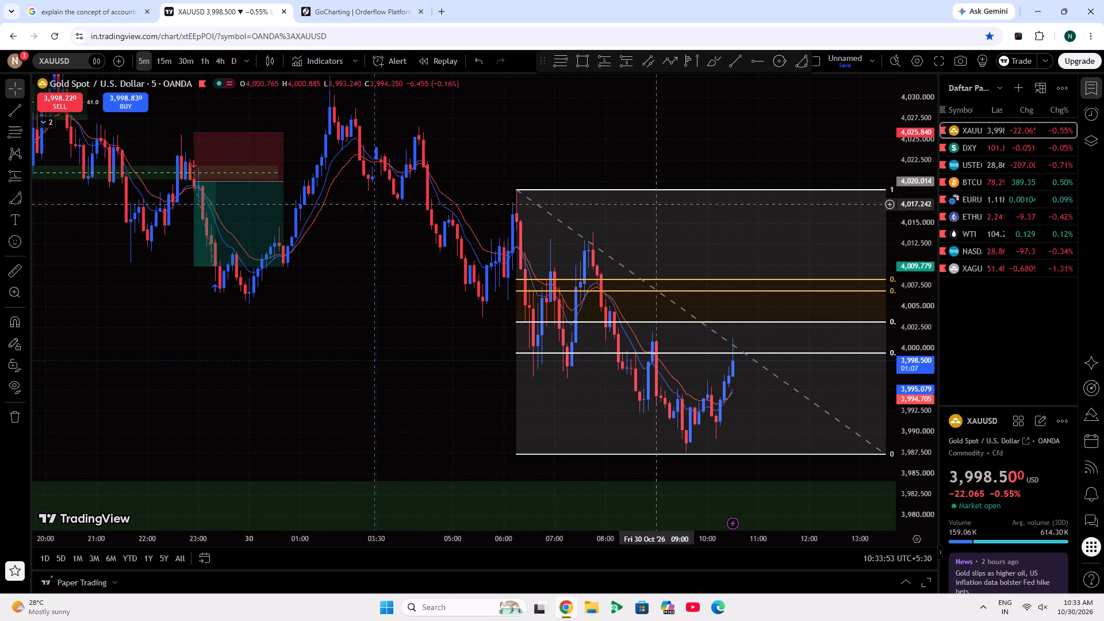
pyautogui.scroll(3, 695, 168)
pyautogui.moveTo(714, 123); pyautogui.dragTo(591, 113)
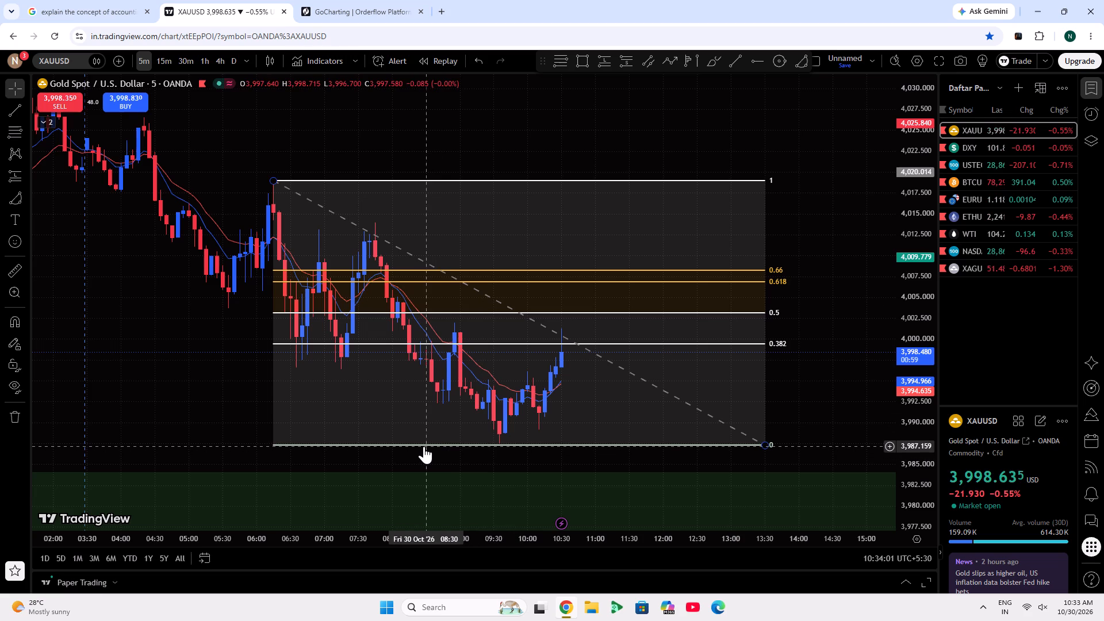
# Measure the price range from about 4,006 down to about 3,996.4 near 07:35, then clear the measurement.
pyautogui.click(16, 264)
pyautogui.click(369, 289)
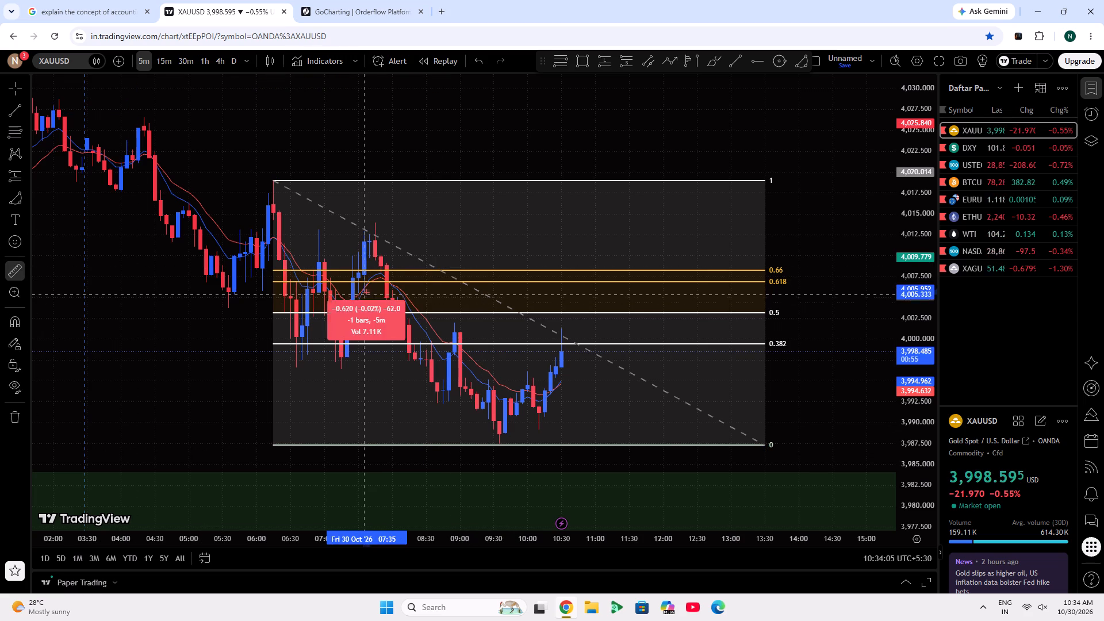
pyautogui.click(365, 373)
pyautogui.click(182, 375)
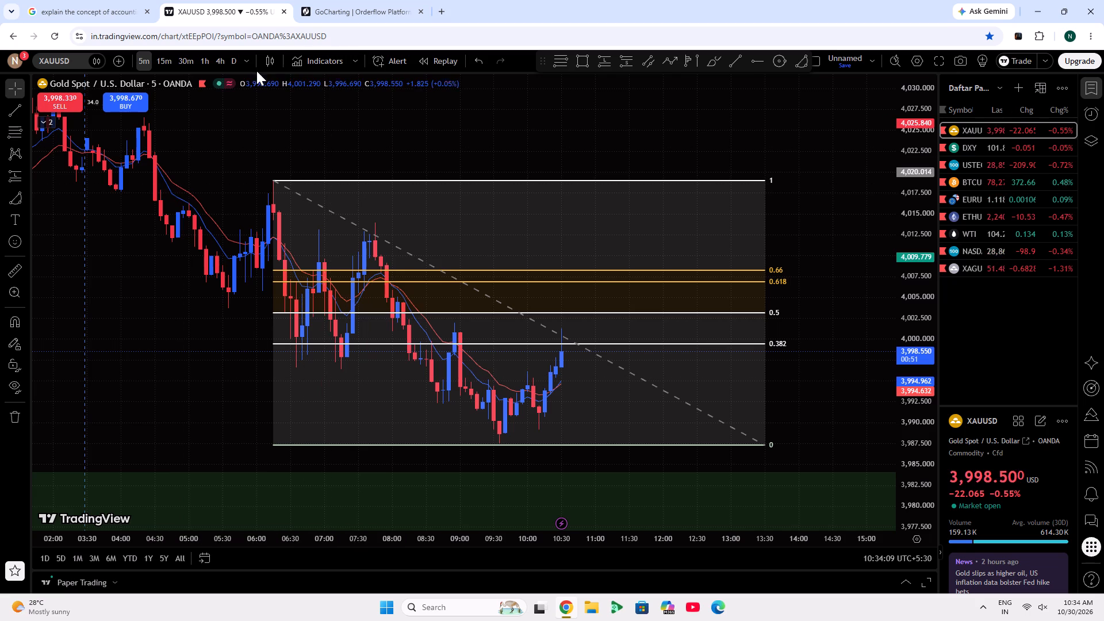
# Switch to the GoCharting terminal and dismiss the Diwali discount offer.
pyautogui.click(354, 0)
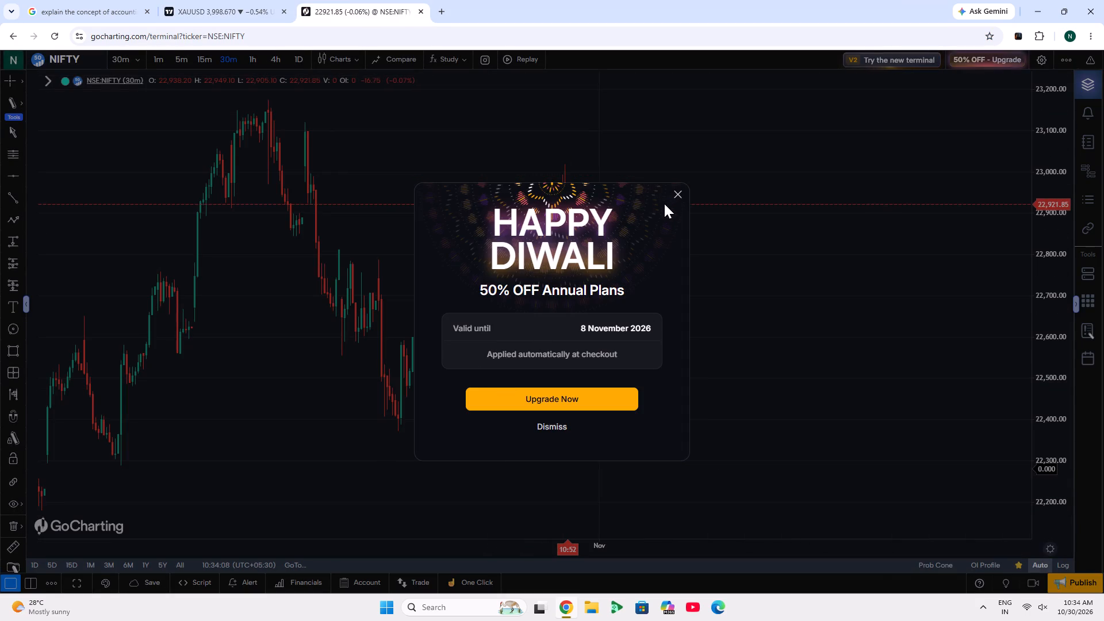
pyautogui.click(683, 195)
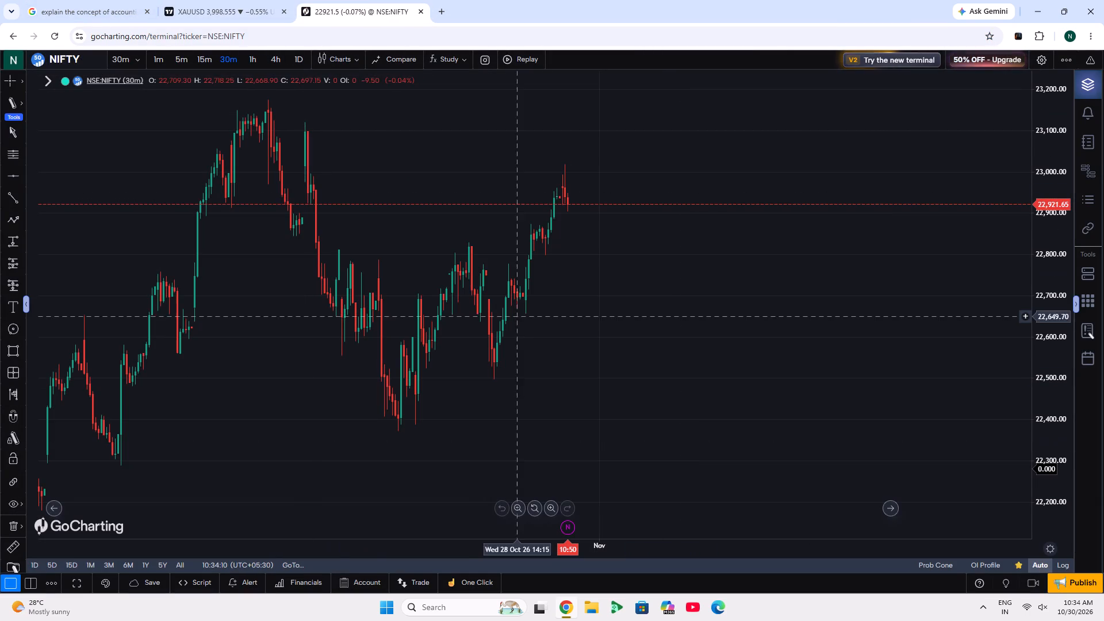
# Replace the NIFTY chart with XAUUSD, Gold vs US Dollar, from the EXNESS feed.
pyautogui.scroll(8, 518, 316)
pyautogui.click(76, 49)
pyautogui.click(88, 67)
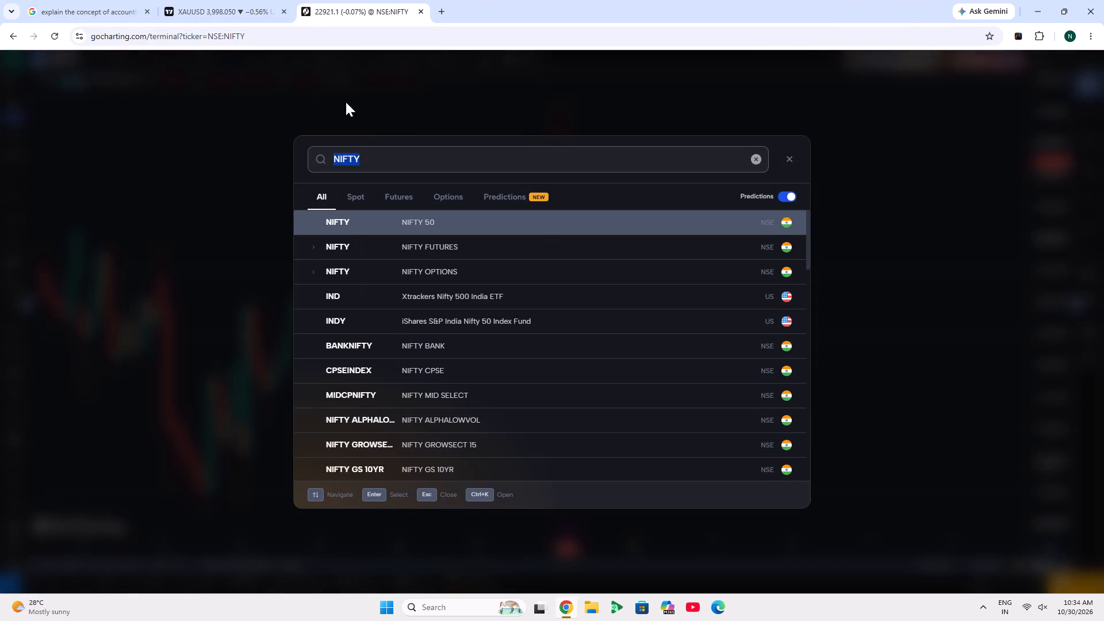
pyautogui.click(756, 155)
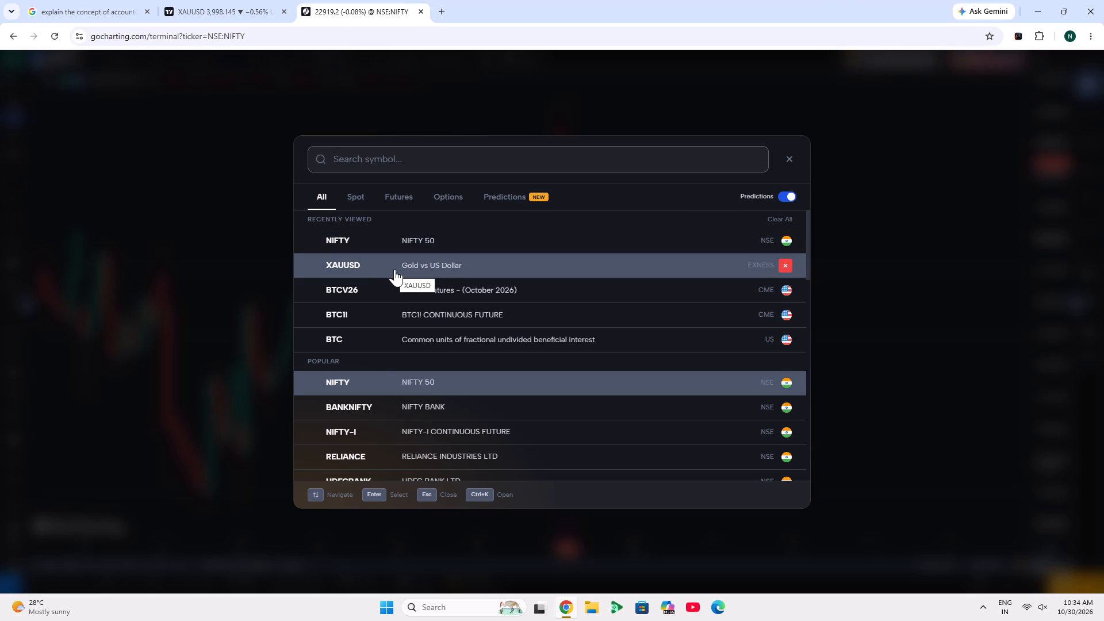
pyautogui.click(474, 256)
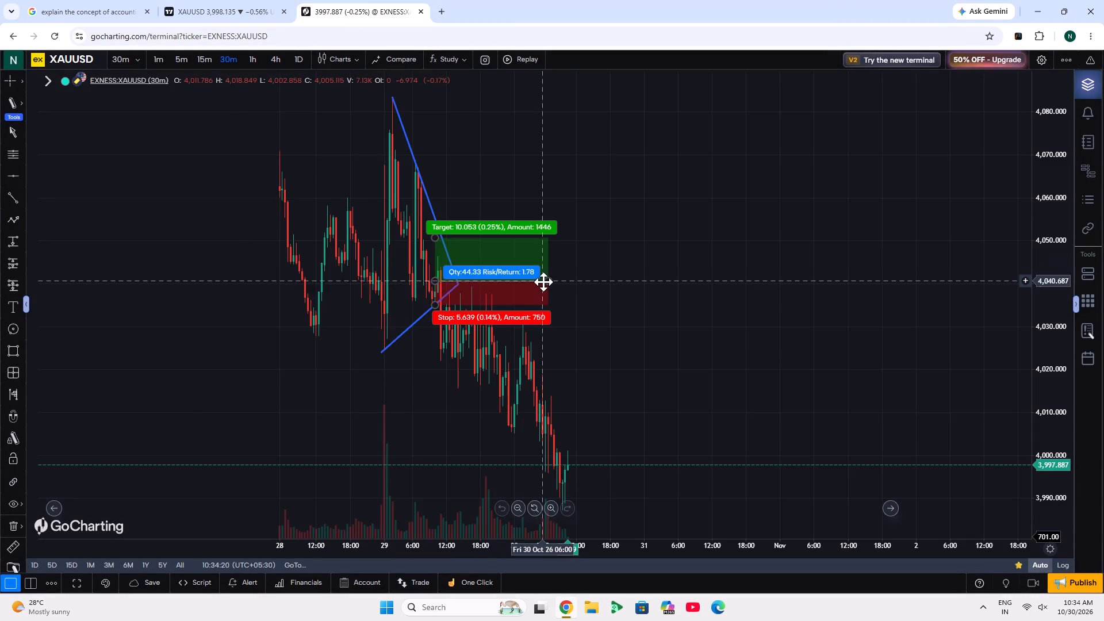
# Delete all existing drawings from the GoCharting XAUUSD chart.
pyautogui.scroll(-1, 543, 283)
pyautogui.scroll(4, 543, 284)
pyautogui.click(7, 529)
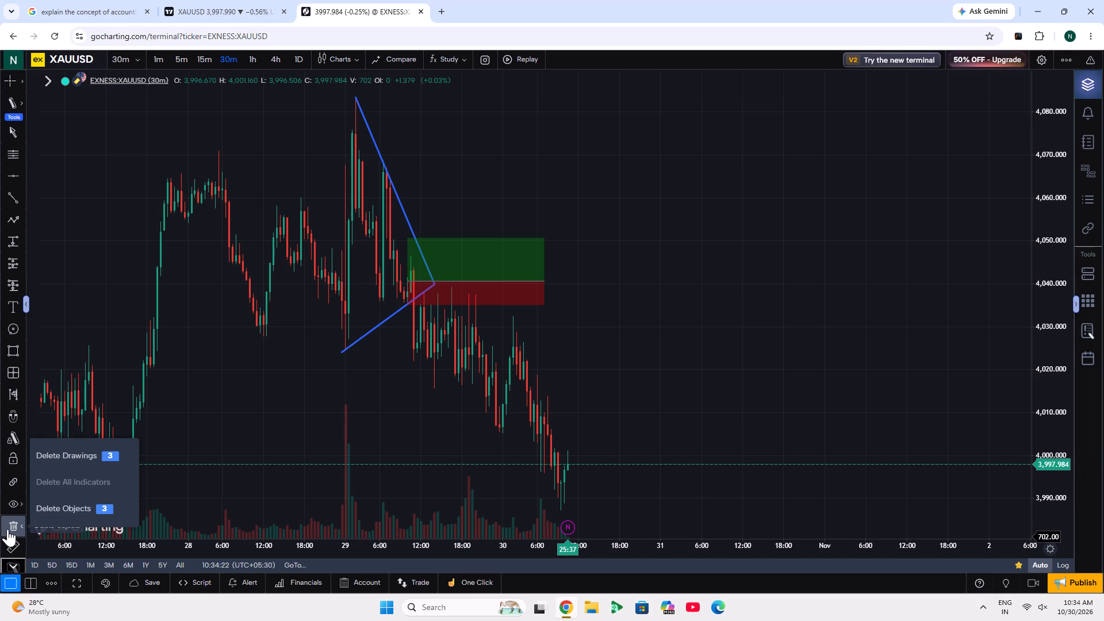
pyautogui.click(78, 457)
pyautogui.scroll(-4, 295, 339)
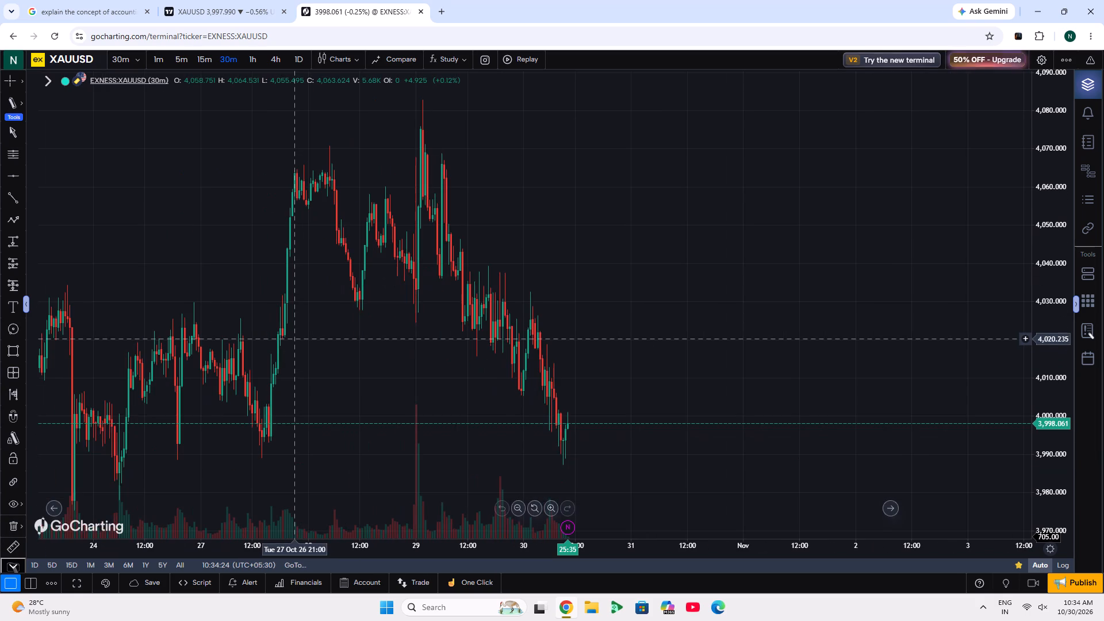
pyautogui.scroll(8, 295, 339)
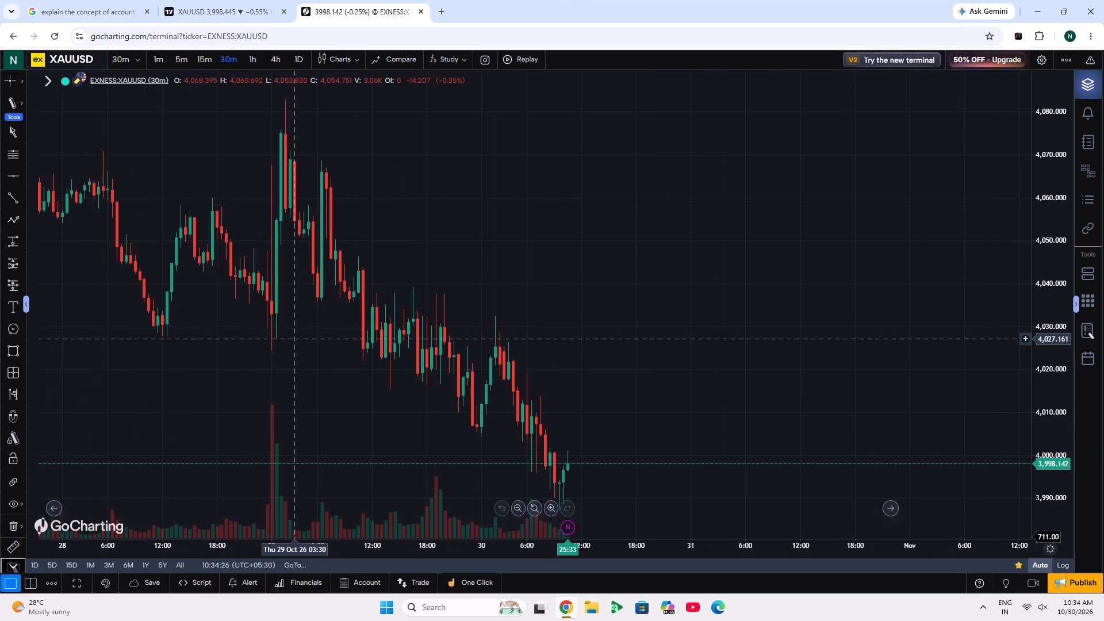
# Set the GoCharting XAUUSD chart to the 5-minute timeframe and compare it with the TradingView chart.
pyautogui.click(174, 63)
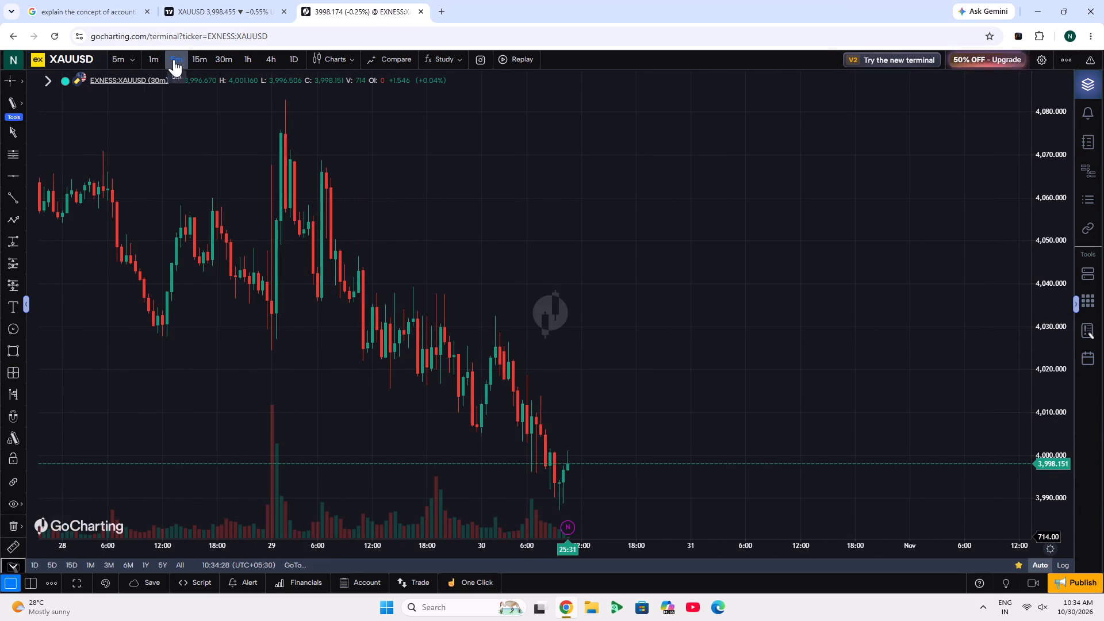
pyautogui.click(197, 0)
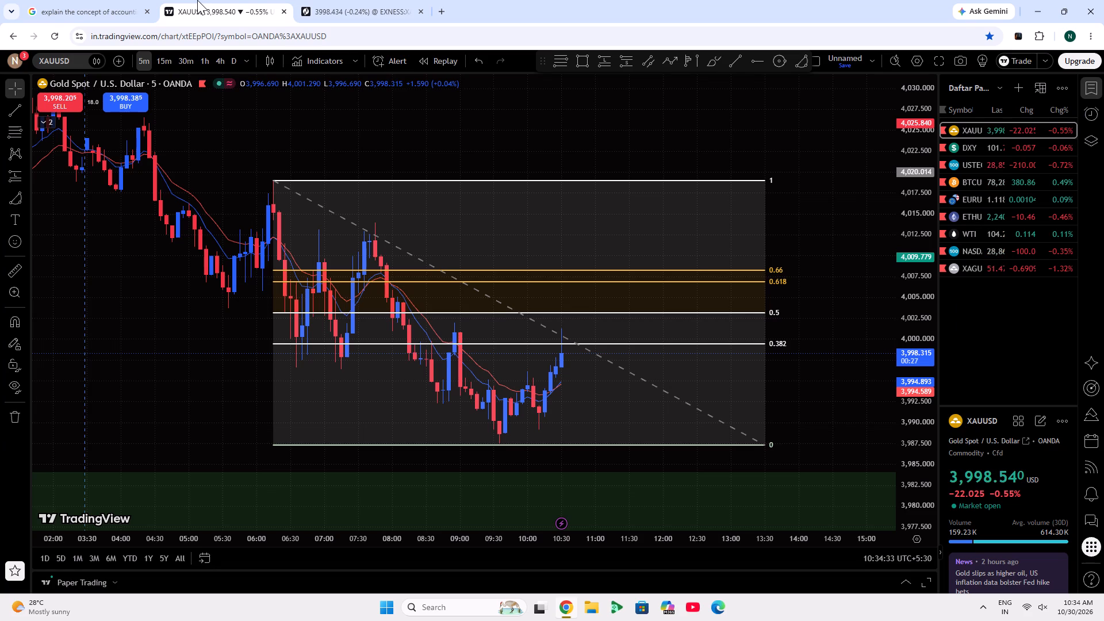
pyautogui.click(366, 0)
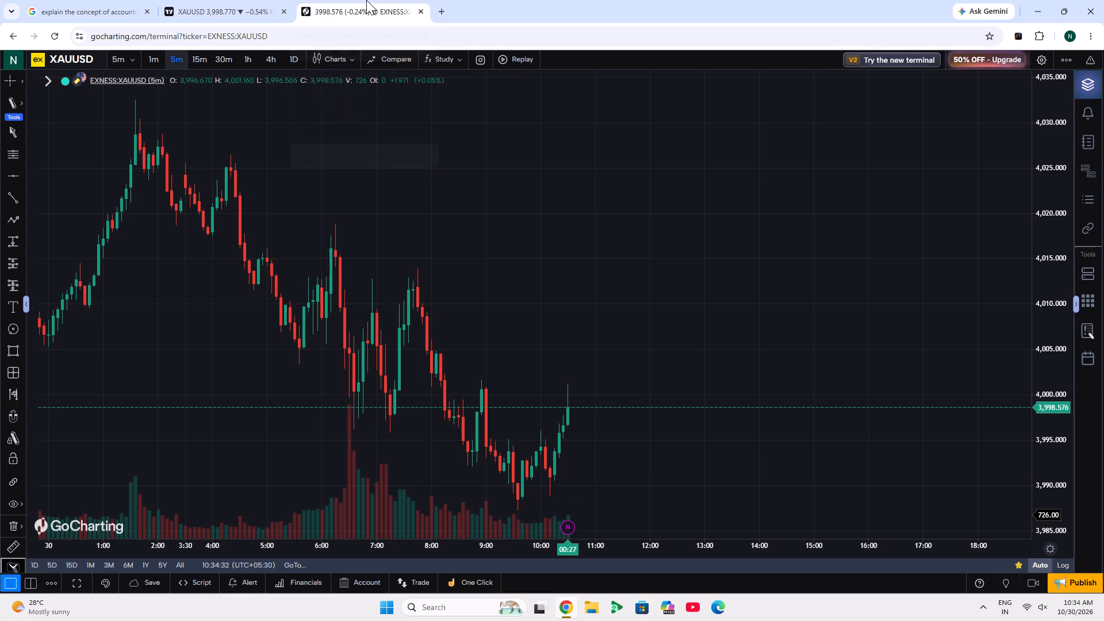
# Examine the earlier 5-minute gold price history back to 27 October.
pyautogui.scroll(-9, 454, 620)
pyautogui.scroll(-6, 549, 405)
pyautogui.moveTo(216, 425); pyautogui.dragTo(739, 427)
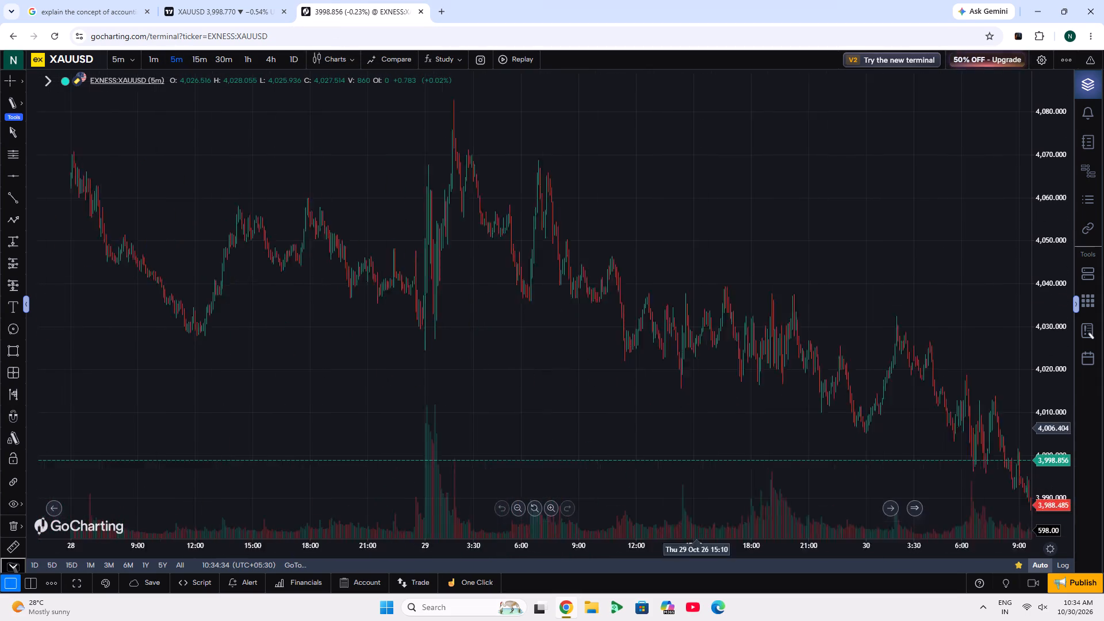
pyautogui.moveTo(739, 427); pyautogui.dragTo(926, 427)
pyautogui.doubleClick(1064, 317)
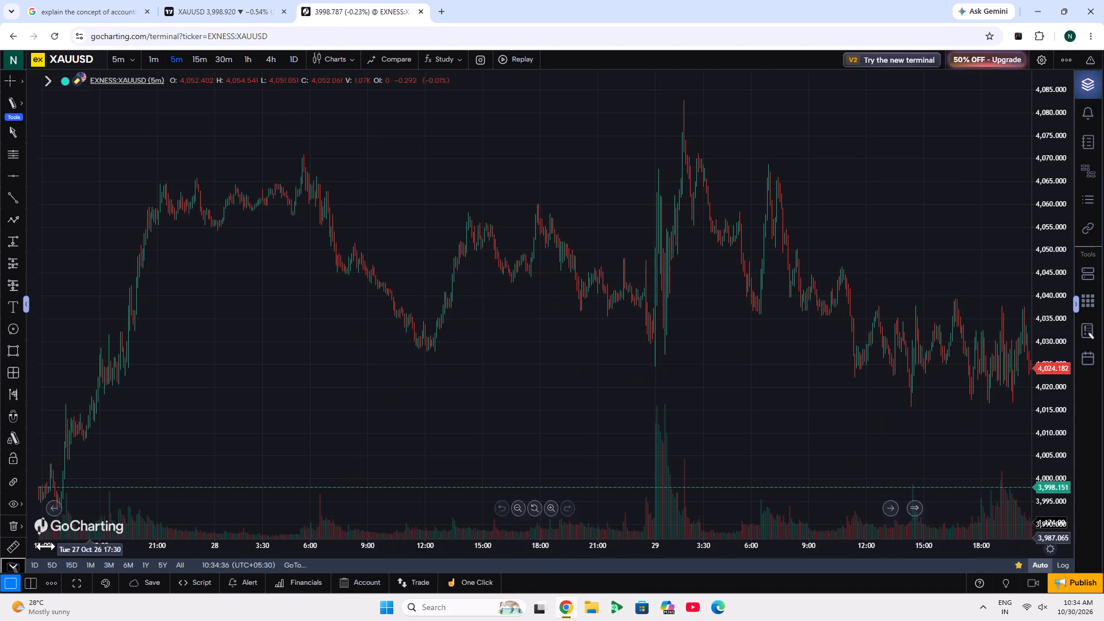
pyautogui.scroll(4, 458, 381)
pyautogui.moveTo(318, 437); pyautogui.dragTo(946, 420)
pyautogui.scroll(6, 659, 409)
pyautogui.moveTo(413, 373); pyautogui.dragTo(443, 375)
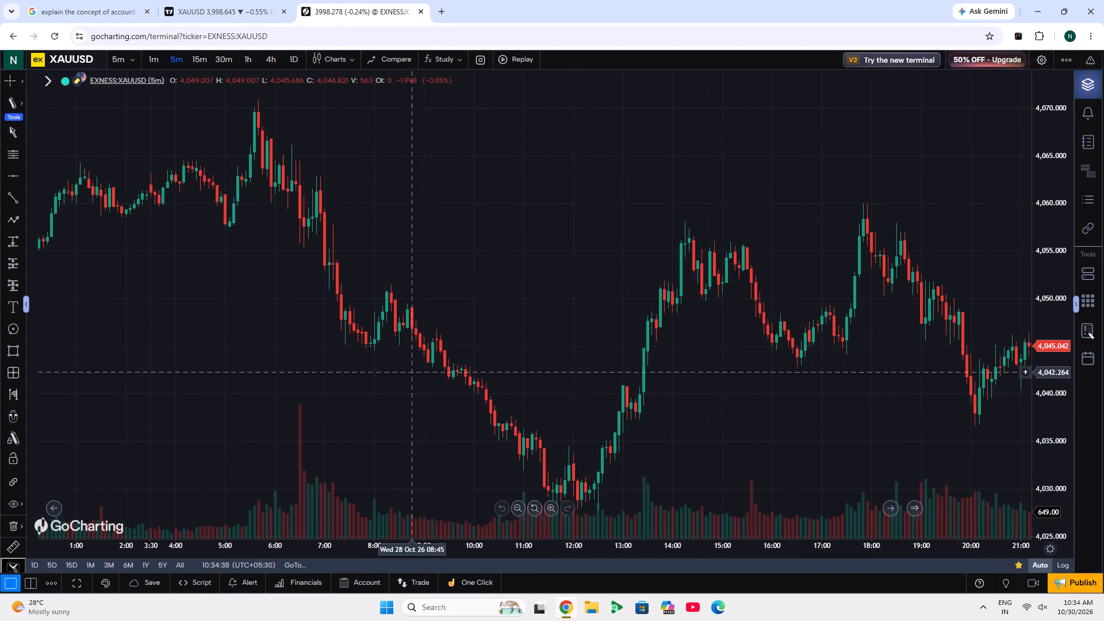
pyautogui.moveTo(443, 375); pyautogui.dragTo(821, 385)
pyautogui.scroll(5, 747, 371)
pyautogui.scroll(-6, 744, 304)
pyautogui.scroll(-6, 356, 417)
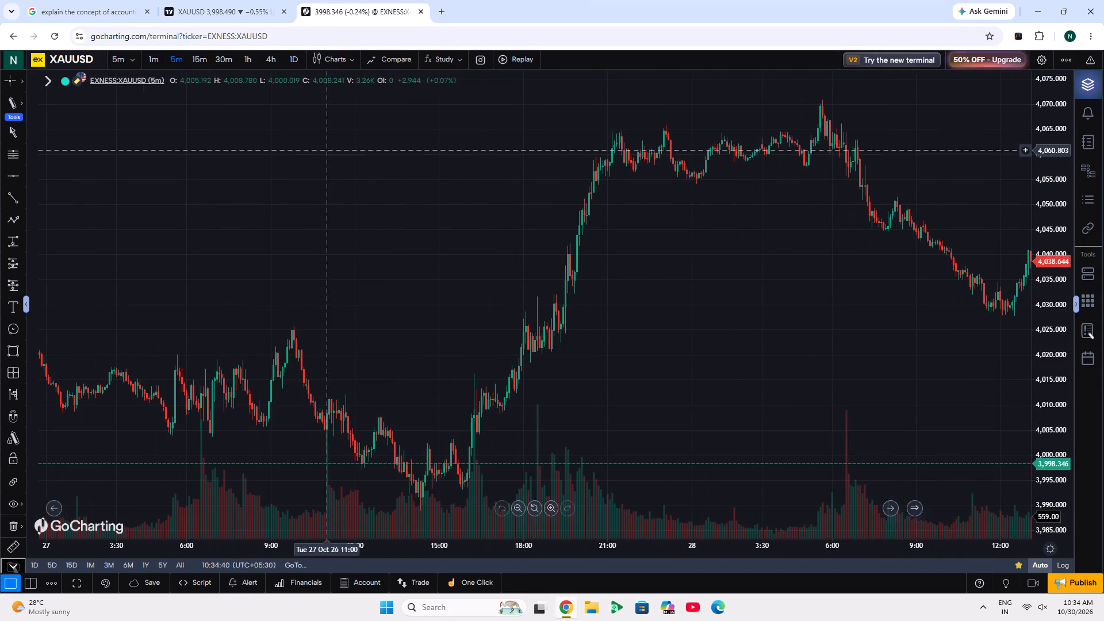
# Start bar replay on the 5-minute XAUUSD chart from about 09:00 on 27 October.
pyautogui.click(535, 59)
pyautogui.tripleClick(270, 232)
pyautogui.moveTo(233, 264); pyautogui.dragTo(654, 193)
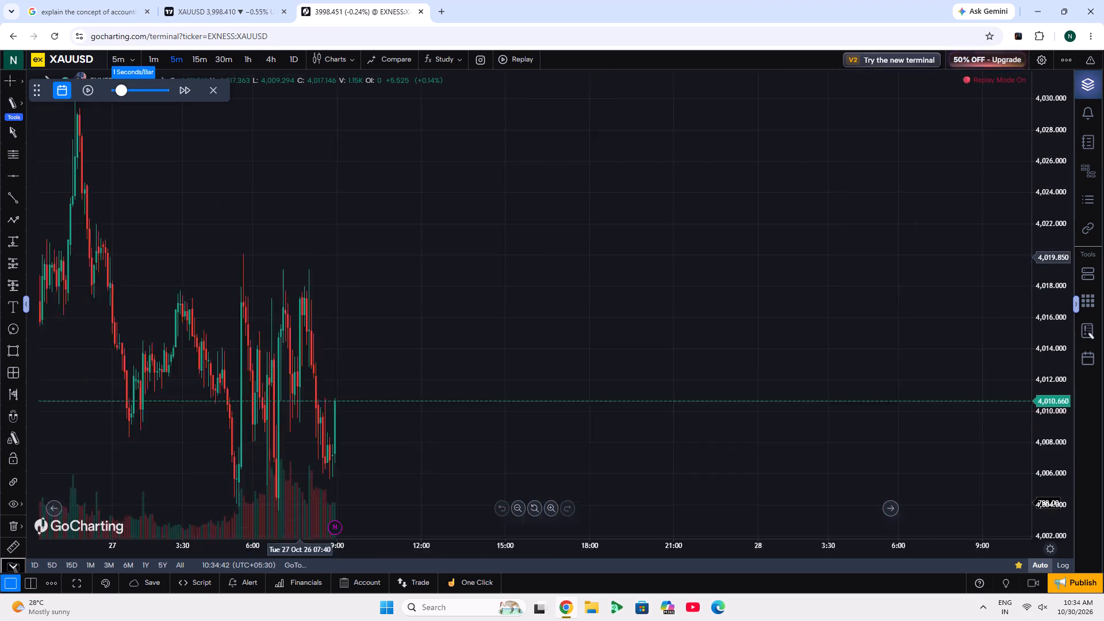
pyautogui.moveTo(654, 193); pyautogui.dragTo(757, 166)
pyautogui.scroll(11, 547, 304)
pyautogui.moveTo(836, 187); pyautogui.dragTo(549, 136)
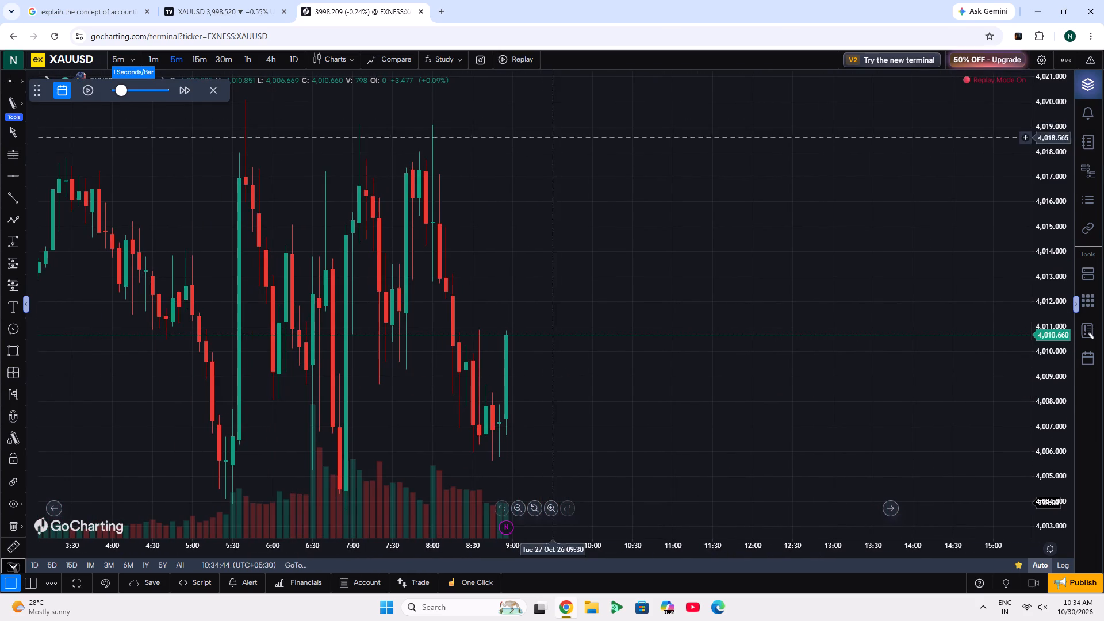
pyautogui.moveTo(1061, 292); pyautogui.dragTo(1057, 446)
pyautogui.moveTo(879, 408); pyautogui.dragTo(889, 355)
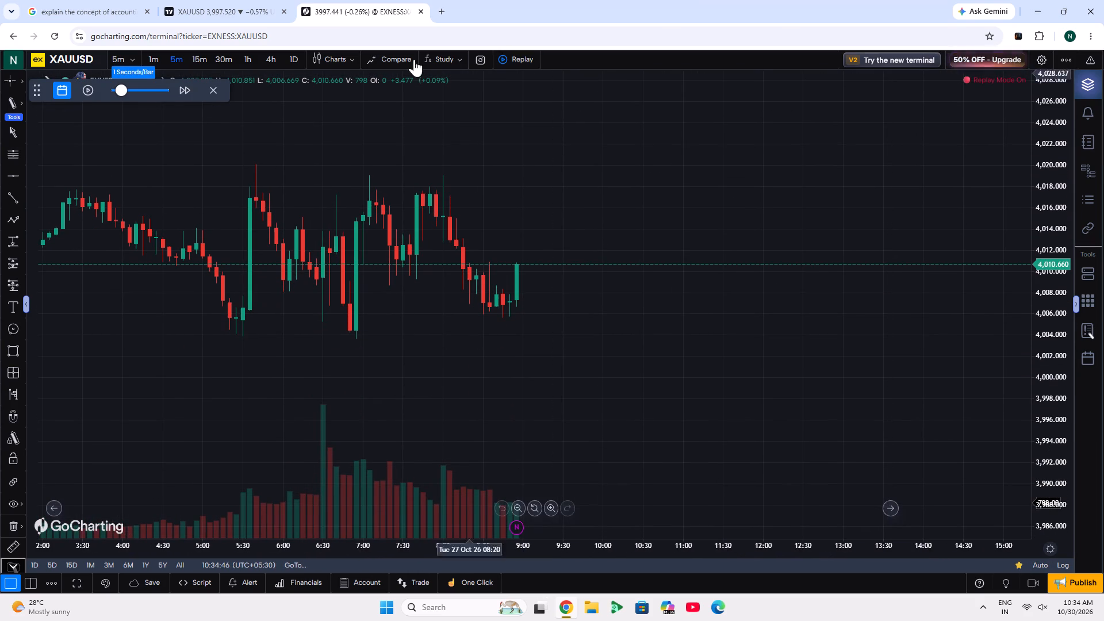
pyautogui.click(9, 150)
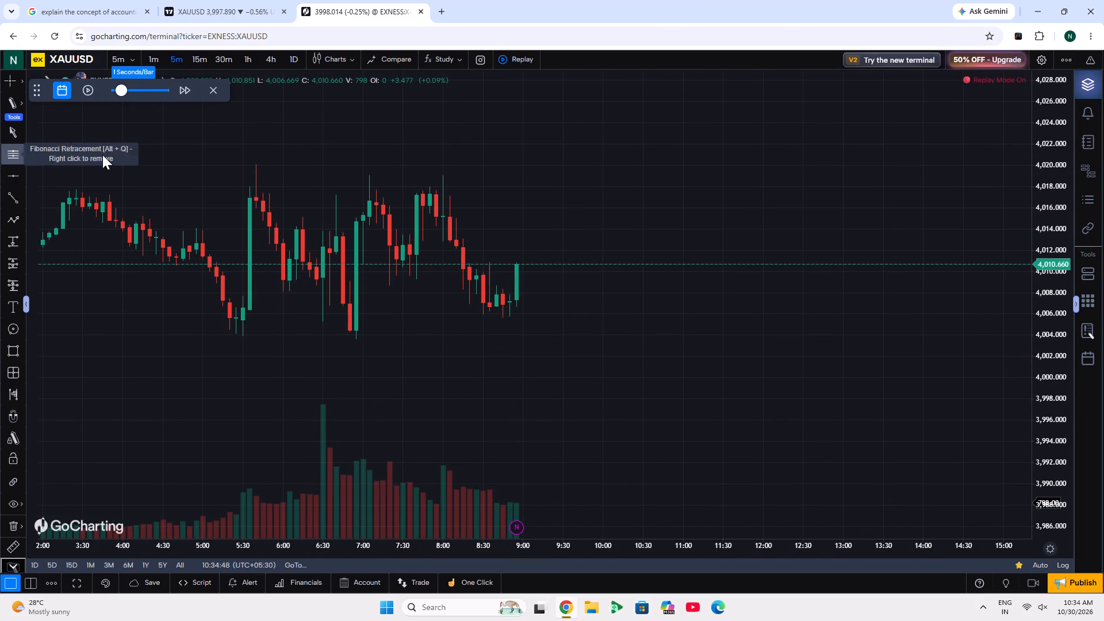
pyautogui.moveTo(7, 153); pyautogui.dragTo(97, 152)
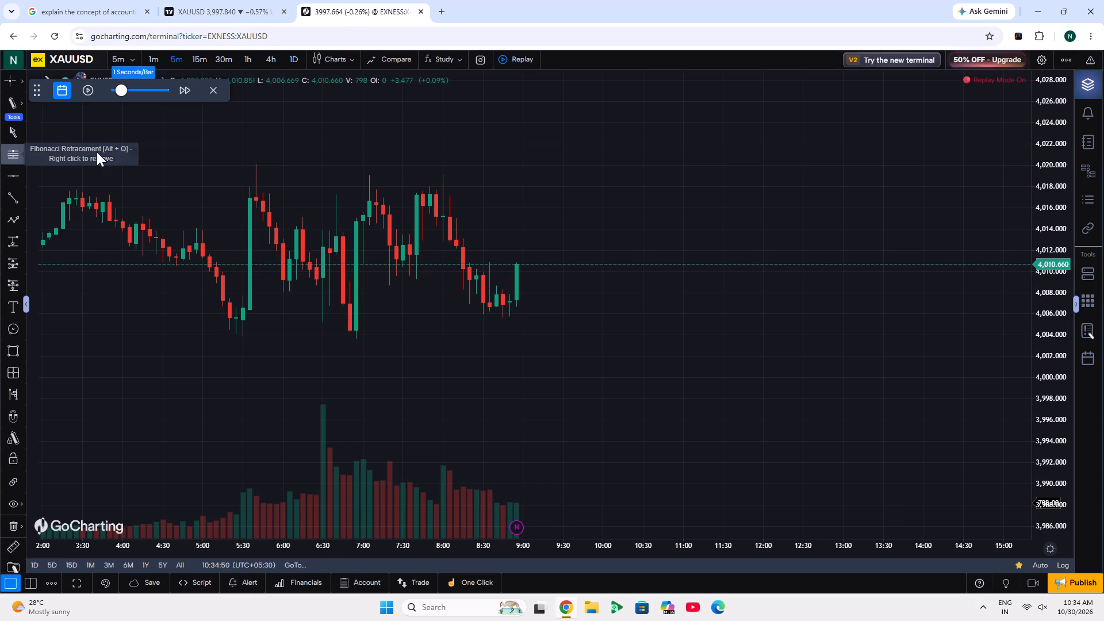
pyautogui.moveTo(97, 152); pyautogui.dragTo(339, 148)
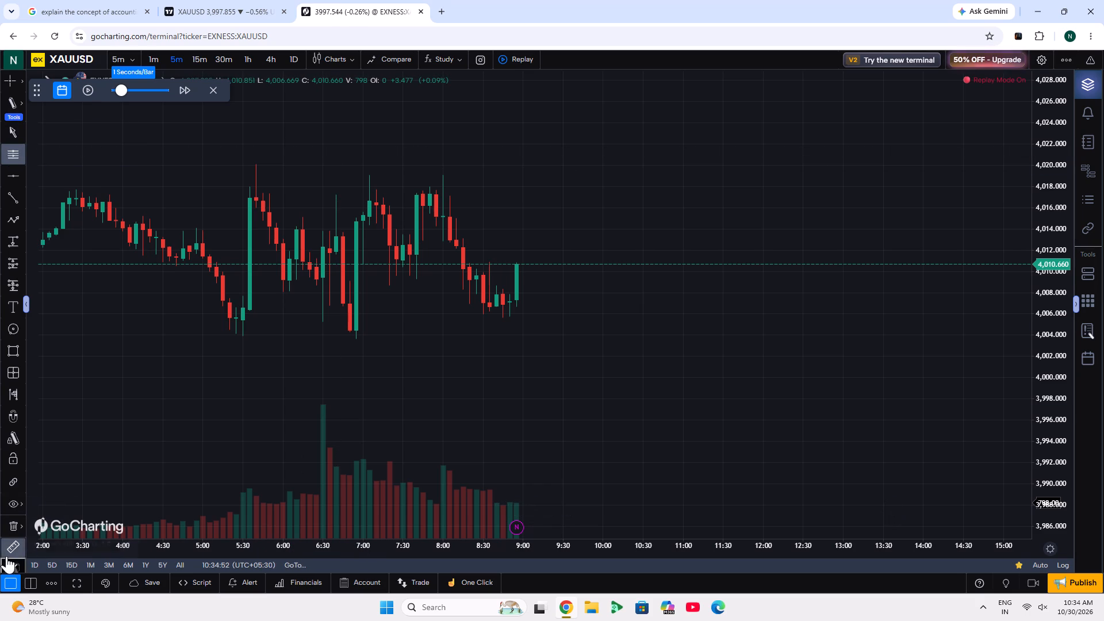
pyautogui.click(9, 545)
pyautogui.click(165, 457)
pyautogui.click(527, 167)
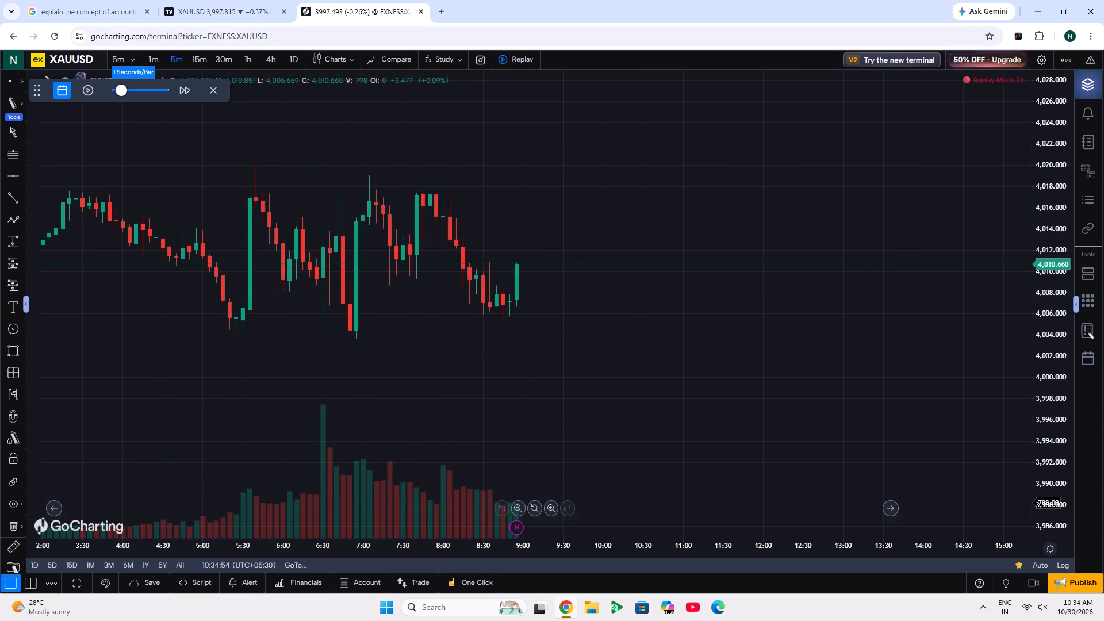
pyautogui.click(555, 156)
# Draw a Fibonacci retracement from the 08:00 high at about 4,019 to the low at about 4,005, extending to about 10:10.
pyautogui.click(9, 160)
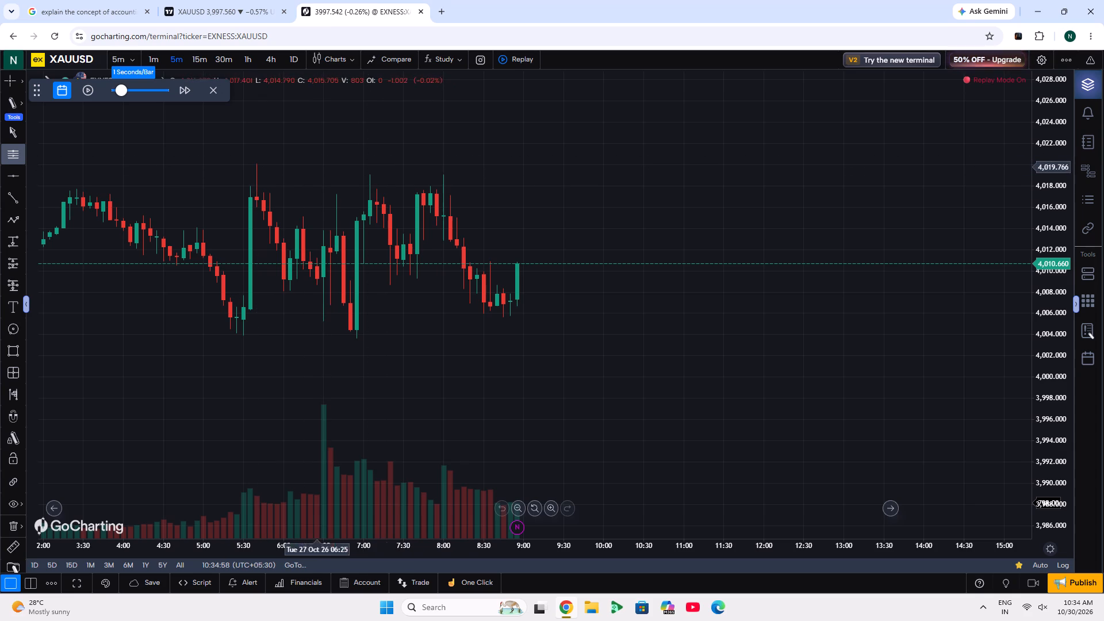
pyautogui.click(440, 175)
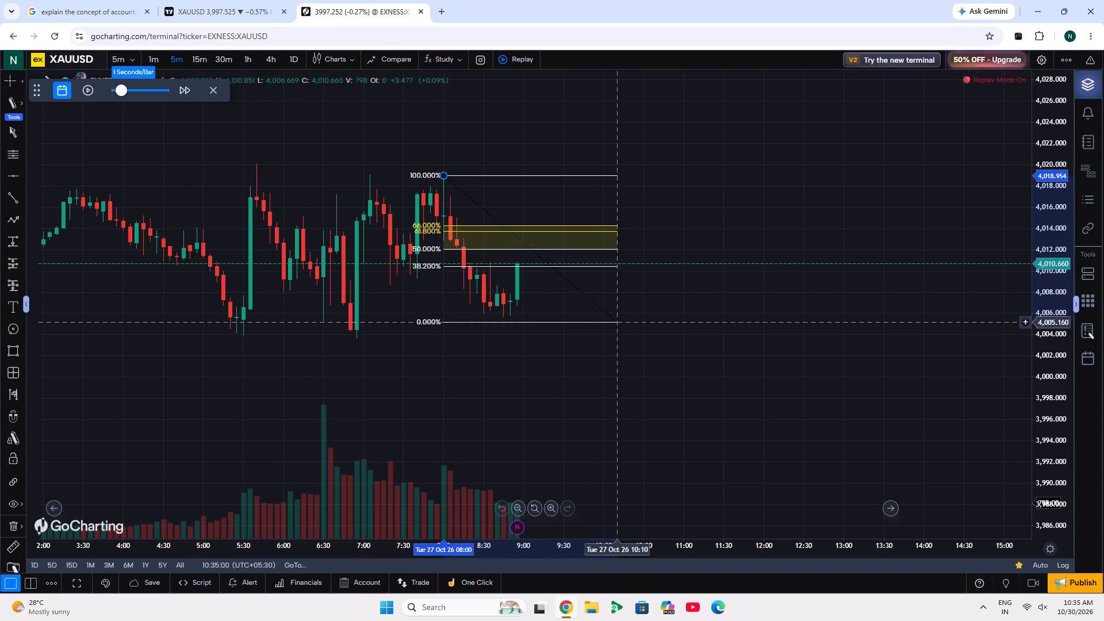
pyautogui.click(620, 319)
pyautogui.click(596, 342)
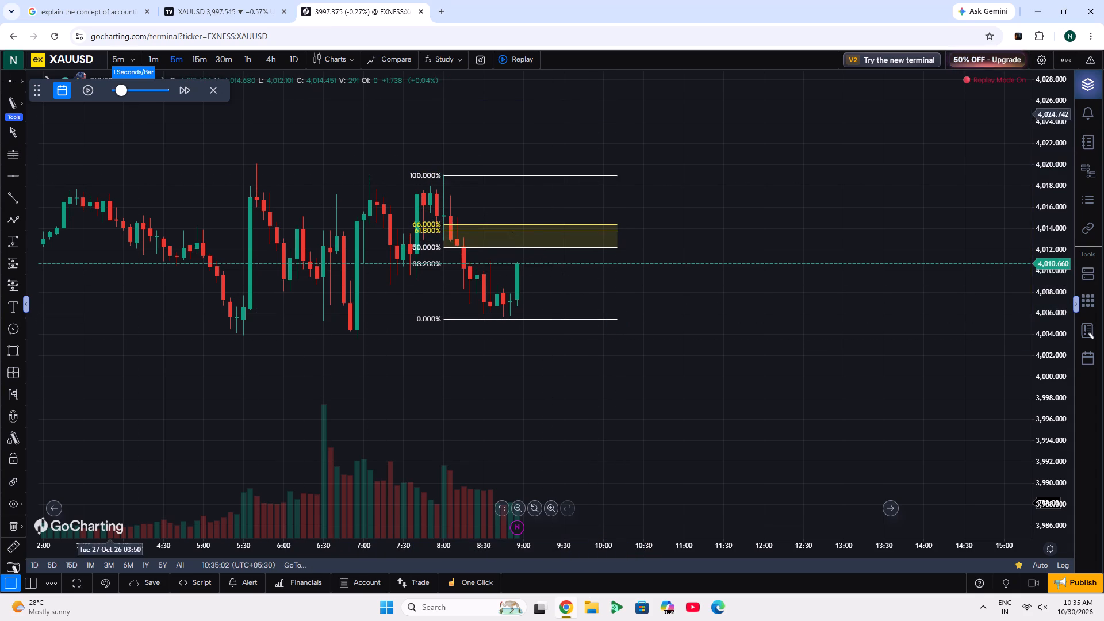
# Play the bar replay forward two bars to about 09:05 and pause it.
pyautogui.click(89, 93)
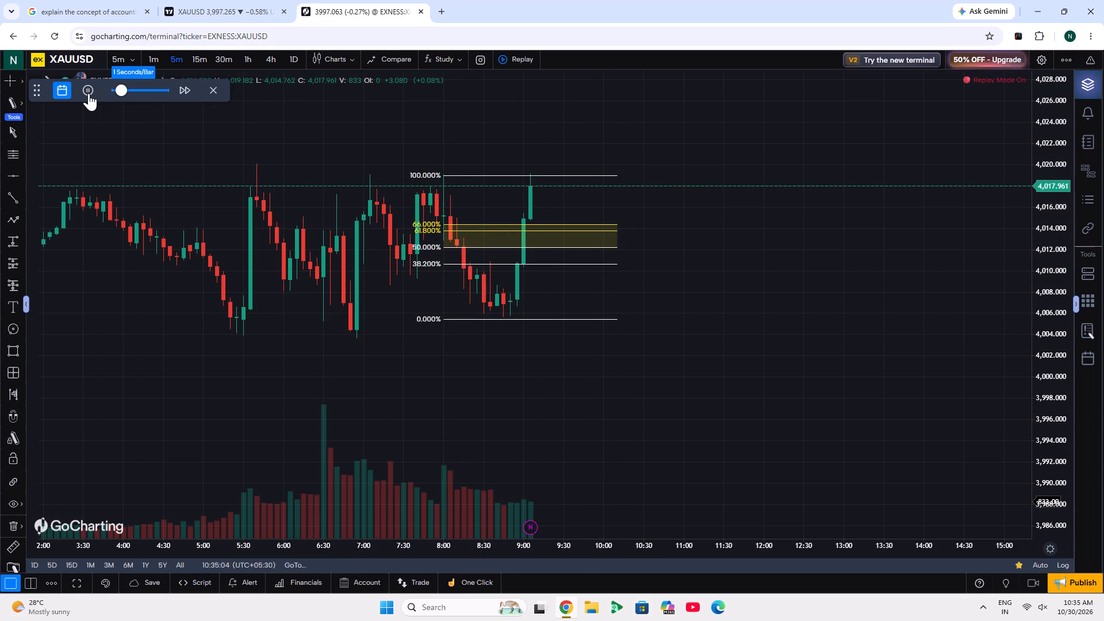
pyautogui.click(89, 93)
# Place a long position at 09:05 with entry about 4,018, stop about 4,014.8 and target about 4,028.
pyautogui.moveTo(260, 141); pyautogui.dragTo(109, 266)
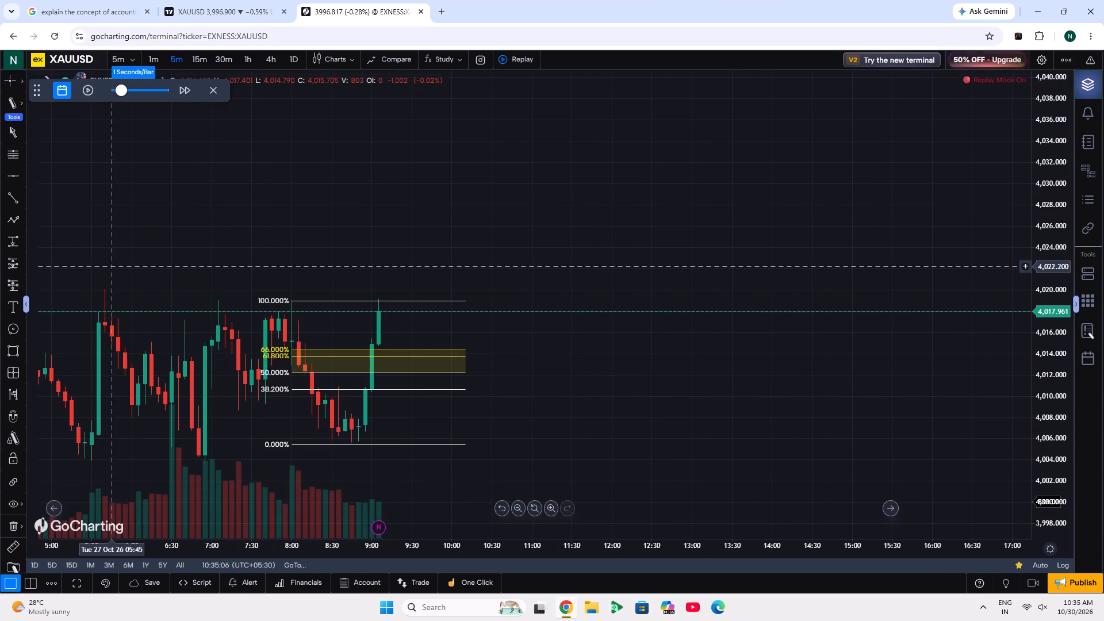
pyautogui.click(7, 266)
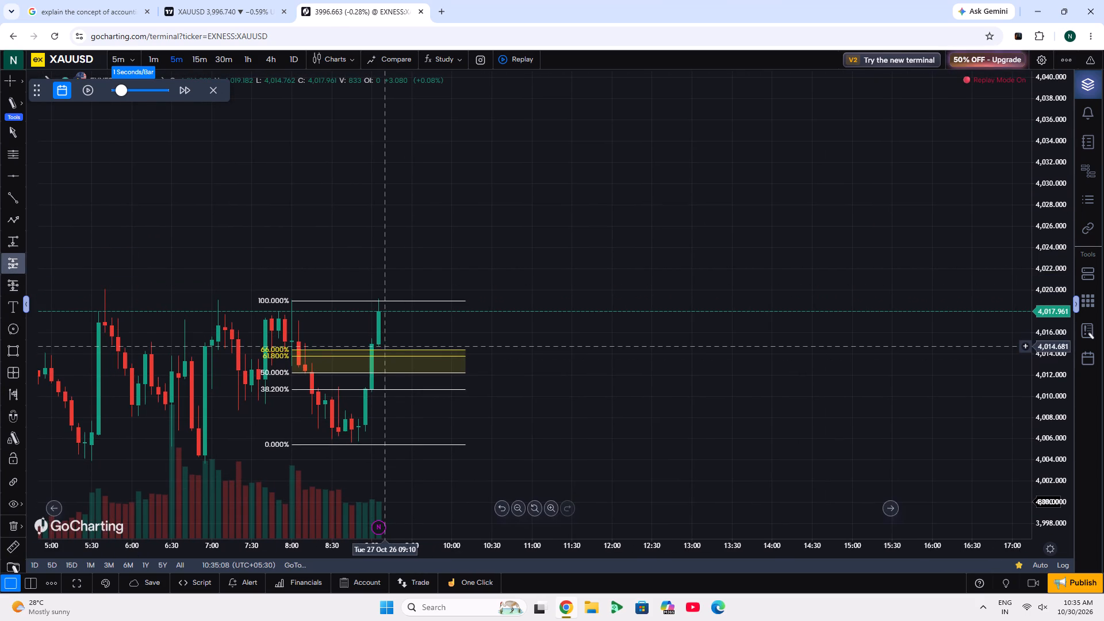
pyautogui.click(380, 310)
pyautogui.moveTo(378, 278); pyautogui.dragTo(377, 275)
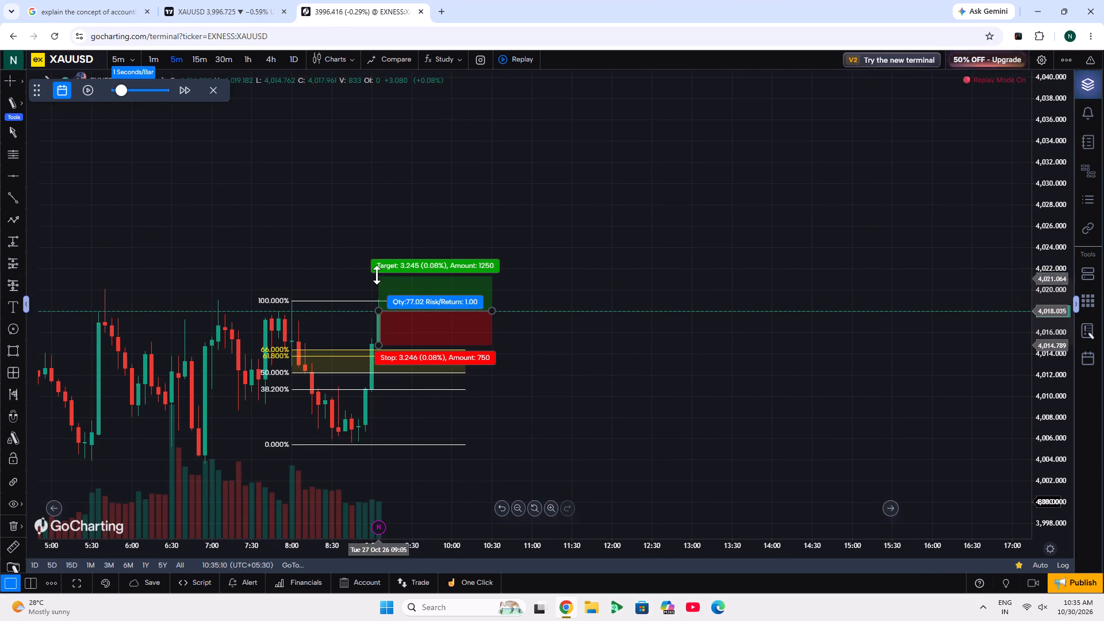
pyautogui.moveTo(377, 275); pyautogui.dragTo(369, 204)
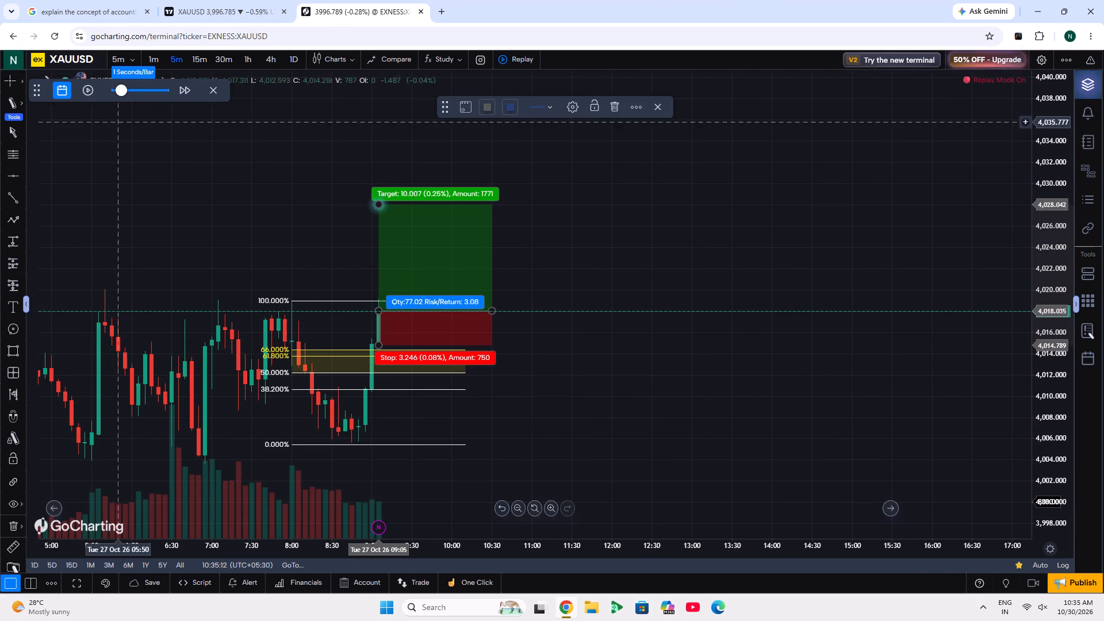
# Play the replay on to about 10:50, speeding it up to 0.1 seconds per bar, and pause it.
pyautogui.click(88, 86)
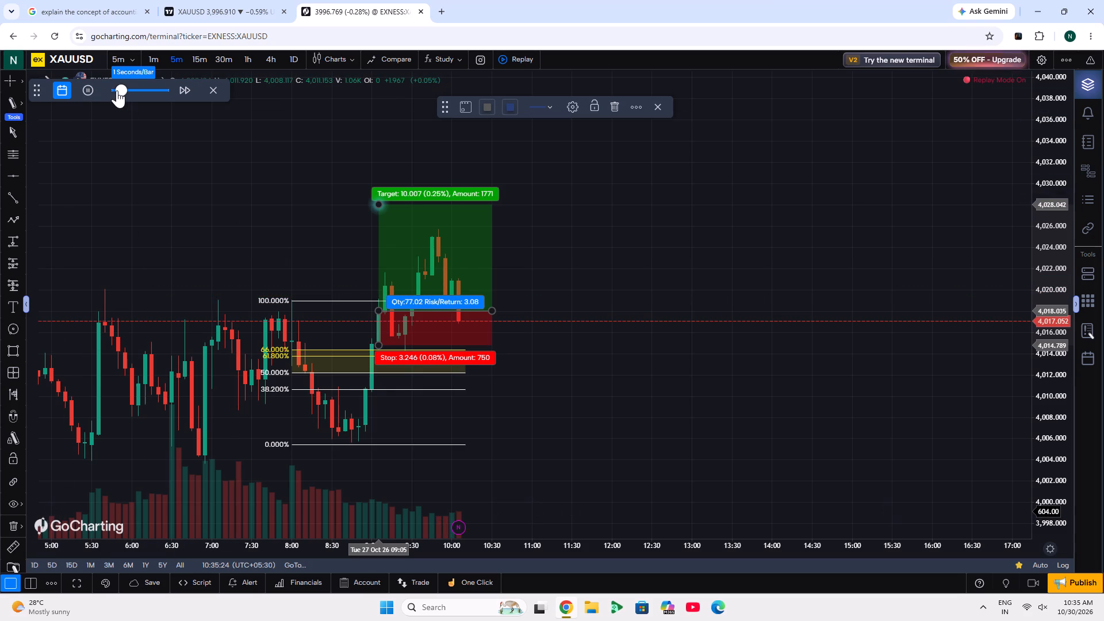
pyautogui.moveTo(118, 88); pyautogui.dragTo(79, 78)
pyautogui.click(87, 89)
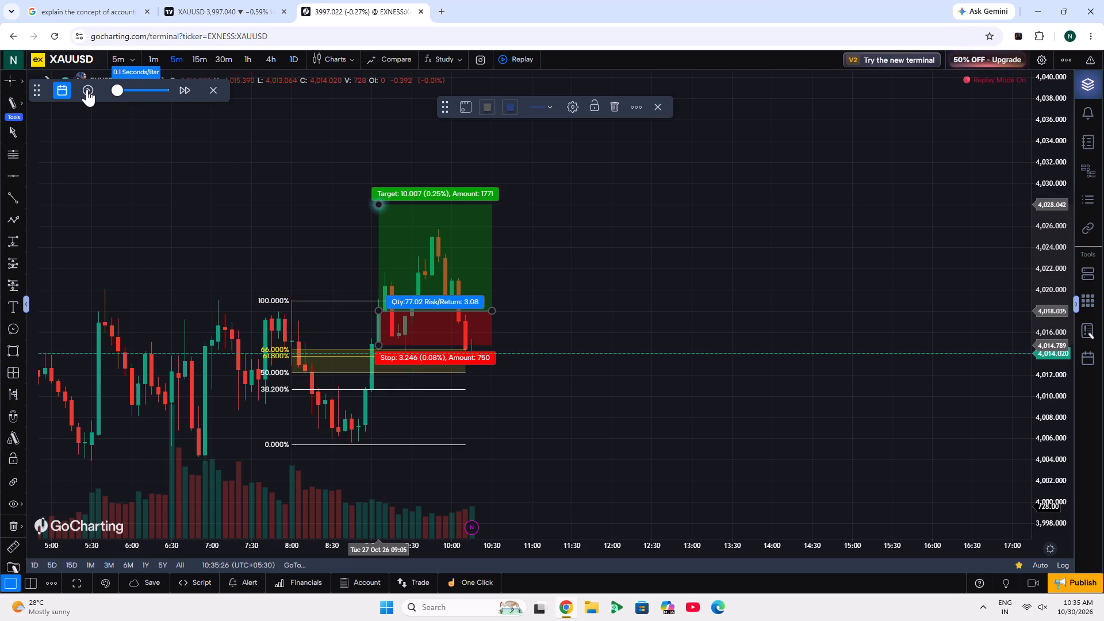
pyautogui.click(87, 89)
pyautogui.click(87, 89)
pyautogui.scroll(6, 546, 292)
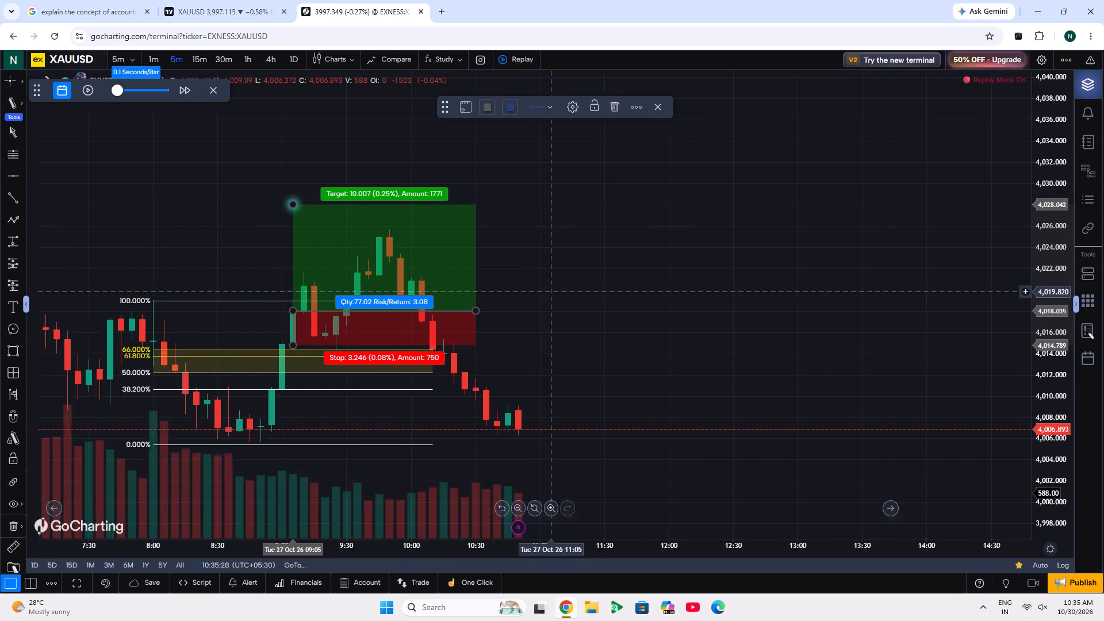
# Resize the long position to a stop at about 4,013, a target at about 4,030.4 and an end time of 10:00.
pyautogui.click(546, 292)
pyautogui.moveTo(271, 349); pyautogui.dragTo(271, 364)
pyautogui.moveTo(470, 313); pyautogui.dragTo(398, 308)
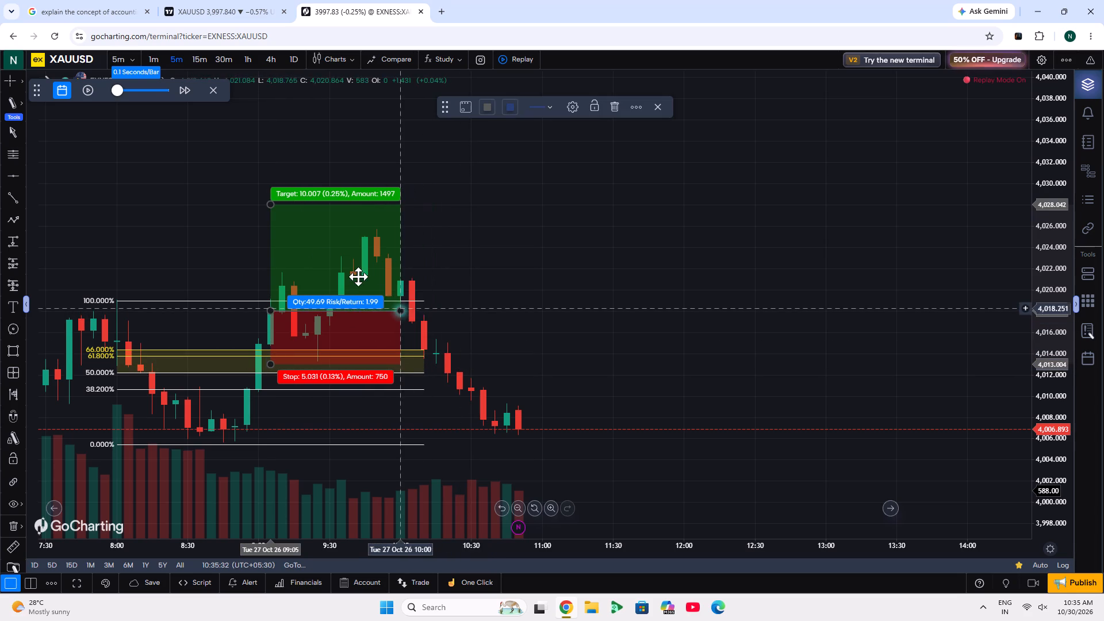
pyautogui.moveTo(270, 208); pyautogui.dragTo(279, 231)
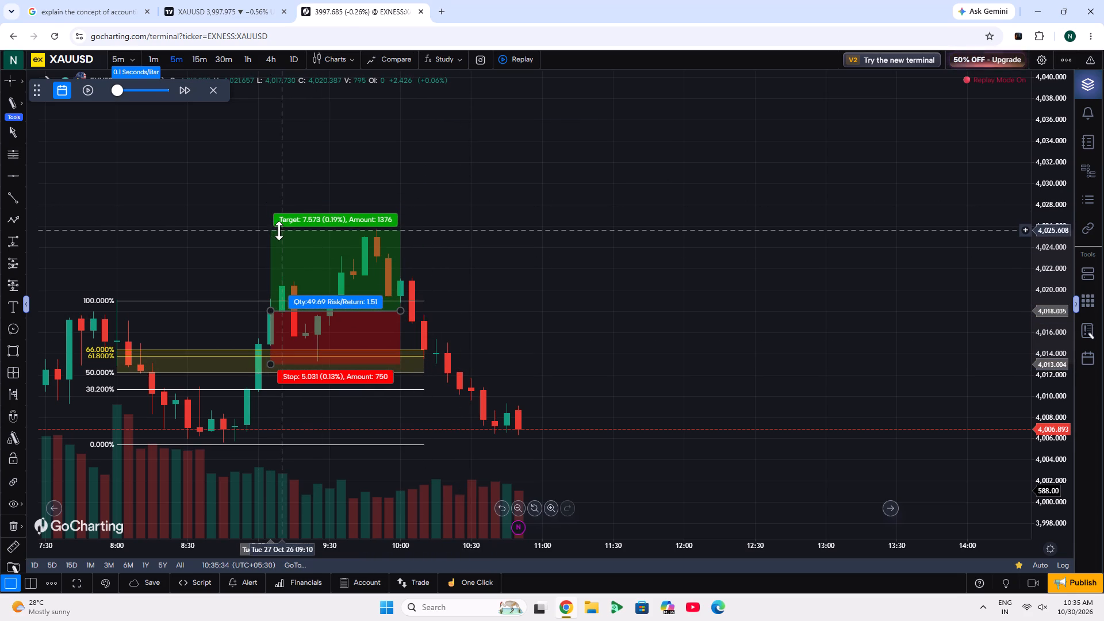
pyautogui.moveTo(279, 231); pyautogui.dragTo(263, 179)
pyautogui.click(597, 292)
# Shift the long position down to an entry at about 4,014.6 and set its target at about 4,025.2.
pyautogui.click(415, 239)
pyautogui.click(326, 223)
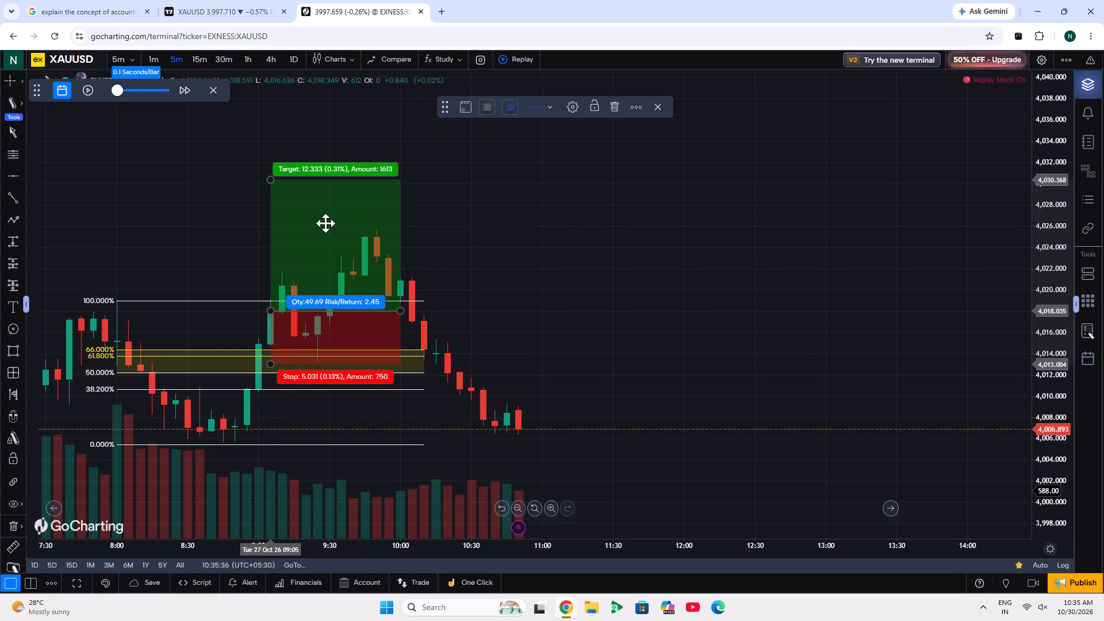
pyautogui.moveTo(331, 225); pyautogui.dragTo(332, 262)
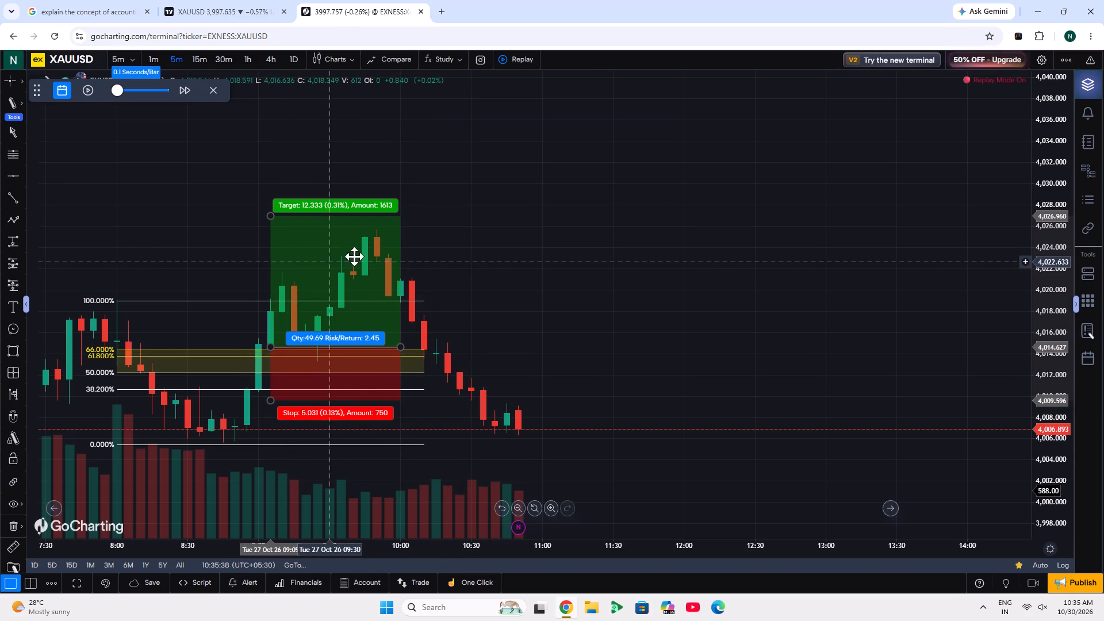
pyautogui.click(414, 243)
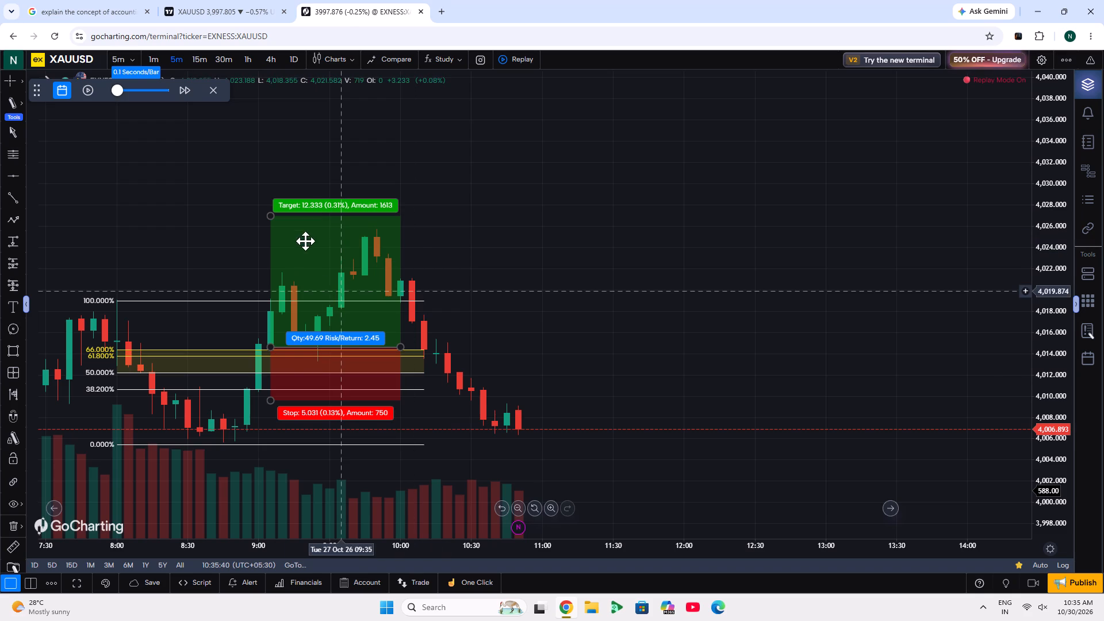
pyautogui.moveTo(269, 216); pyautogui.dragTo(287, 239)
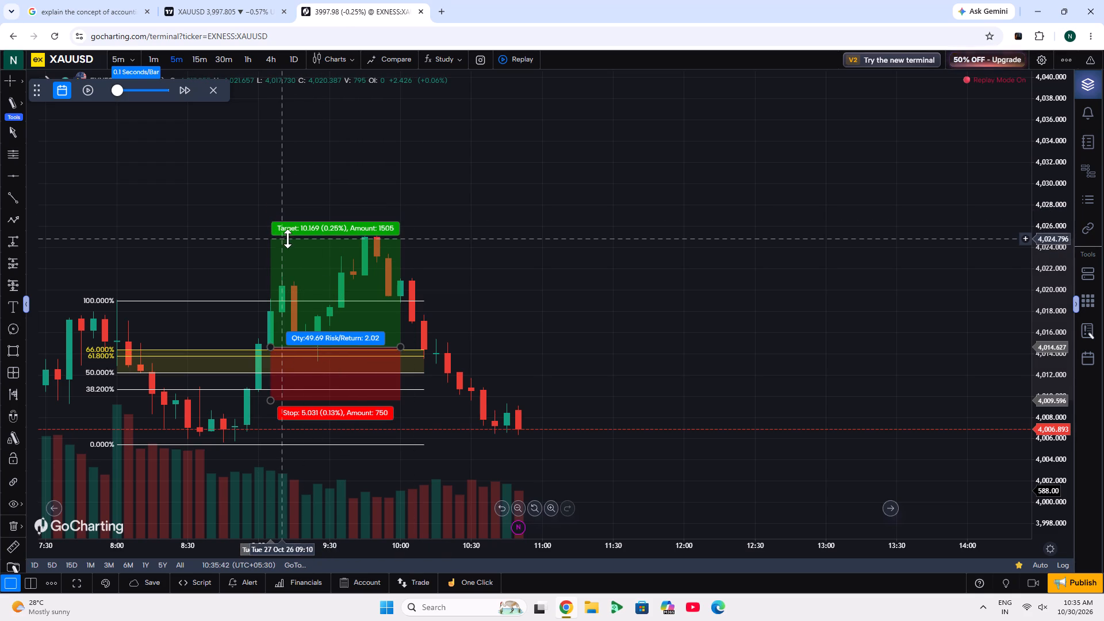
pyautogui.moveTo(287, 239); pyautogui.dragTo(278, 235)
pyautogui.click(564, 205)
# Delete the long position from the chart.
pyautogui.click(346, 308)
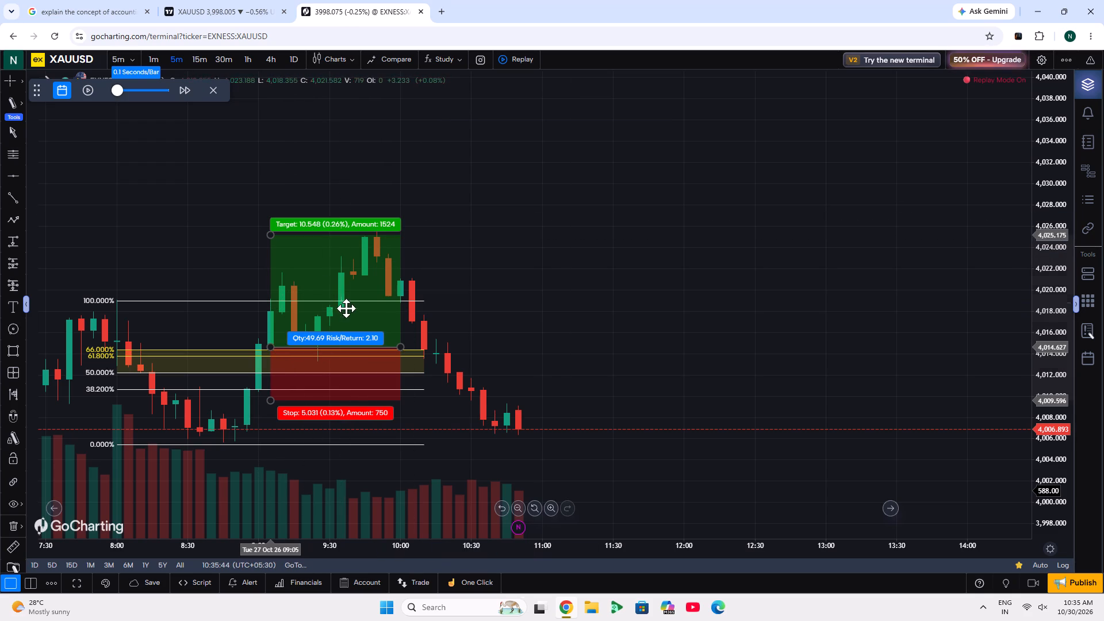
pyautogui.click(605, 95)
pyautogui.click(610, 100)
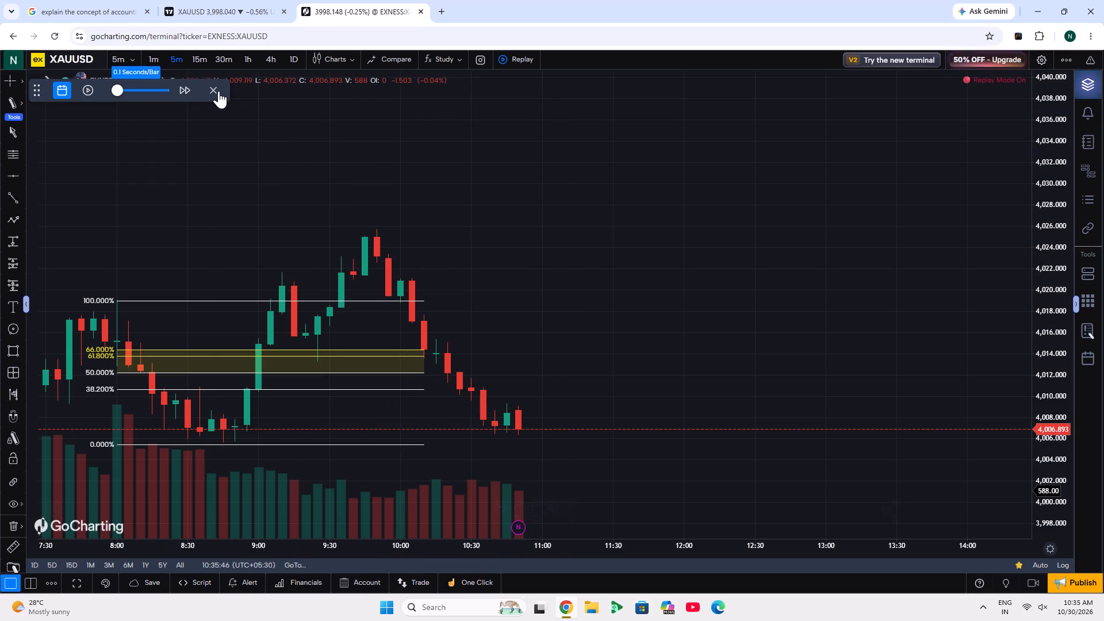
# Exit the current bar replay and restart it from about 16:50 on 27 October.
pyautogui.click(218, 91)
pyautogui.moveTo(568, 222); pyautogui.dragTo(219, 279)
pyautogui.moveTo(375, 279); pyautogui.dragTo(168, 135)
pyautogui.moveTo(478, 251); pyautogui.dragTo(26, 267)
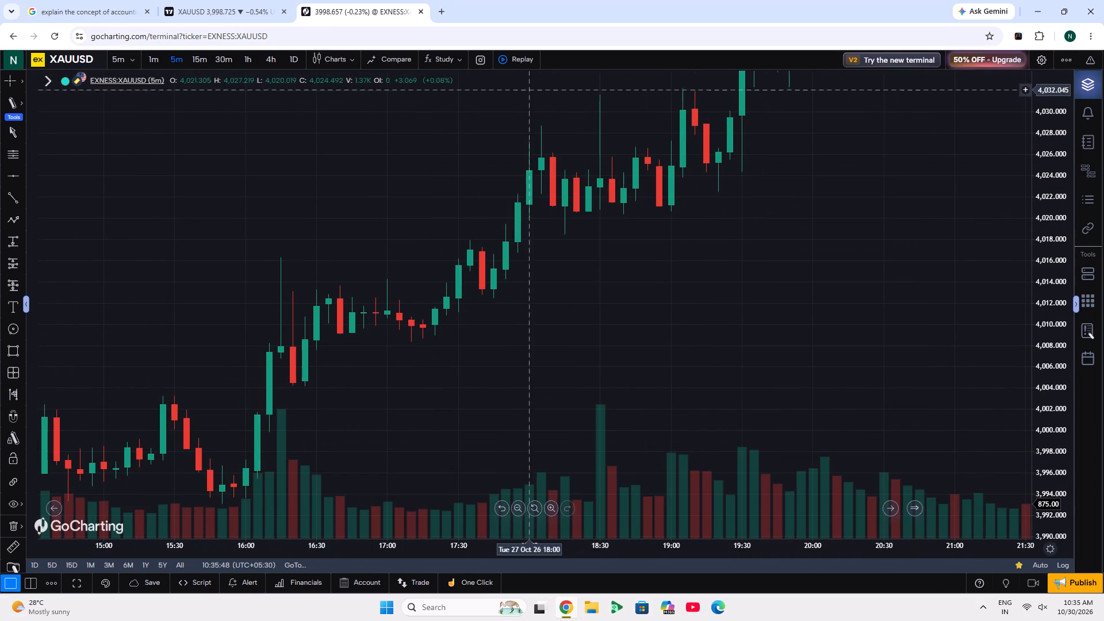
pyautogui.click(515, 68)
pyautogui.doubleClick(373, 167)
# Draw a Fibonacci retracement from the 14:20 low at about 3,988.7 up to the 16:15 high at about 4,016, extending past 20:00.
pyautogui.scroll(-5, 373, 167)
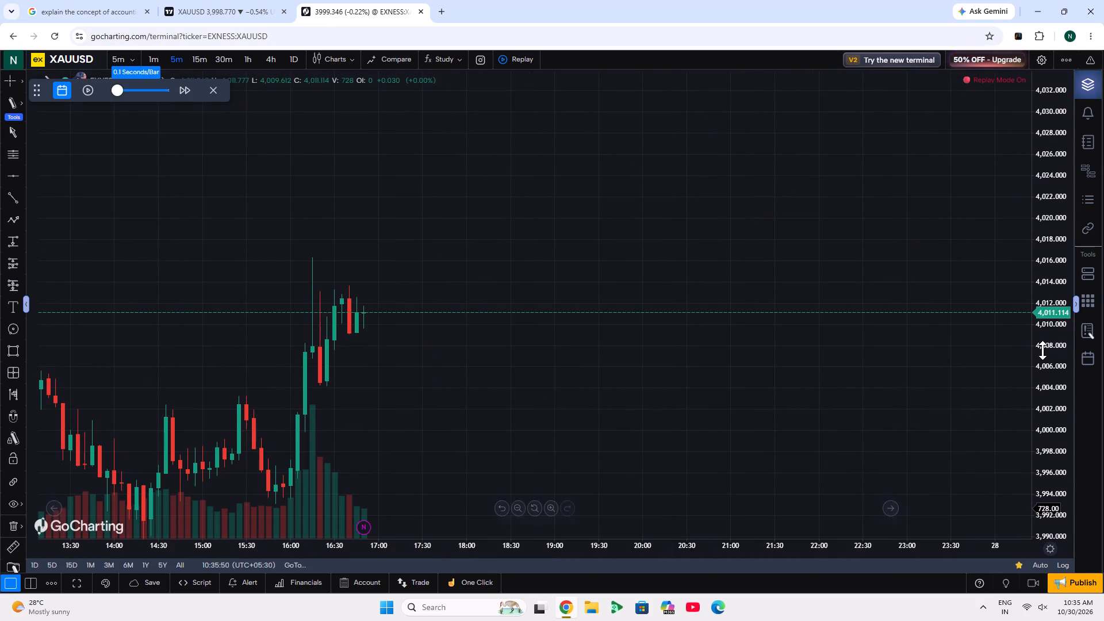
pyautogui.doubleClick(1042, 350)
pyautogui.moveTo(559, 342); pyautogui.dragTo(791, 341)
pyautogui.scroll(-5, 791, 341)
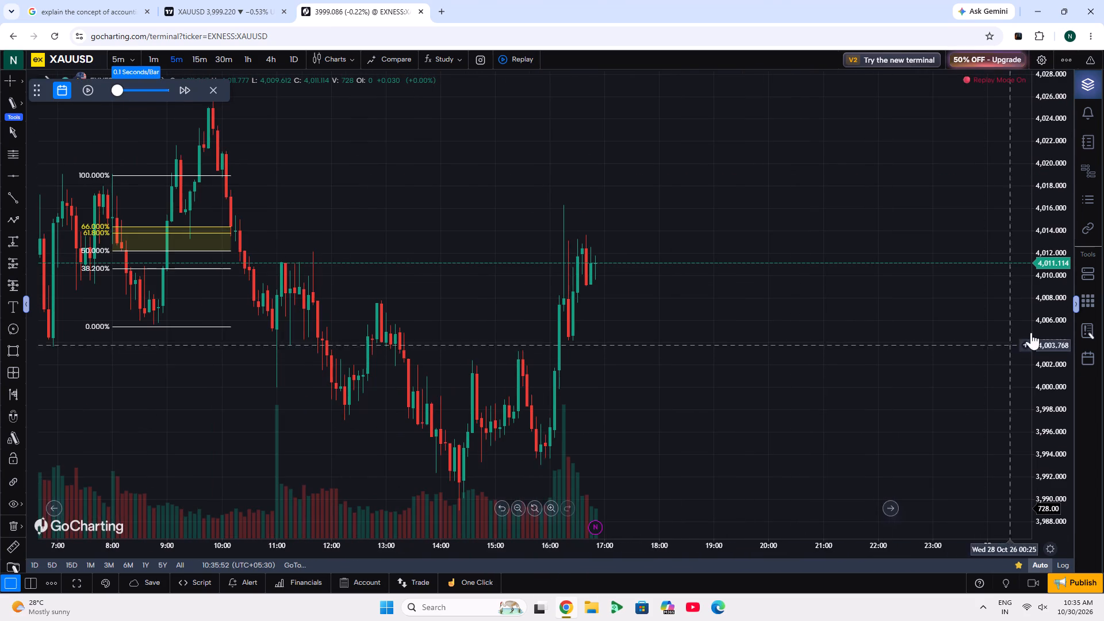
pyautogui.scroll(-4, 1049, 321)
pyautogui.scroll(3, 865, 374)
pyautogui.doubleClick(1039, 344)
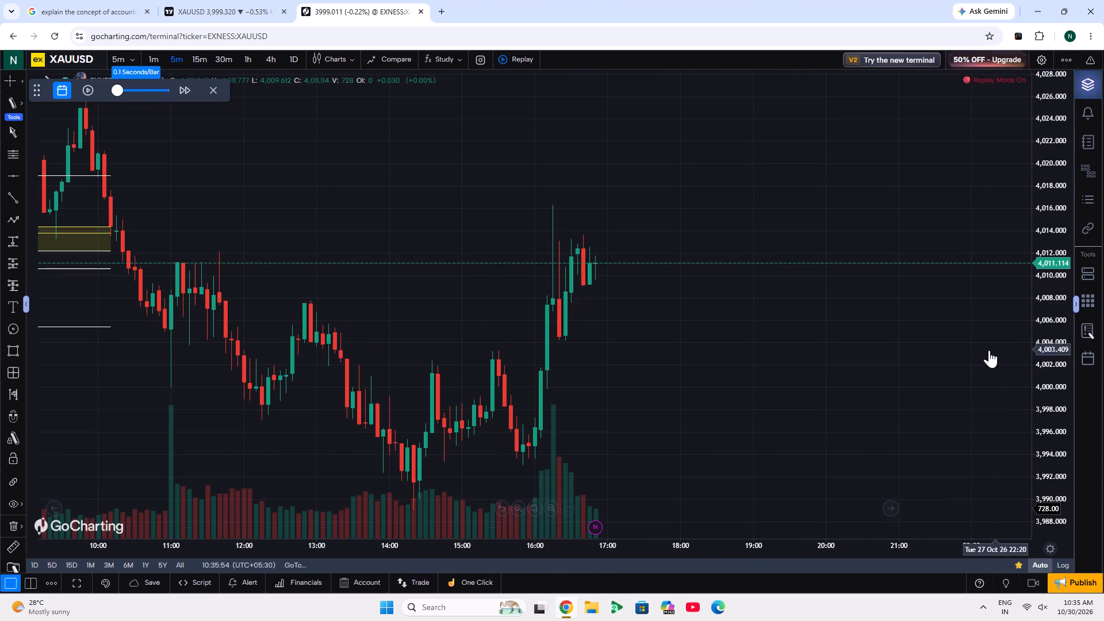
pyautogui.moveTo(1054, 358); pyautogui.dragTo(1052, 396)
pyautogui.moveTo(865, 445); pyautogui.dragTo(788, 344)
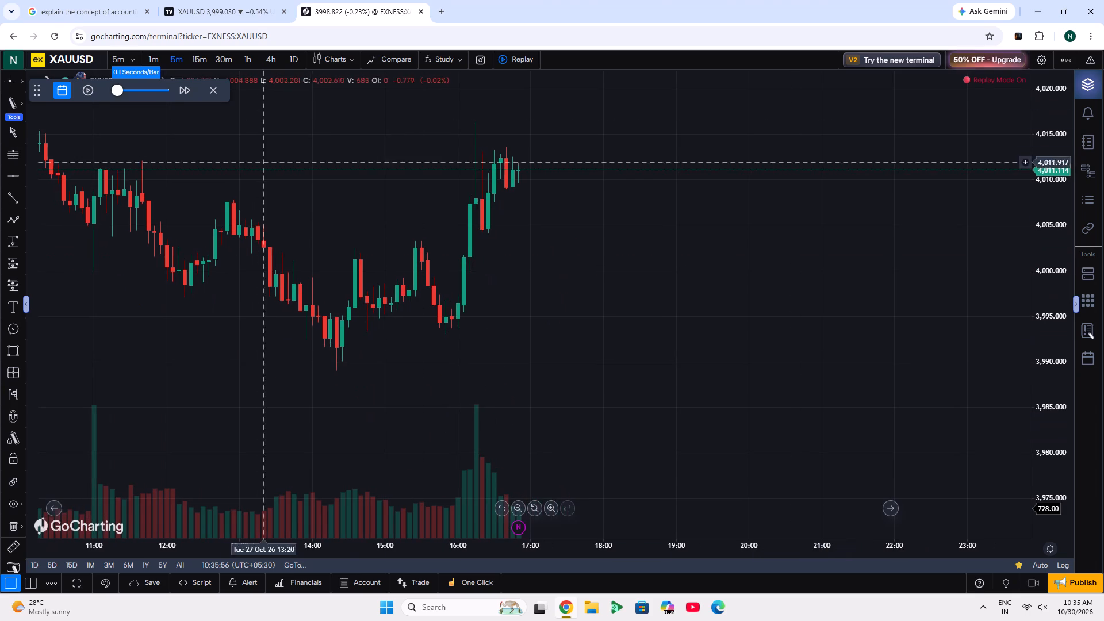
pyautogui.click(11, 147)
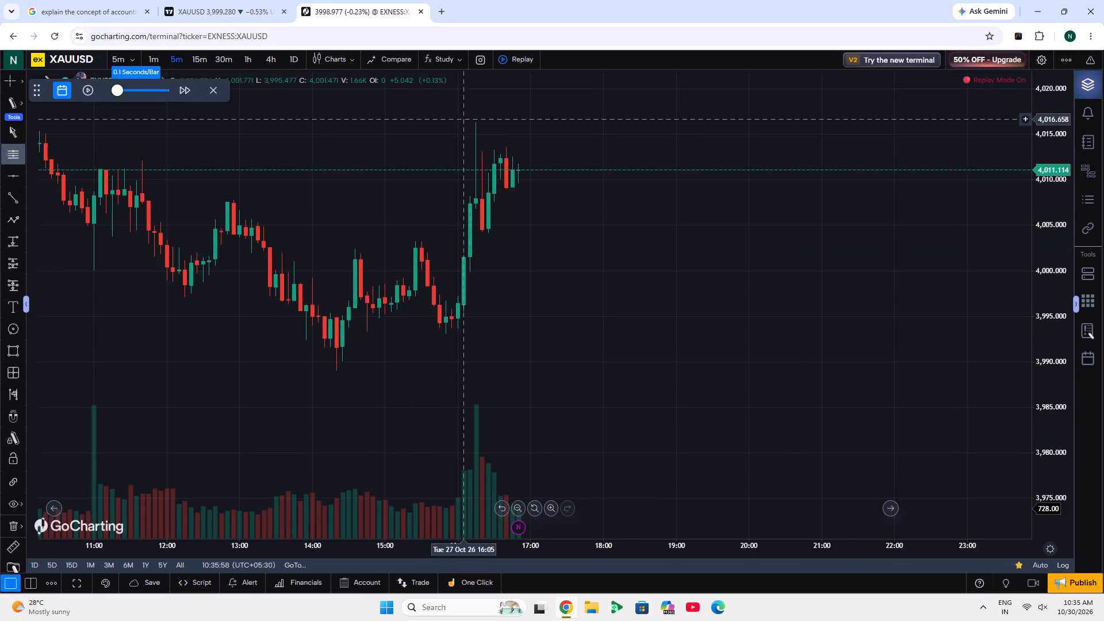
pyautogui.click(337, 374)
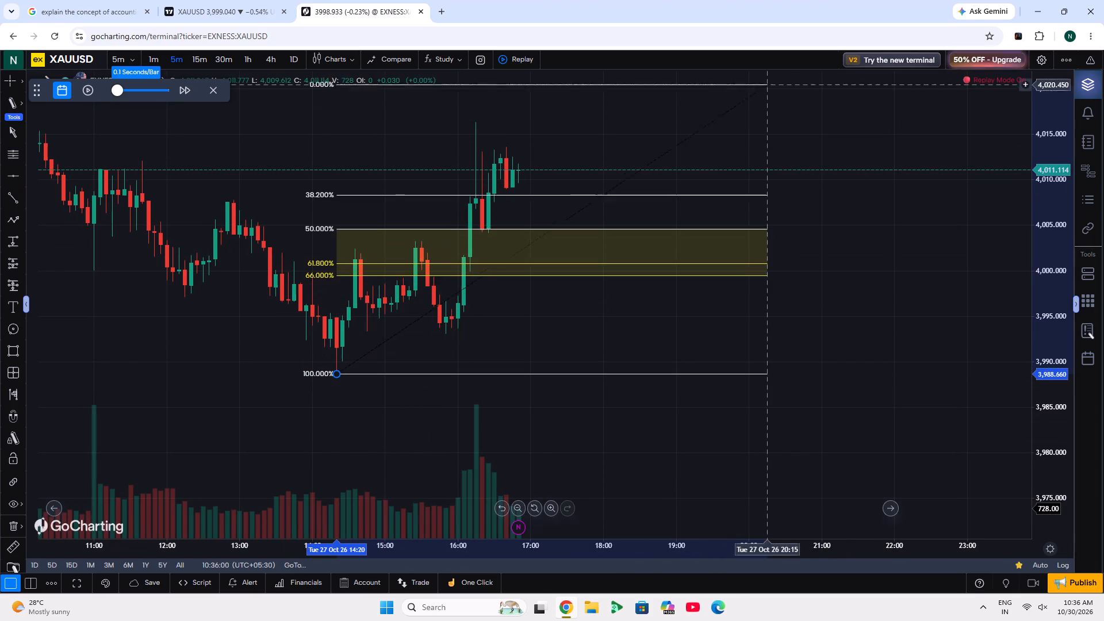
pyautogui.click(779, 122)
pyautogui.click(843, 159)
# Place a long position at 16:15 with entry about 4,007.4, stop about 4,001.9 and target about 4,018.
pyautogui.moveTo(843, 159); pyautogui.dragTo(817, 220)
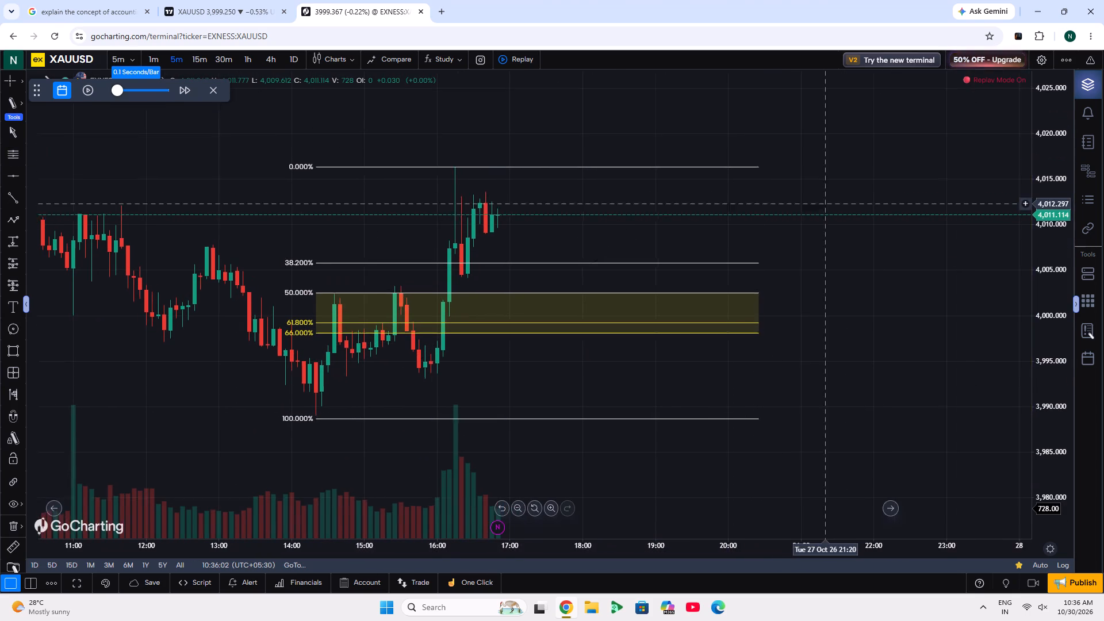
pyautogui.moveTo(817, 220); pyautogui.dragTo(802, 275)
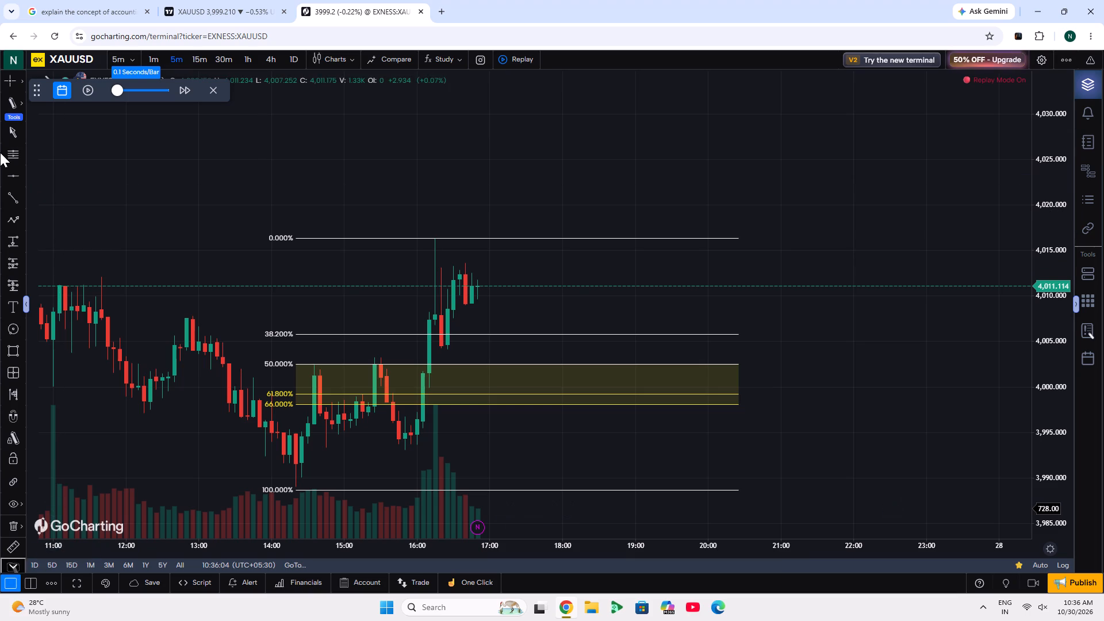
pyautogui.click(9, 266)
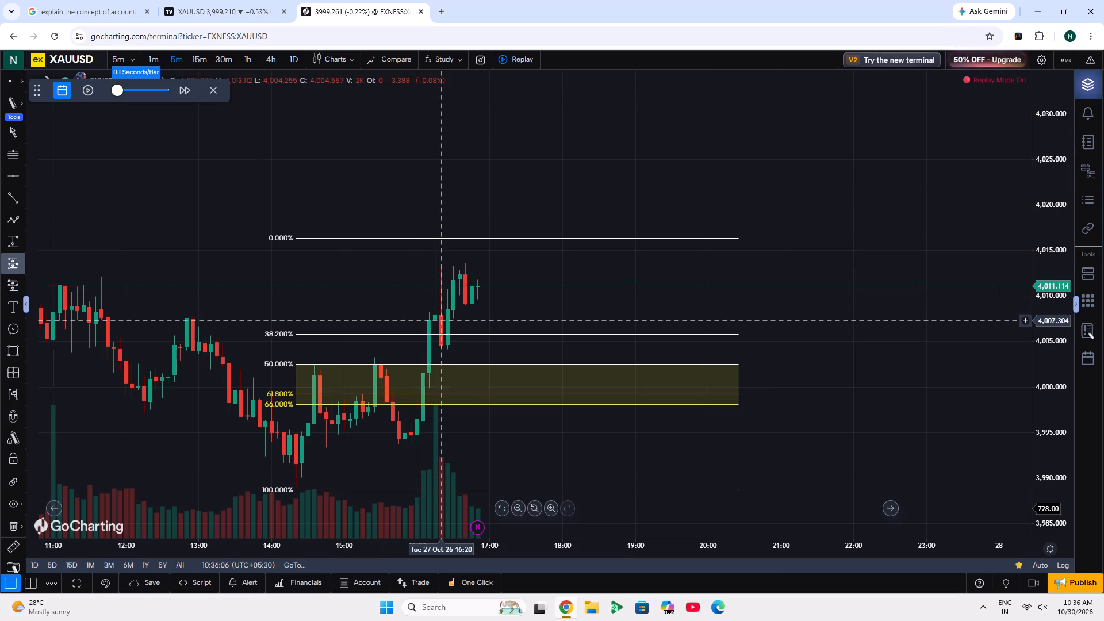
pyautogui.click(435, 320)
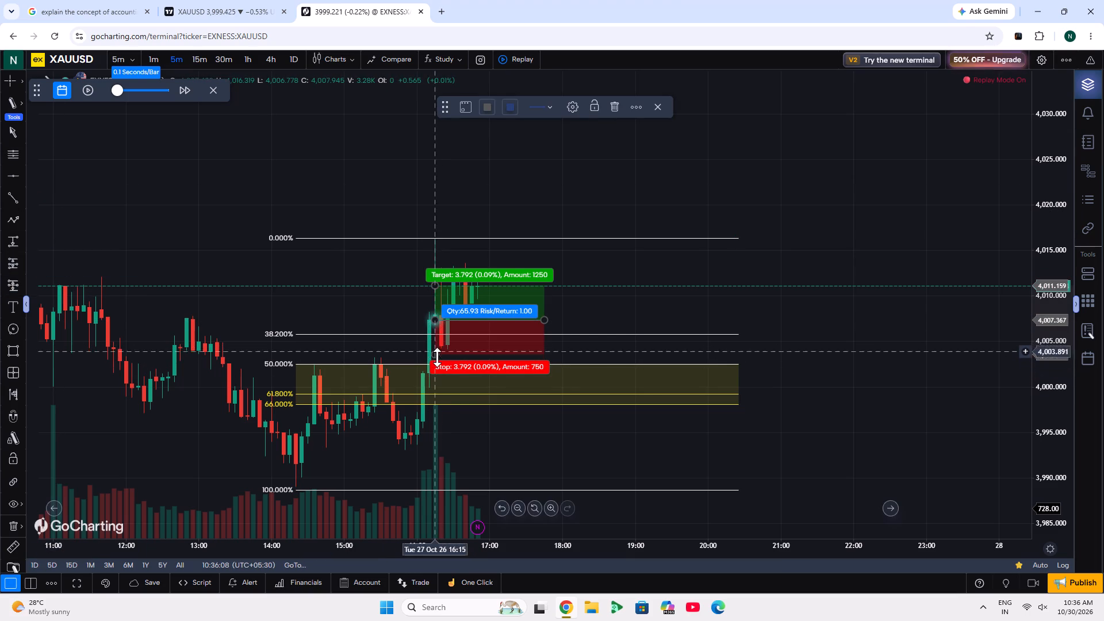
pyautogui.moveTo(434, 356); pyautogui.dragTo(436, 369)
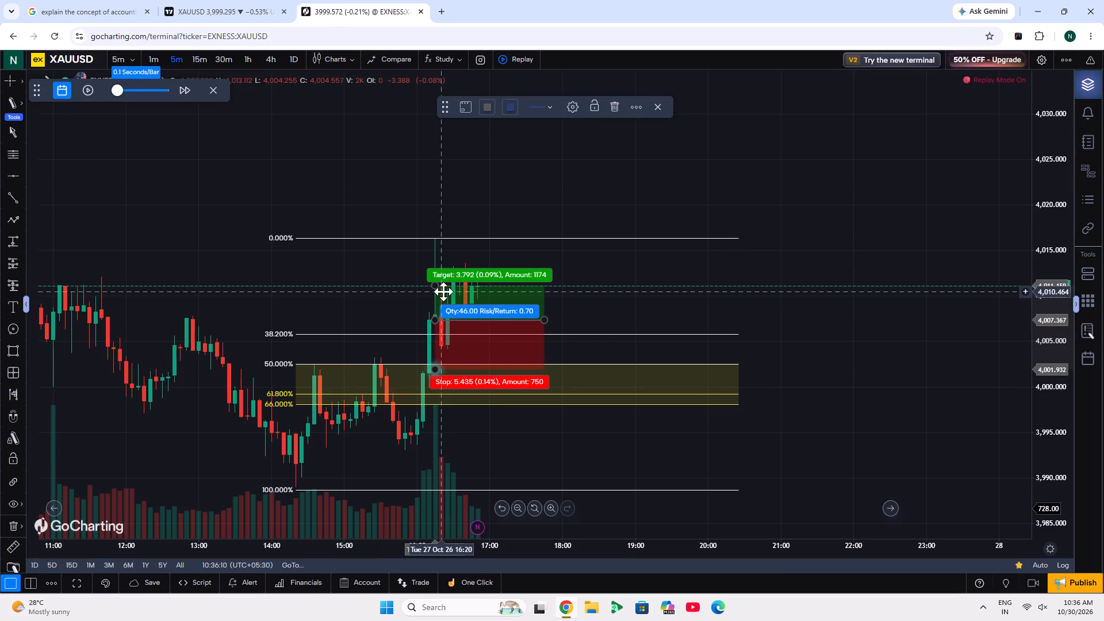
pyautogui.moveTo(434, 286); pyautogui.dragTo(449, 219)
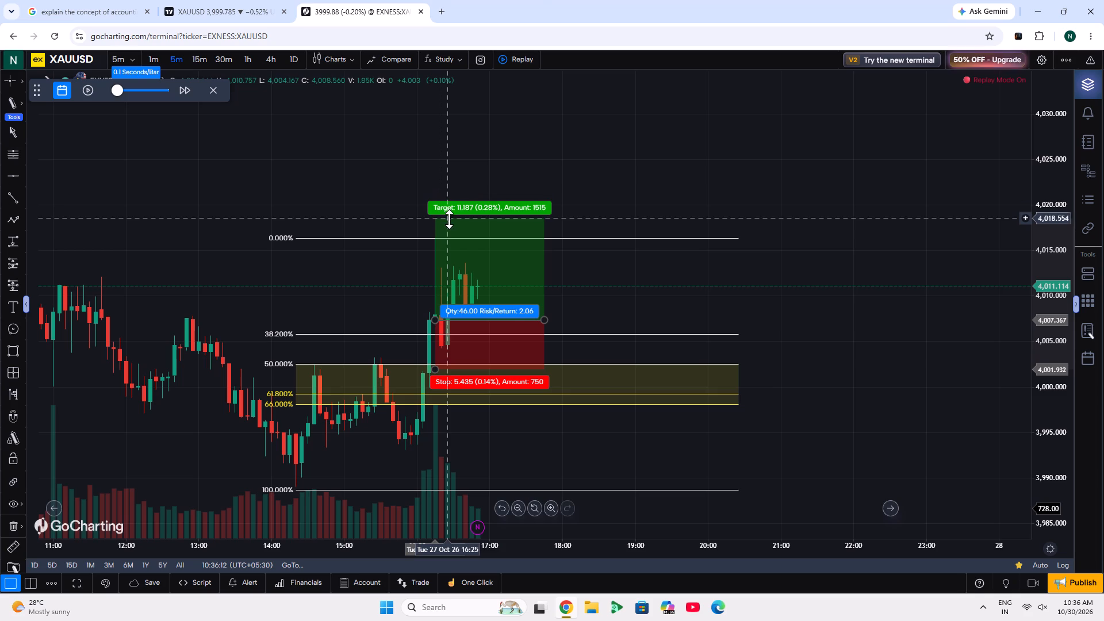
pyautogui.moveTo(449, 219); pyautogui.dragTo(455, 223)
# Play the bar replay forward from 16:50 to test the new long position.
pyautogui.click(87, 94)
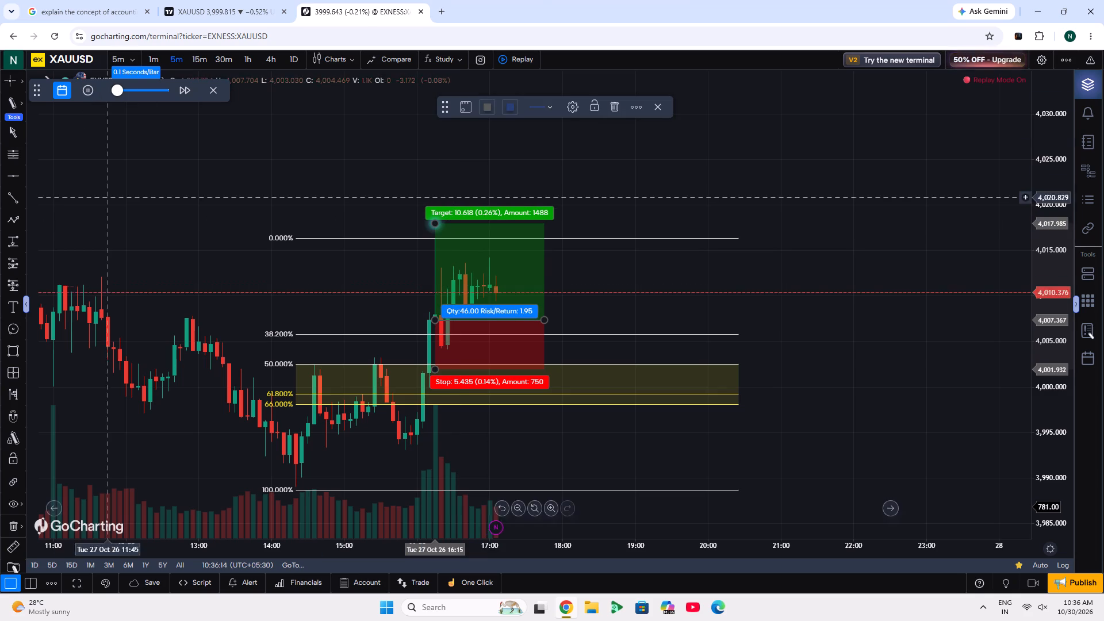
pyautogui.click(106, 197)
pyautogui.scroll(-6, 106, 197)
# Extend the long position's end time to about 18:45.
pyautogui.click(509, 289)
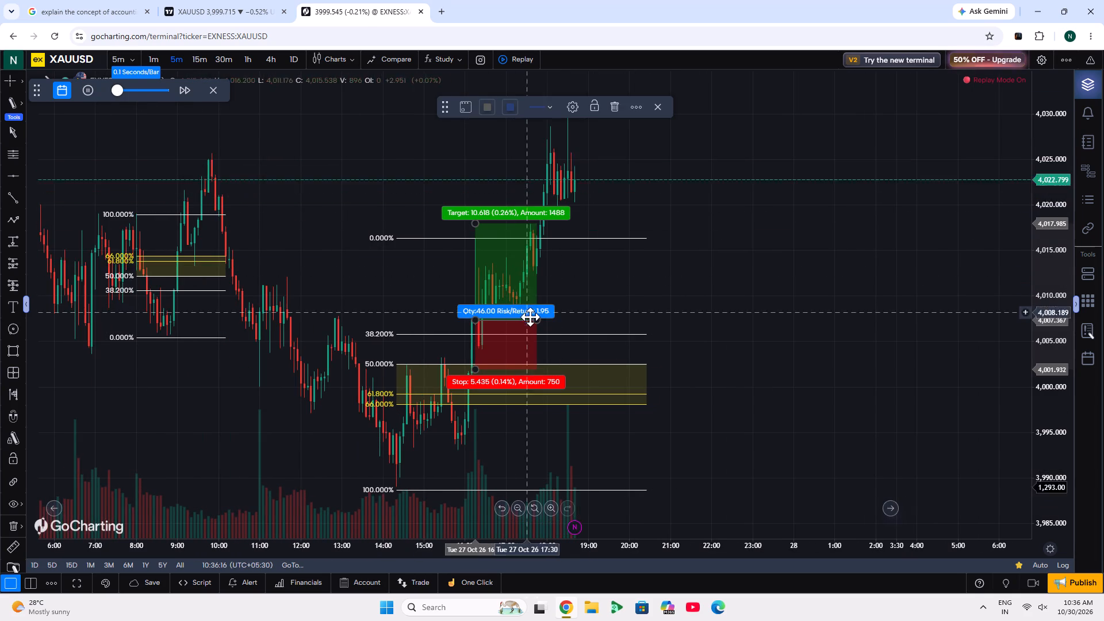
pyautogui.moveTo(535, 321); pyautogui.dragTo(577, 329)
pyautogui.click(432, 293)
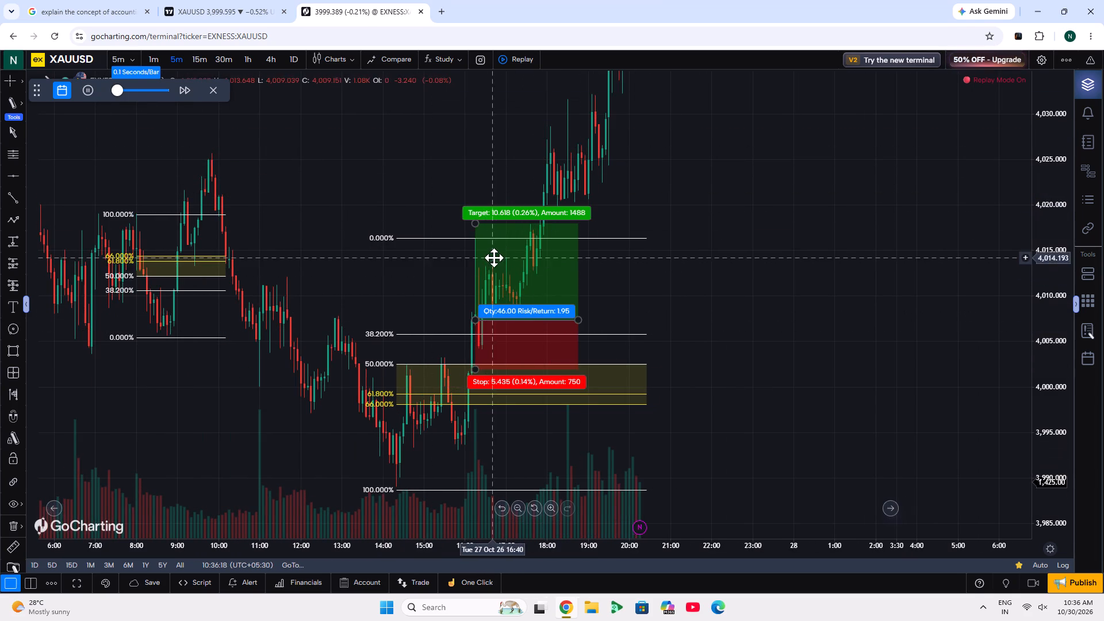
# Exit the current replay and restart the bar replay from about 19:10 on 26 October.
pyautogui.click(215, 91)
pyautogui.moveTo(333, 226); pyautogui.dragTo(926, 209)
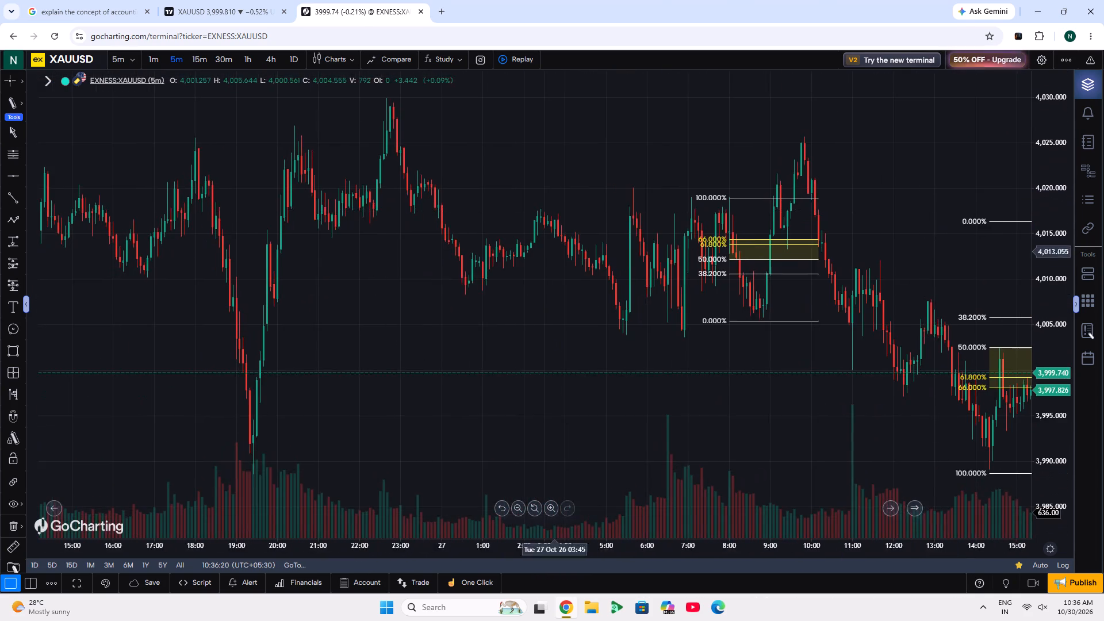
pyautogui.moveTo(509, 261); pyautogui.dragTo(708, 309)
pyautogui.click(523, 67)
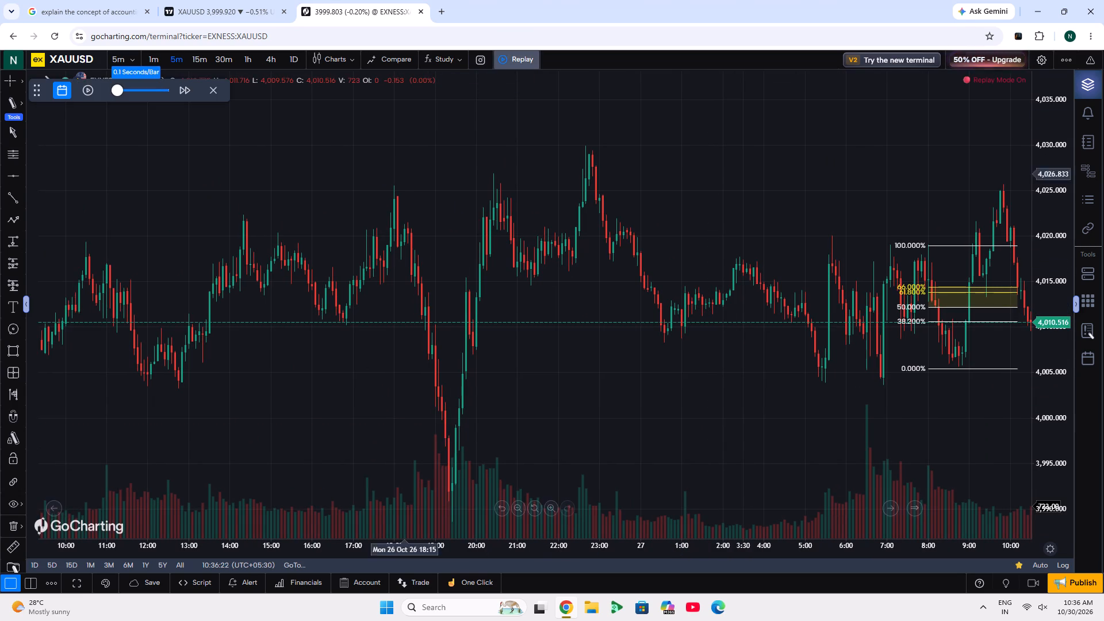
pyautogui.click(463, 167)
pyautogui.doubleClick(445, 162)
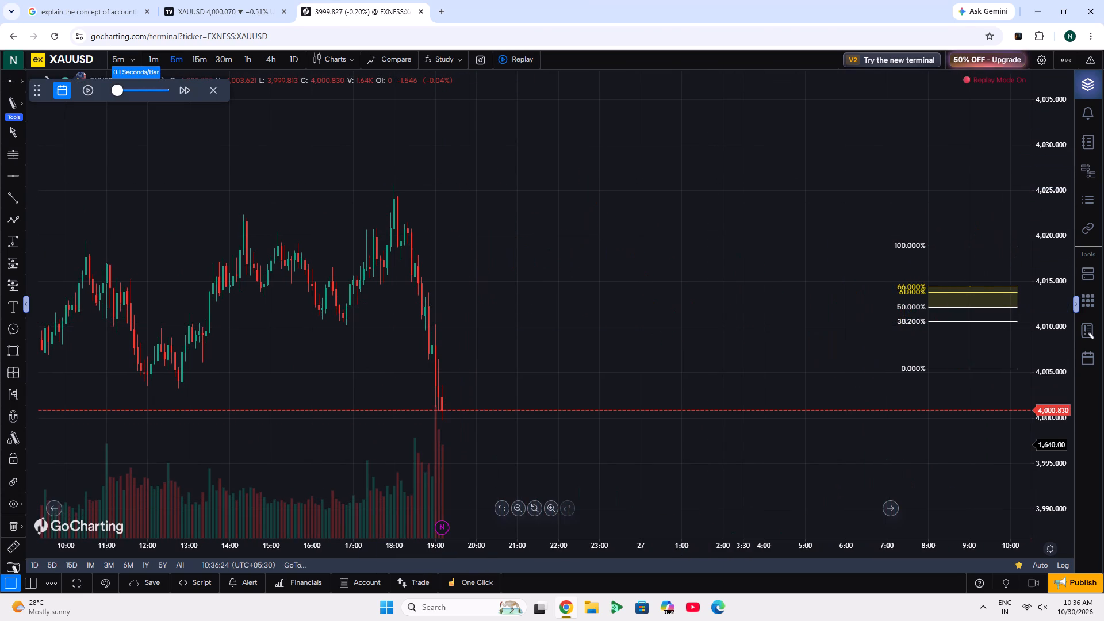
# Draw a Fibonacci retracement from the 16:50 low at about 4,010 up to the 18:00 high at about 4,025.7, extending to 21:10.
pyautogui.click(5, 152)
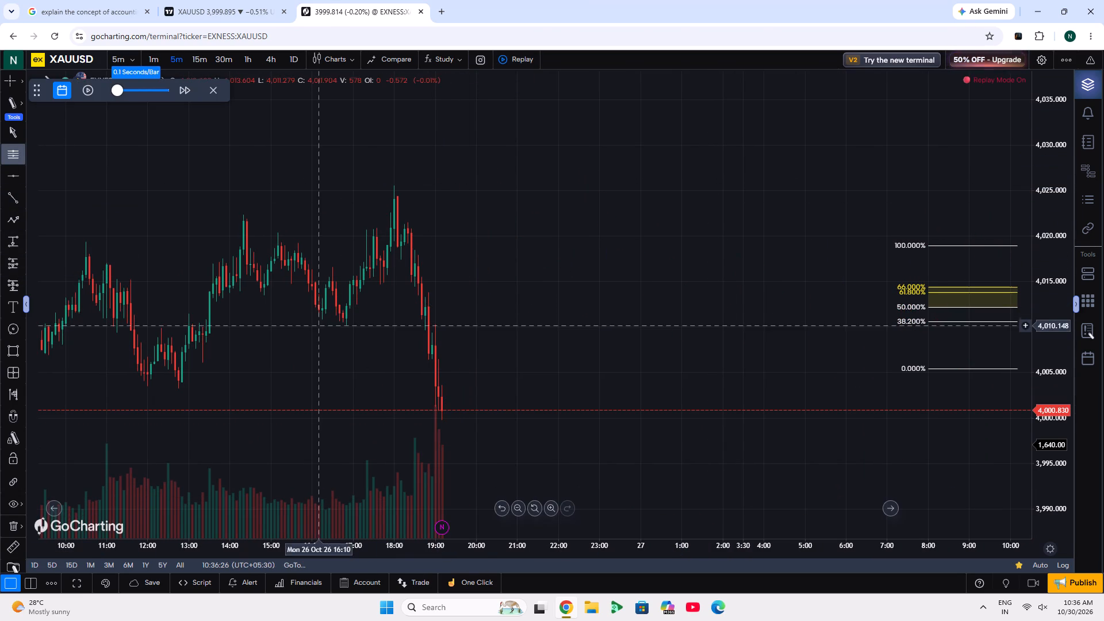
pyautogui.click(344, 327)
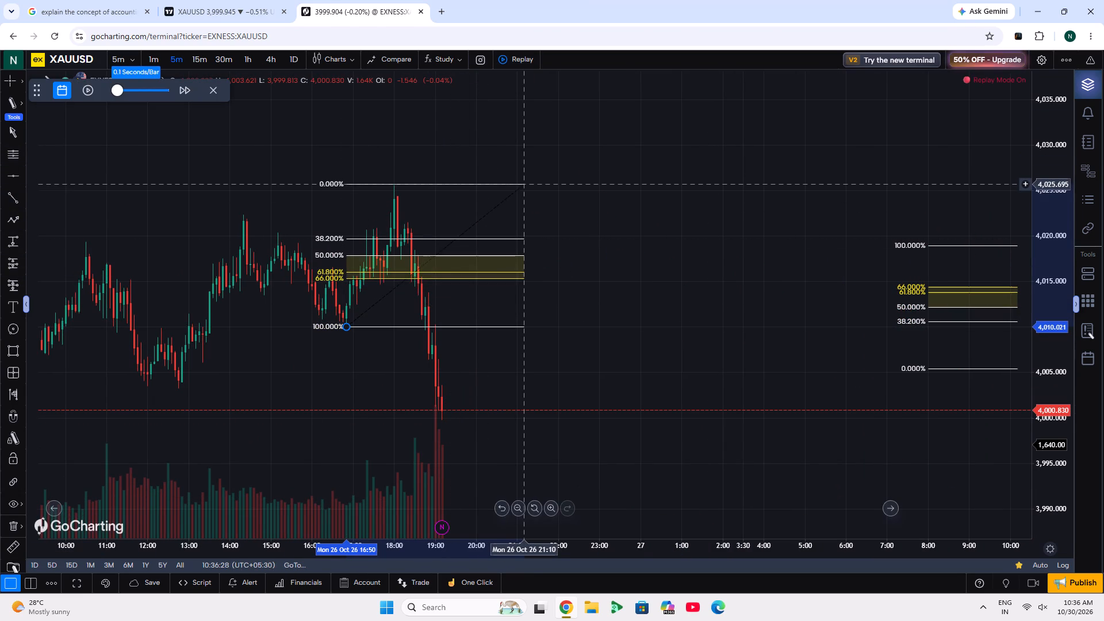
pyautogui.click(525, 184)
pyautogui.click(597, 107)
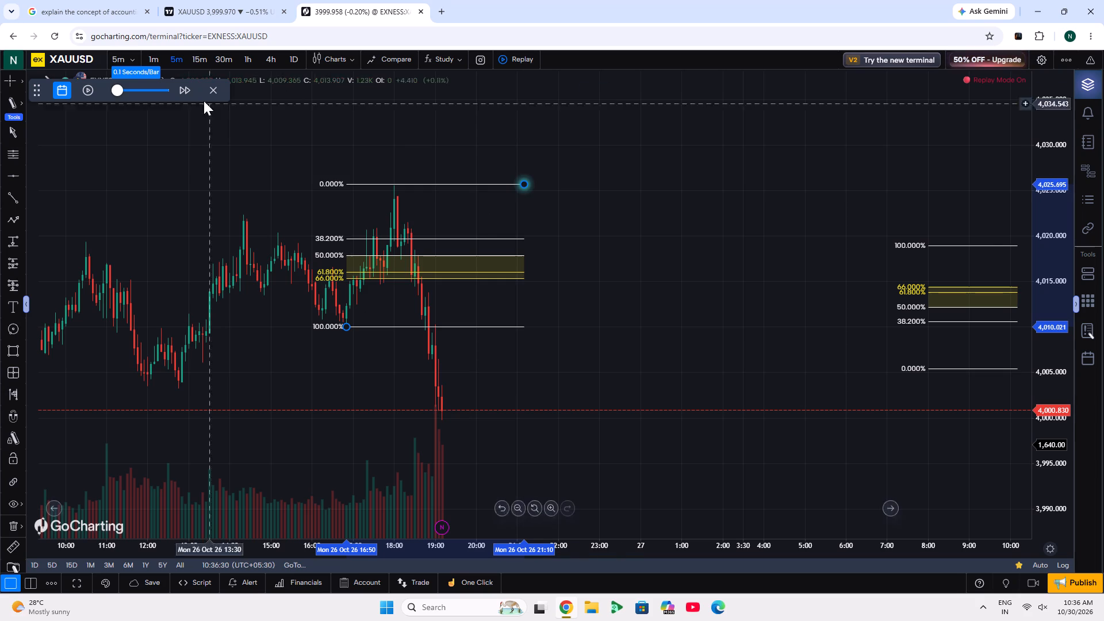
# Restart the bar replay from about 18:05 on 26 October, just after the swing high.
pyautogui.click(213, 85)
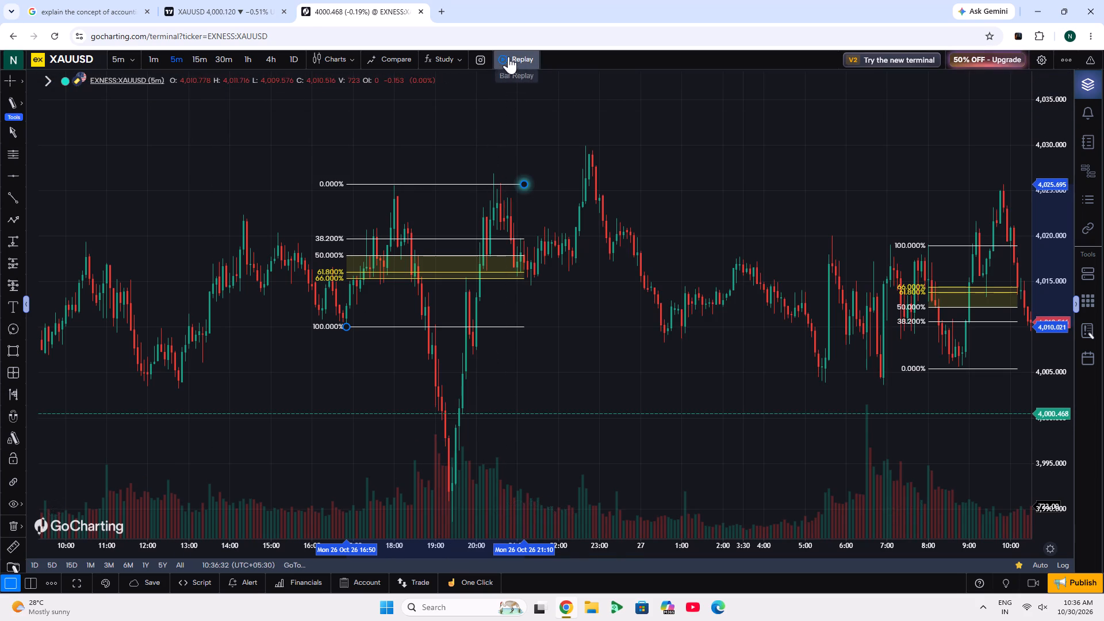
pyautogui.click(508, 56)
pyautogui.doubleClick(402, 128)
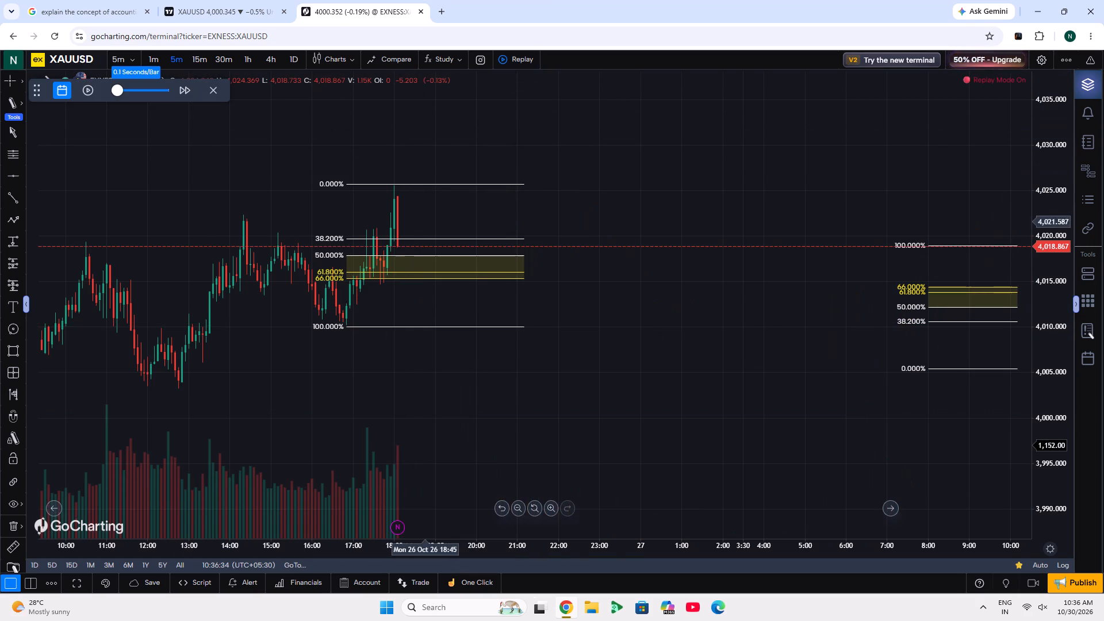
# Shorten the new Fibonacci retracement so it ends at about 19:50, keeping its 0% level at the swing high.
pyautogui.moveTo(526, 181); pyautogui.dragTo(471, 185)
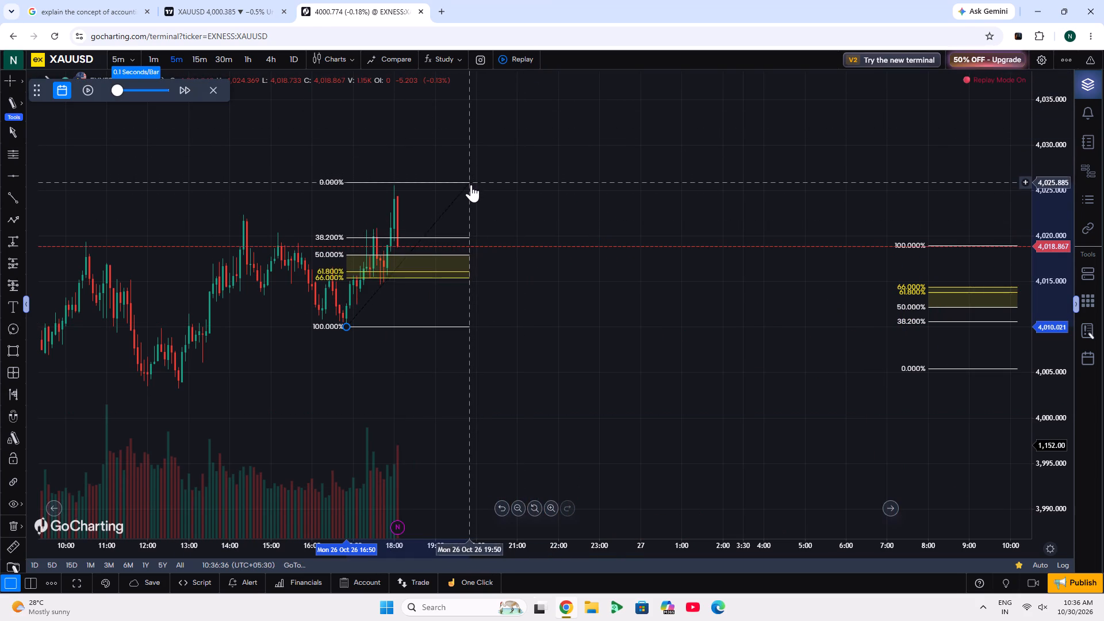
pyautogui.moveTo(471, 185); pyautogui.dragTo(471, 186)
pyautogui.click(517, 190)
# Play the bar replay forward from 18:05 and pause it at about 18:25, when price reaches the Fibonacci zone.
pyautogui.scroll(5, 517, 190)
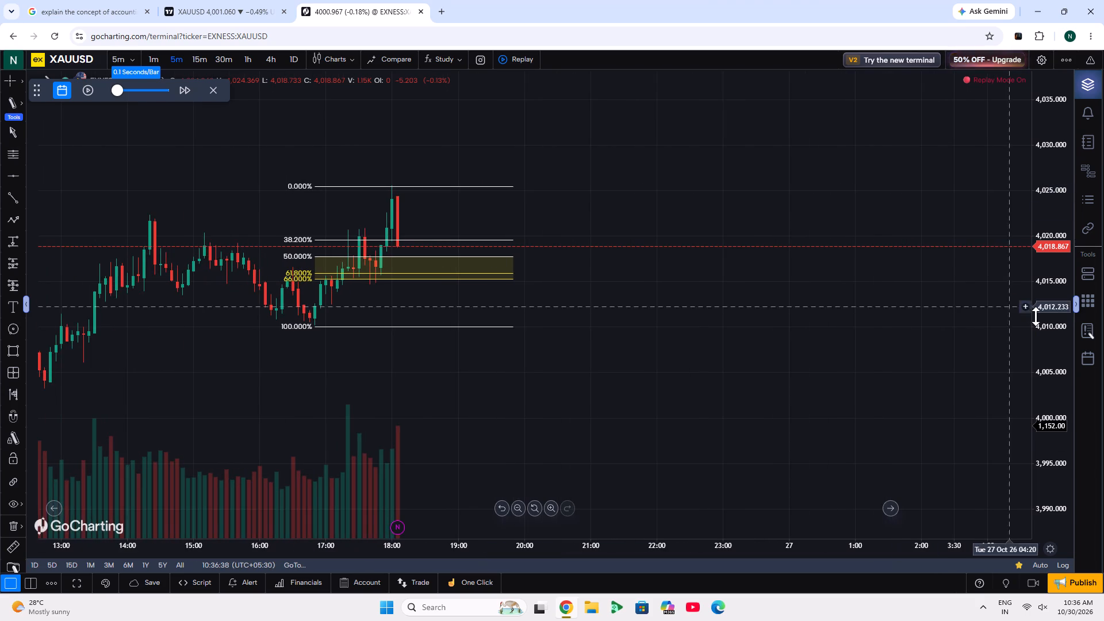
pyautogui.scroll(4, 1036, 316)
pyautogui.moveTo(760, 252); pyautogui.dragTo(774, 321)
pyautogui.scroll(3, 774, 321)
pyautogui.scroll(-4, 1040, 304)
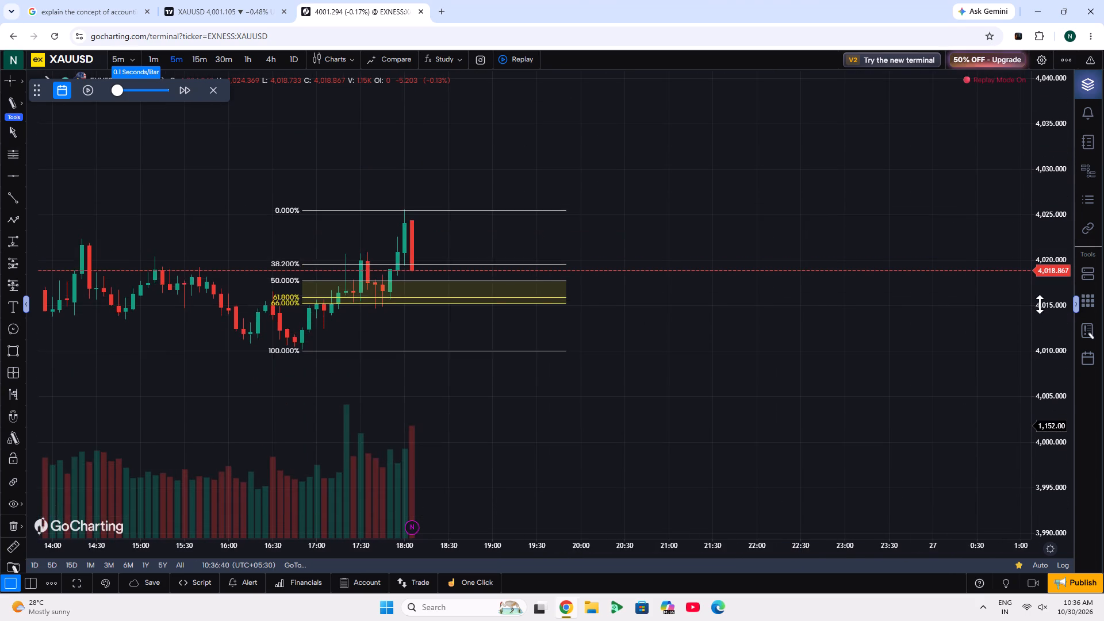
pyautogui.scroll(-4, 1004, 313)
pyautogui.scroll(5, 1052, 335)
pyautogui.moveTo(942, 337); pyautogui.dragTo(954, 392)
pyautogui.click(94, 86)
pyautogui.click(94, 86)
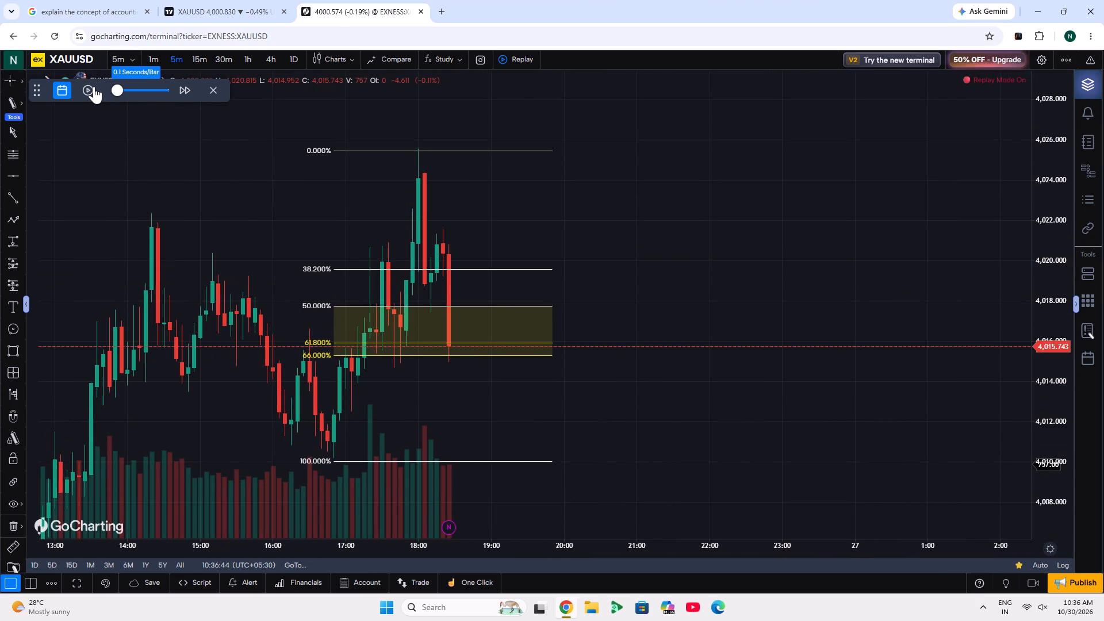
# Slow the replay to 1 second per bar and advance it to about 18:45.
pyautogui.click(132, 89)
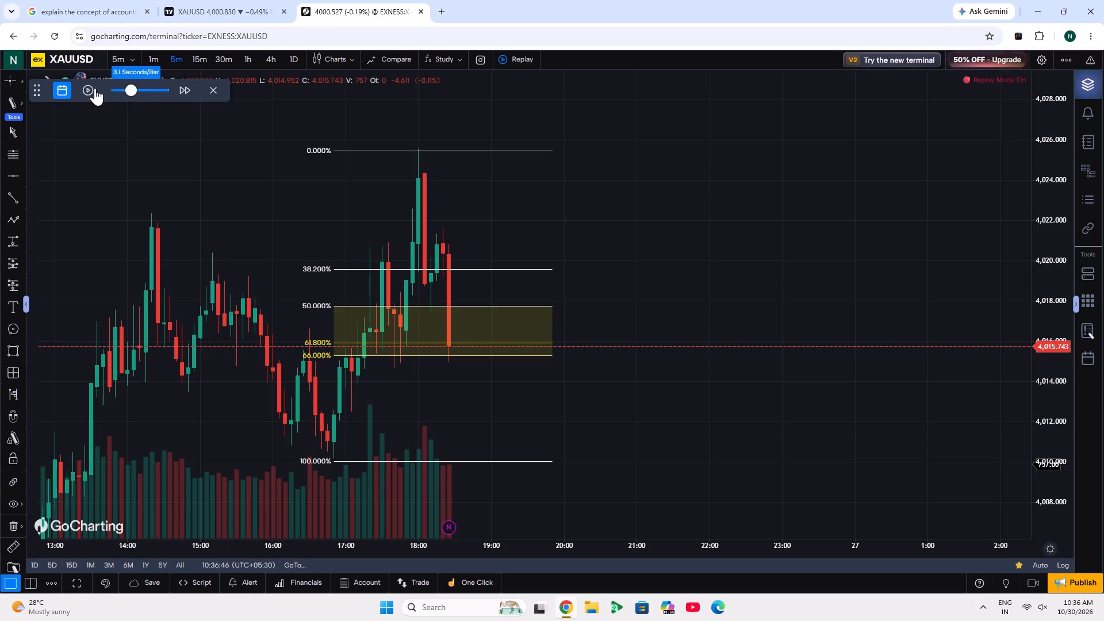
pyautogui.click(93, 87)
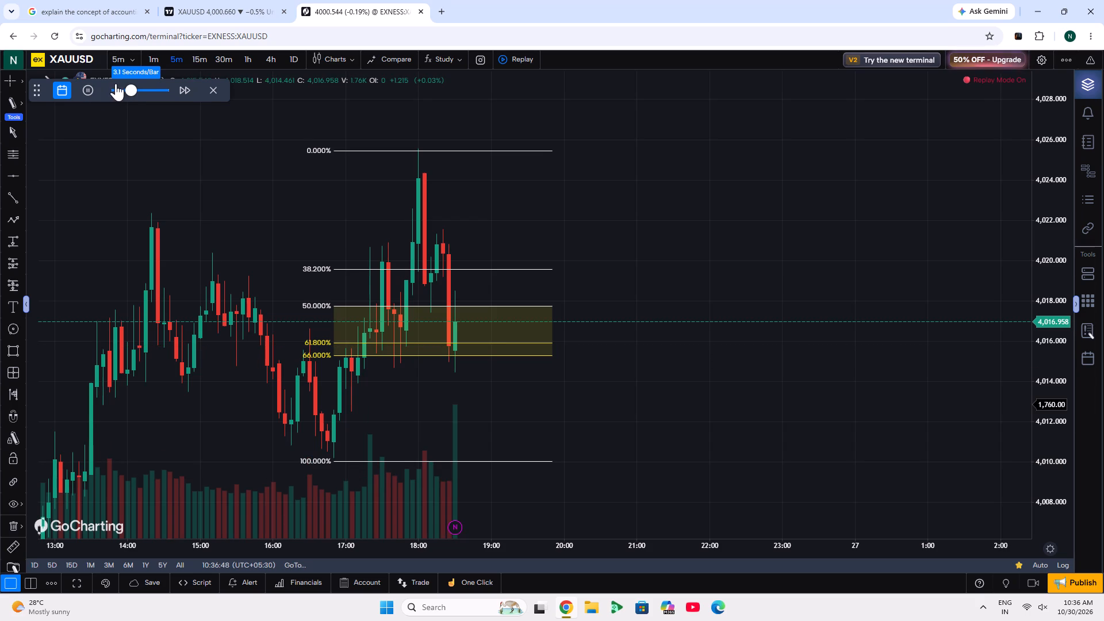
pyautogui.click(118, 85)
pyautogui.click(121, 86)
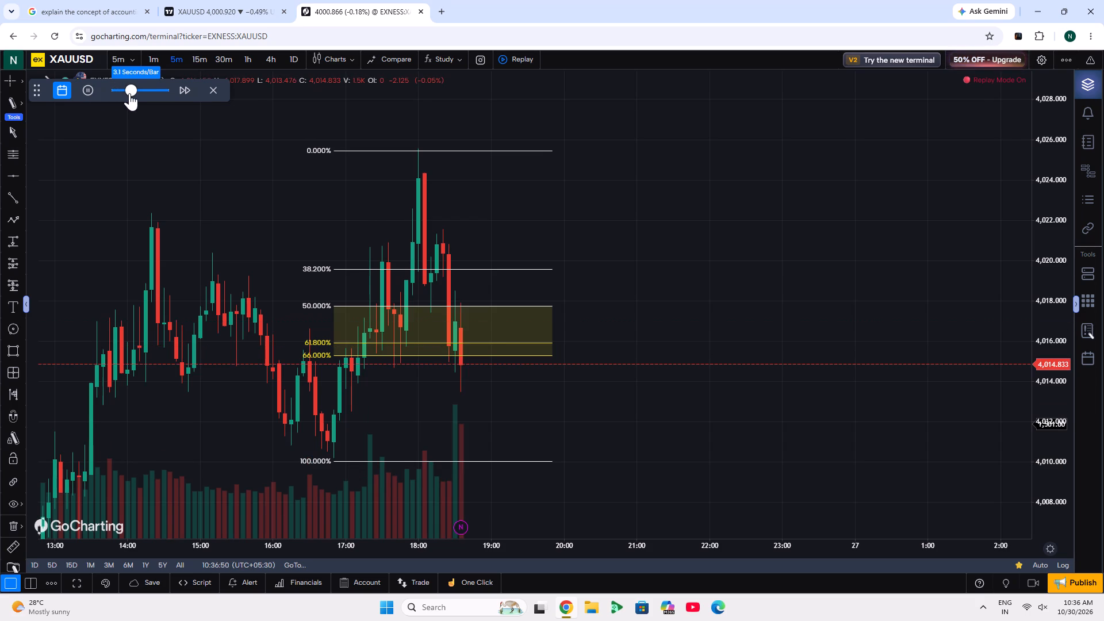
pyautogui.moveTo(129, 93); pyautogui.dragTo(122, 93)
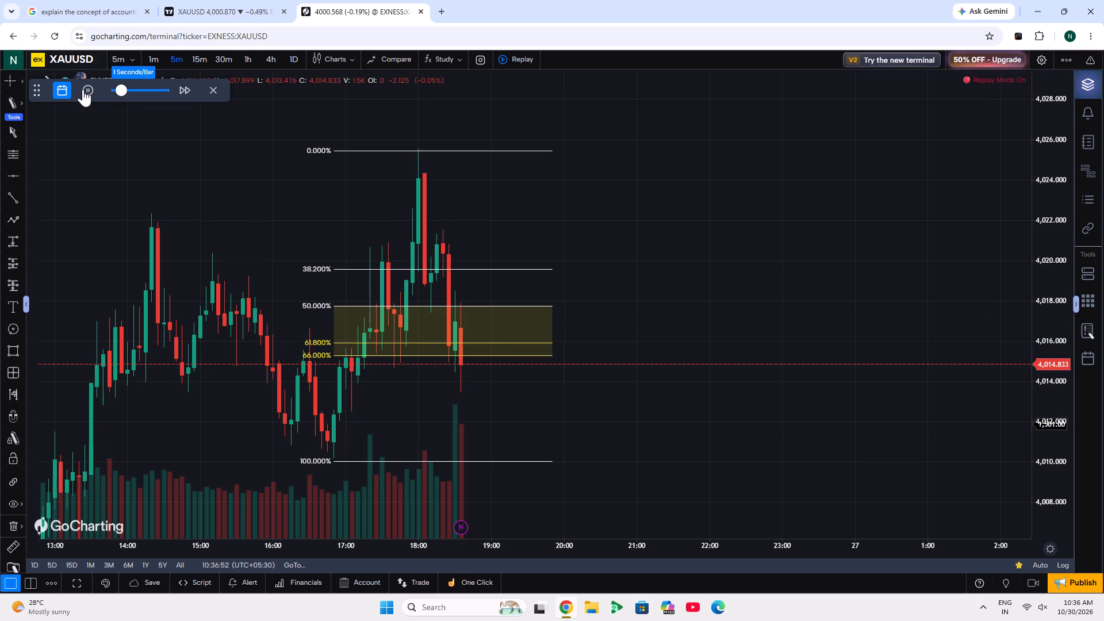
pyautogui.click(83, 89)
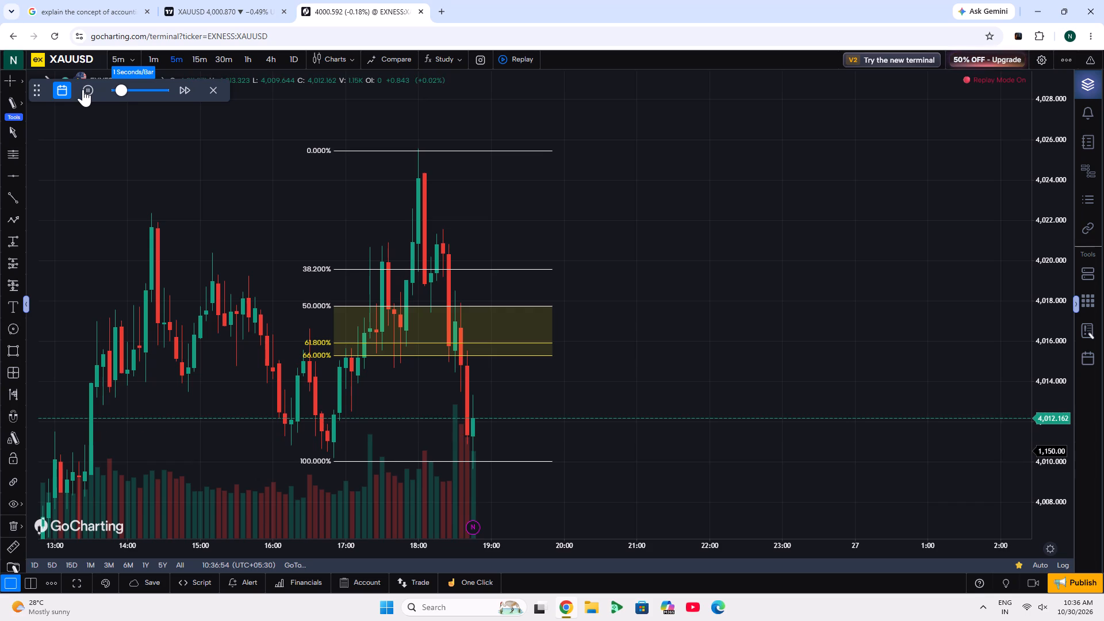
# Place a short position at 18:40 with entry about 4,014.8, stop about 4,020.4 and target about 4,004.
pyautogui.moveTo(650, 255); pyautogui.dragTo(613, 119)
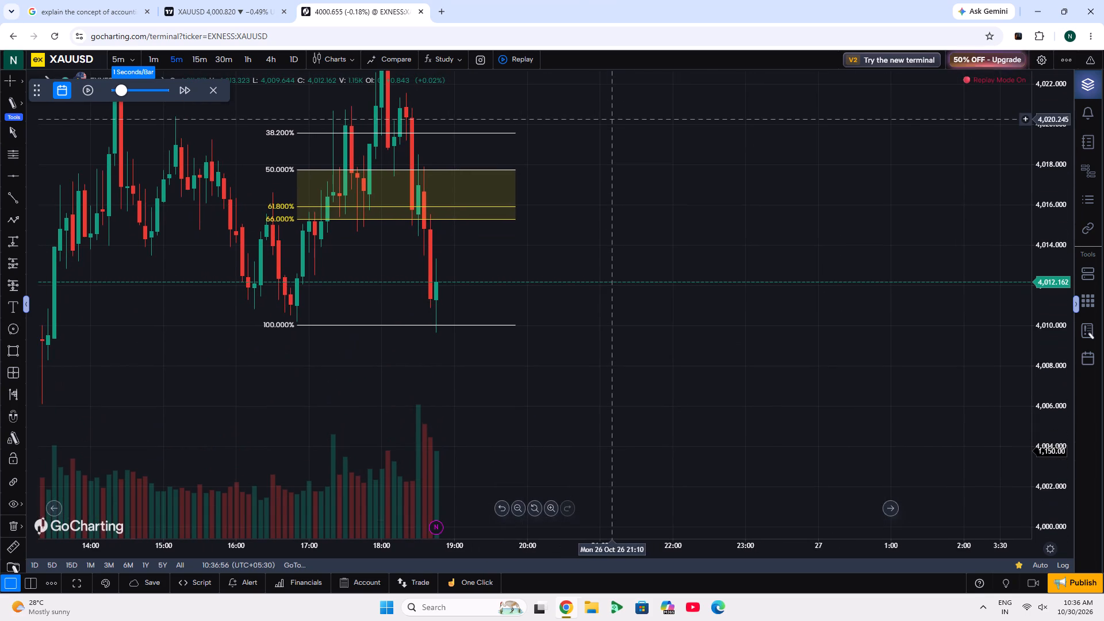
pyautogui.moveTo(613, 121); pyautogui.dragTo(601, 169)
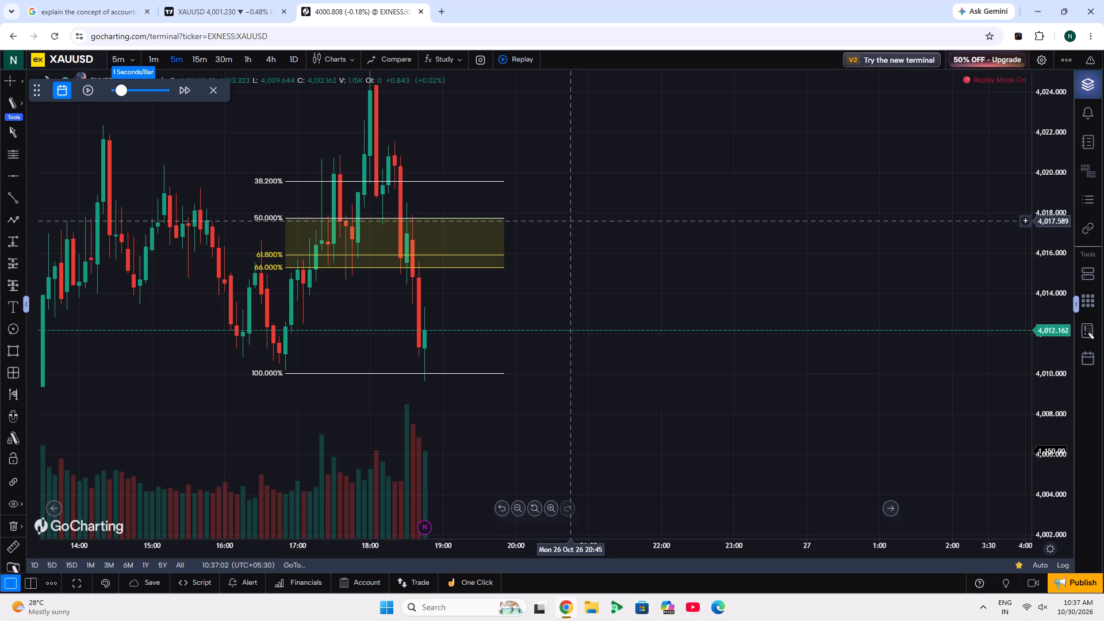
pyautogui.click(13, 284)
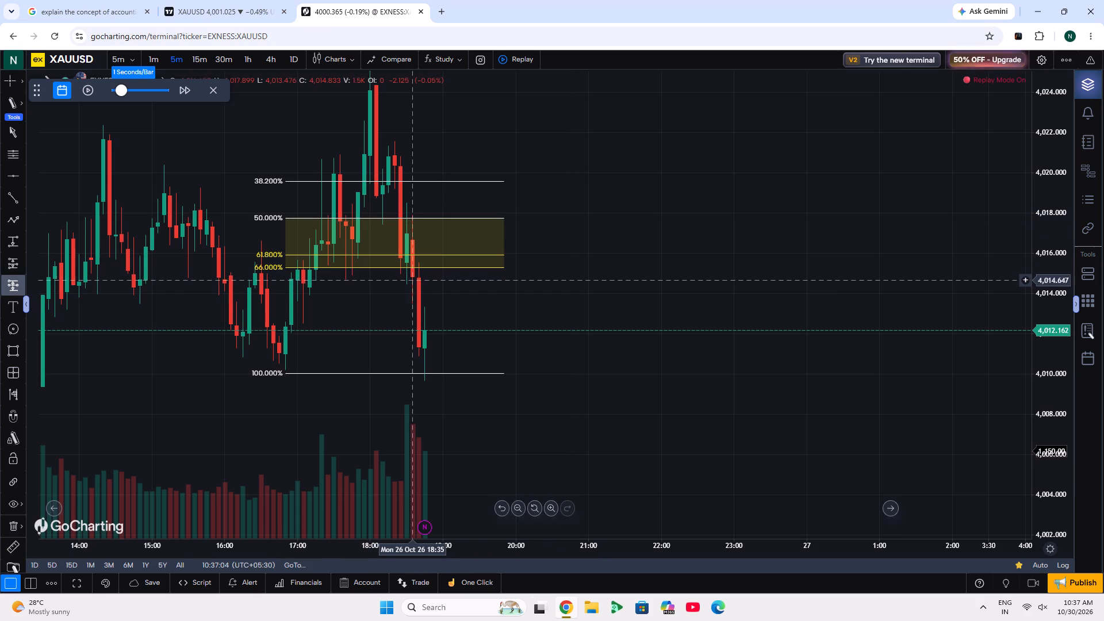
pyautogui.click(419, 277)
pyautogui.moveTo(422, 242); pyautogui.dragTo(417, 216)
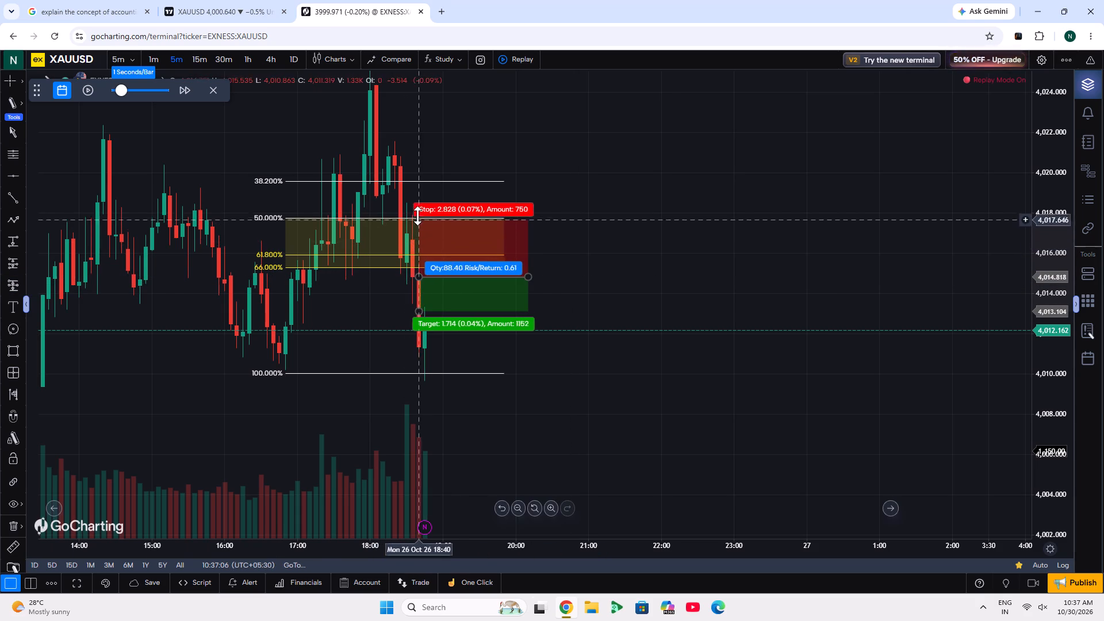
pyautogui.moveTo(417, 216); pyautogui.dragTo(425, 173)
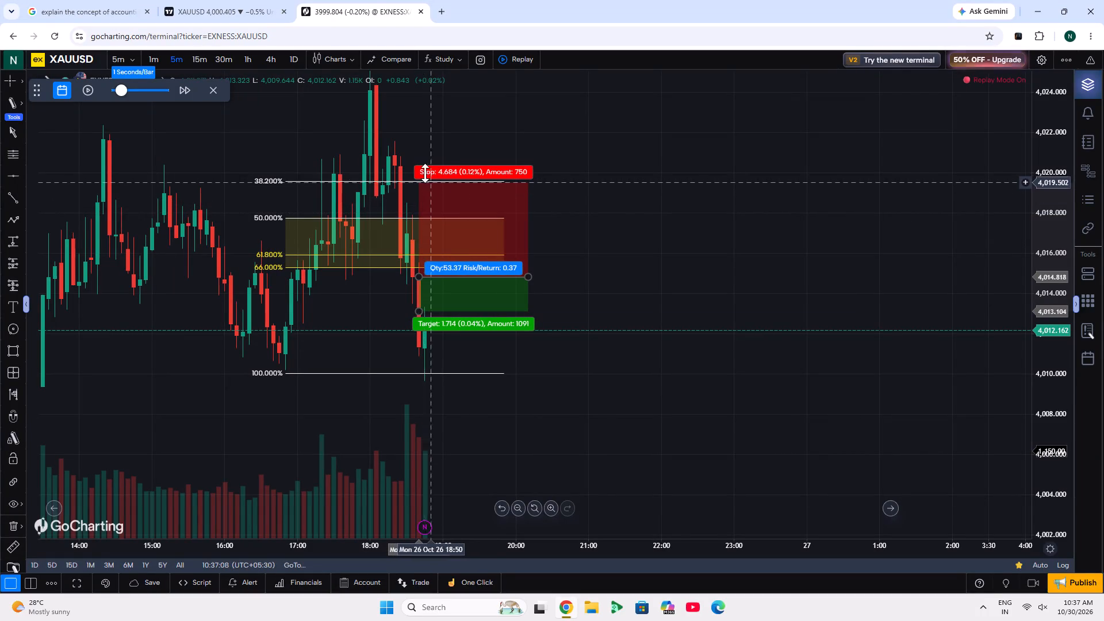
pyautogui.moveTo(425, 173); pyautogui.dragTo(424, 163)
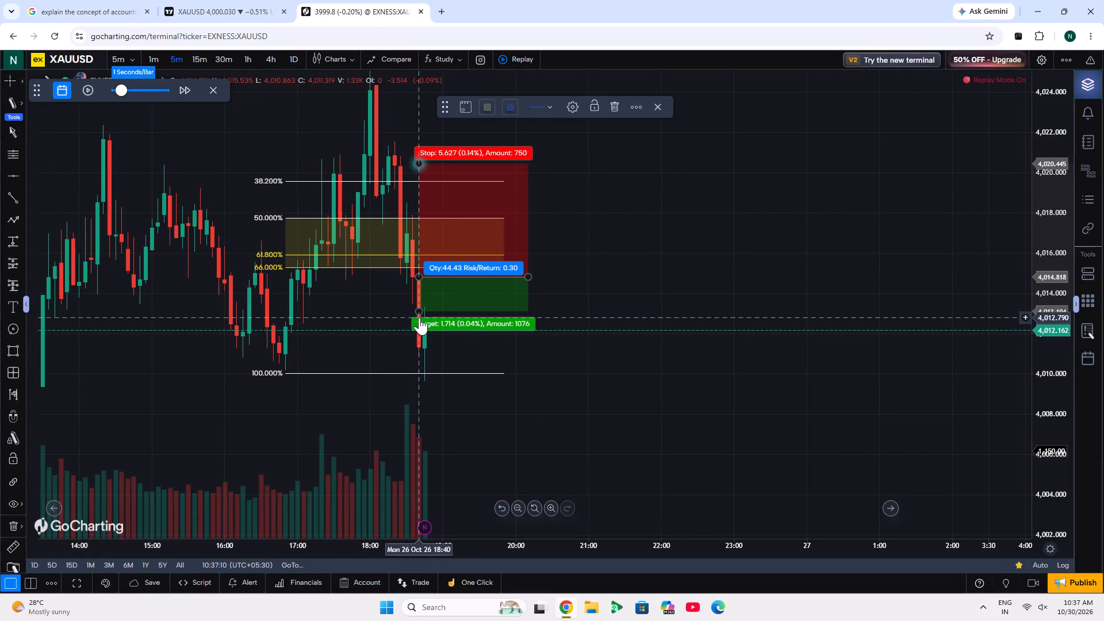
pyautogui.scroll(-5, 995, 375)
pyautogui.scroll(-4, 1042, 368)
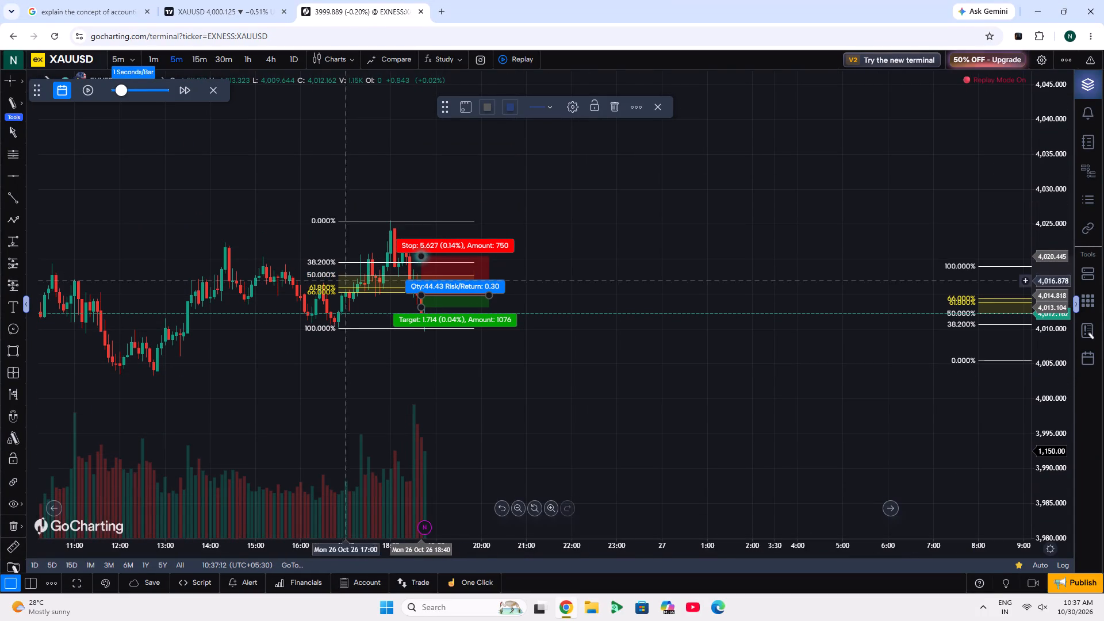
pyautogui.moveTo(420, 310); pyautogui.dragTo(419, 328)
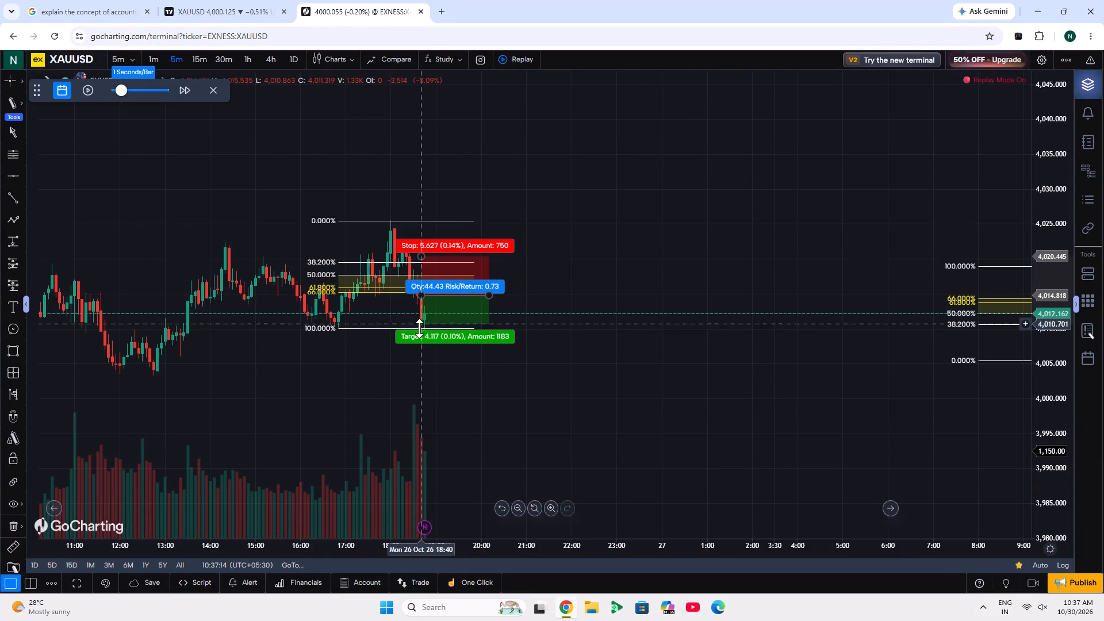
pyautogui.moveTo(419, 328); pyautogui.dragTo(417, 370)
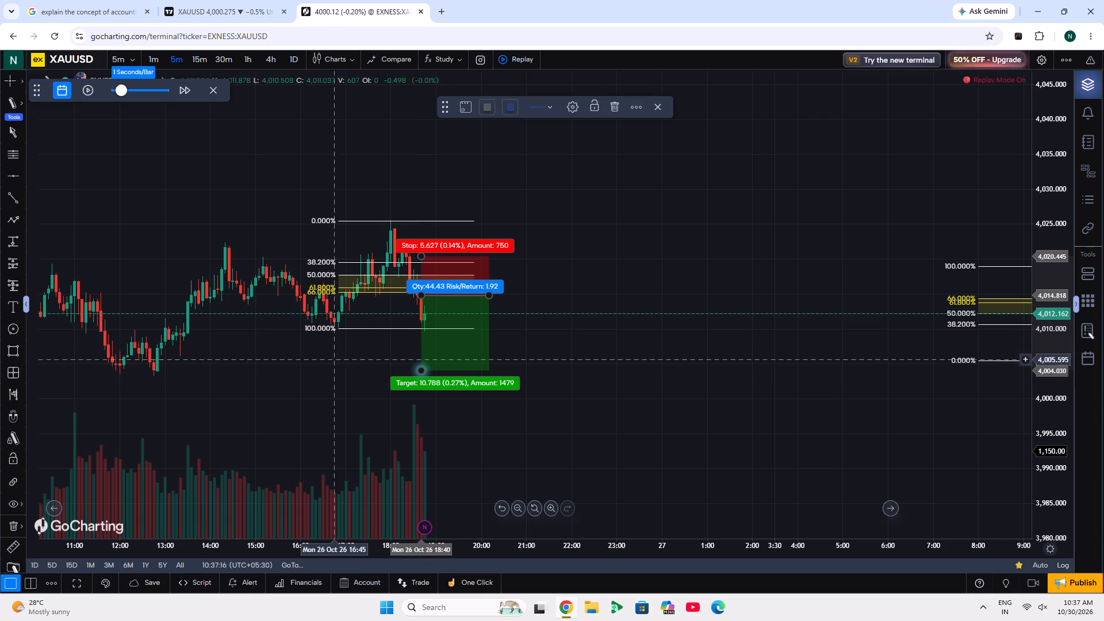
pyautogui.click(311, 276)
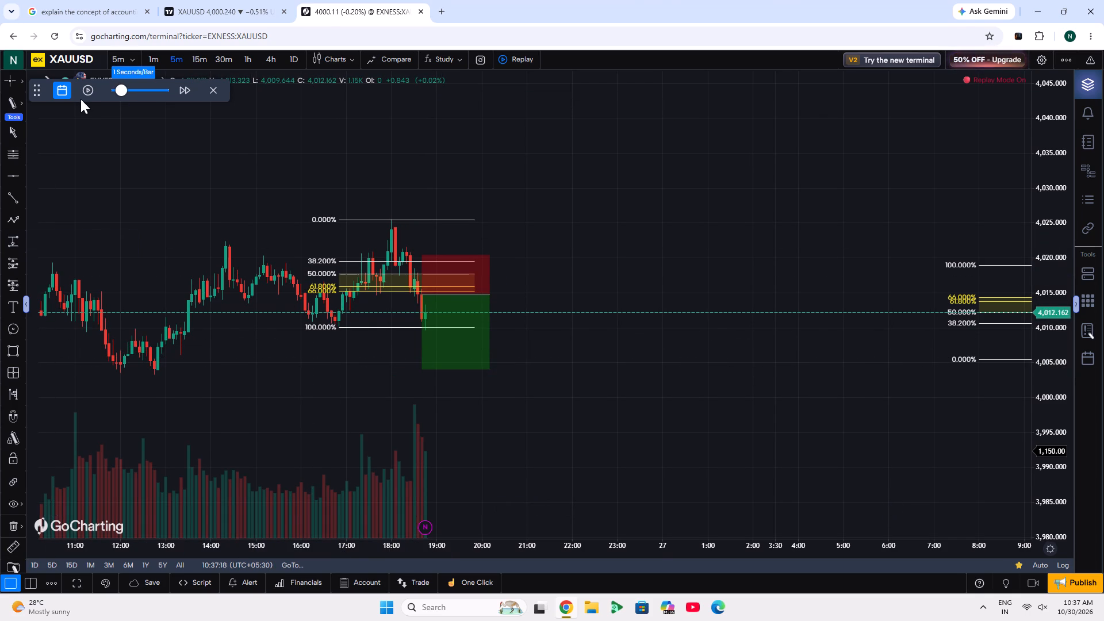
# Play the bar replay forward from 18:45 to test the short position.
pyautogui.click(86, 86)
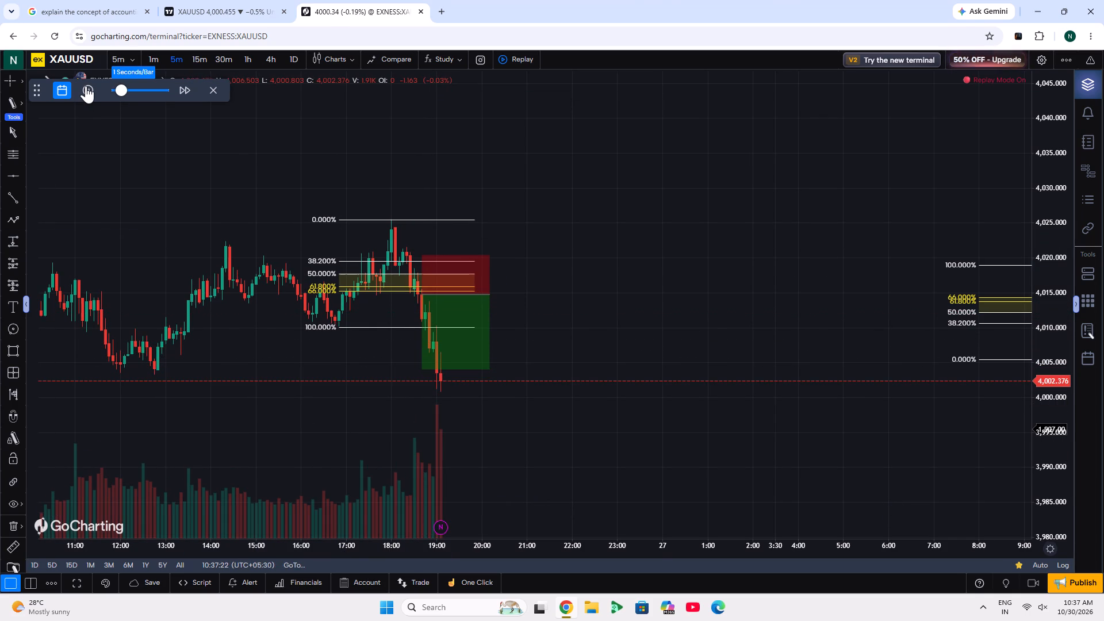
pyautogui.click(367, 326)
# Exit the replay and restart it from about 01:05 on 24 October.
pyautogui.moveTo(248, 402); pyautogui.dragTo(753, 413)
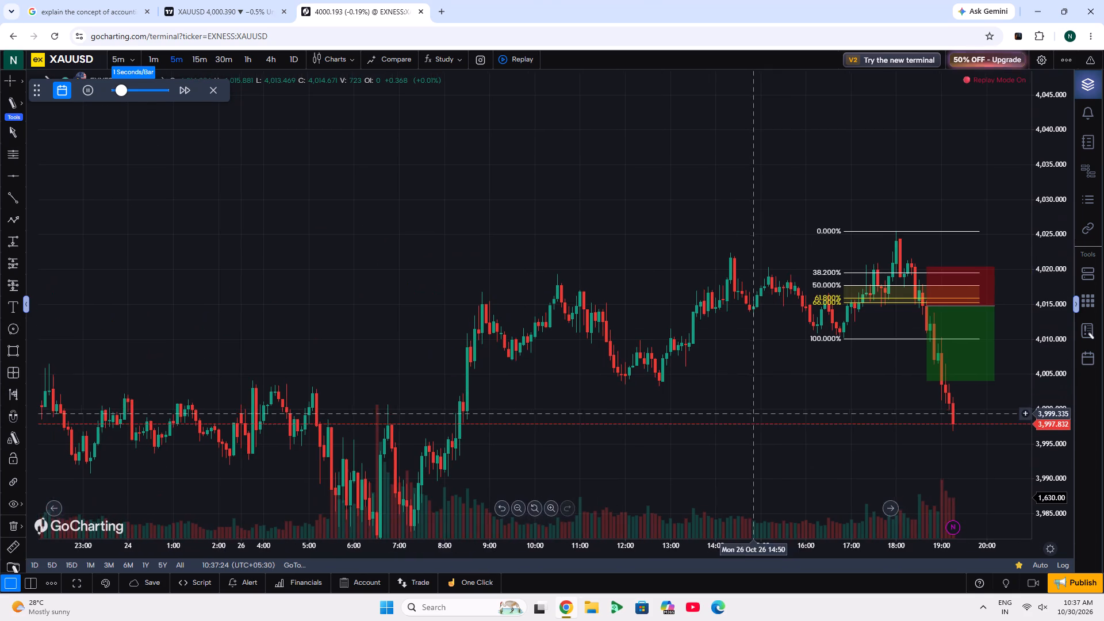
pyautogui.click(210, 77)
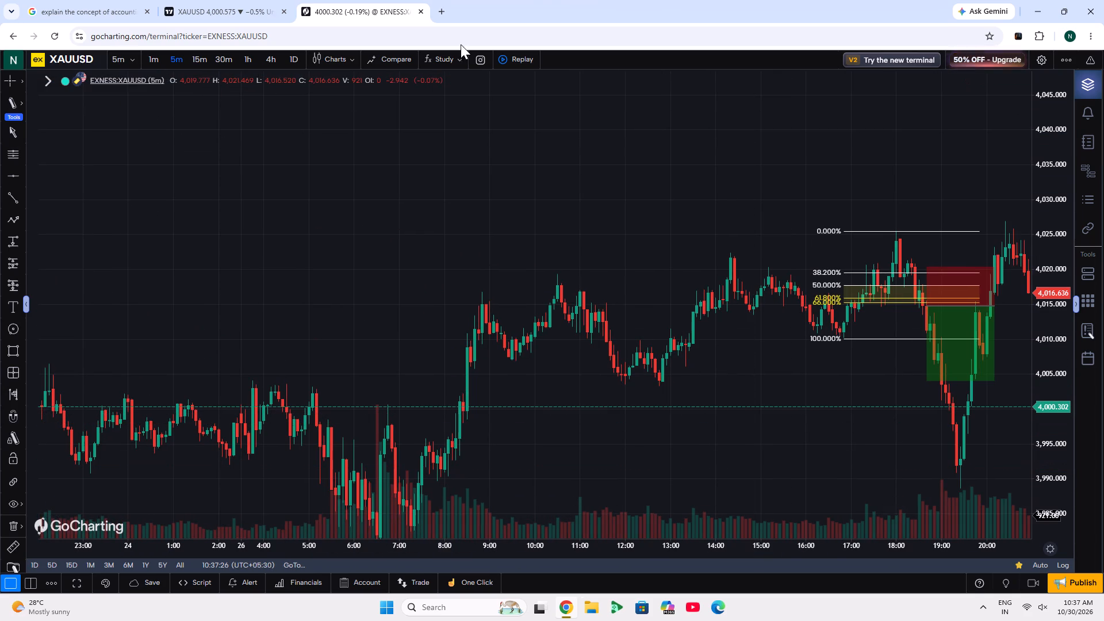
pyautogui.click(518, 57)
pyautogui.click(262, 235)
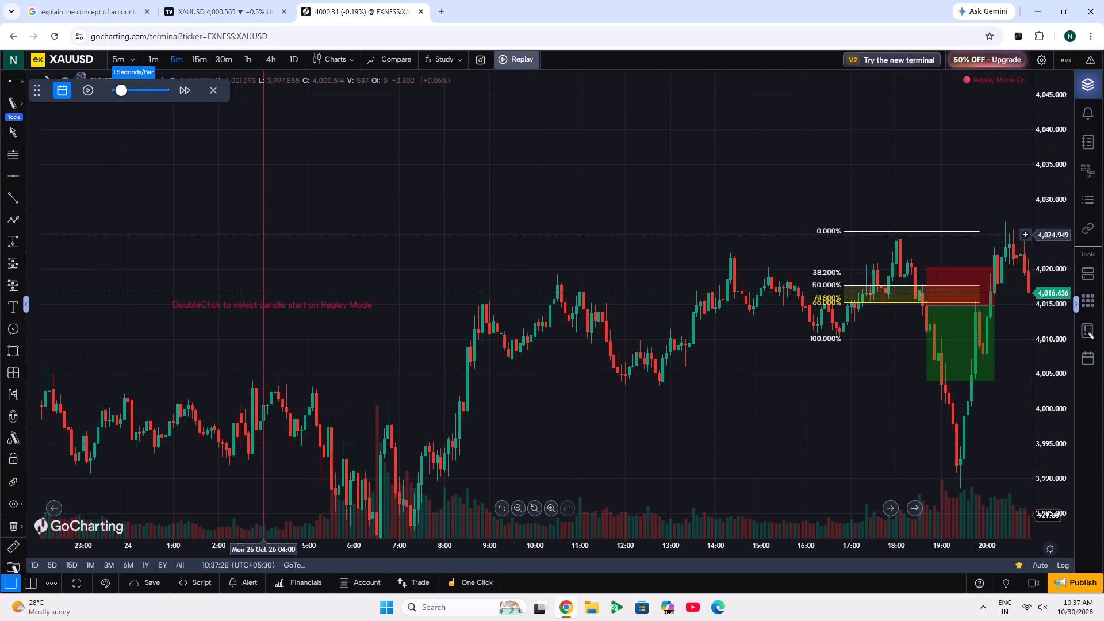
pyautogui.doubleClick(182, 294)
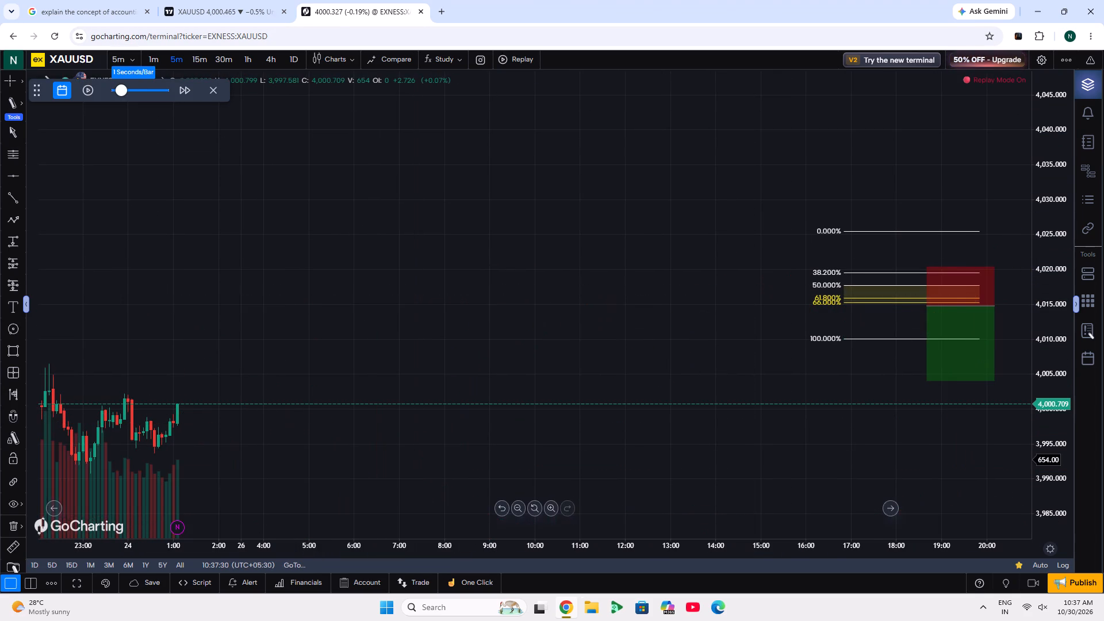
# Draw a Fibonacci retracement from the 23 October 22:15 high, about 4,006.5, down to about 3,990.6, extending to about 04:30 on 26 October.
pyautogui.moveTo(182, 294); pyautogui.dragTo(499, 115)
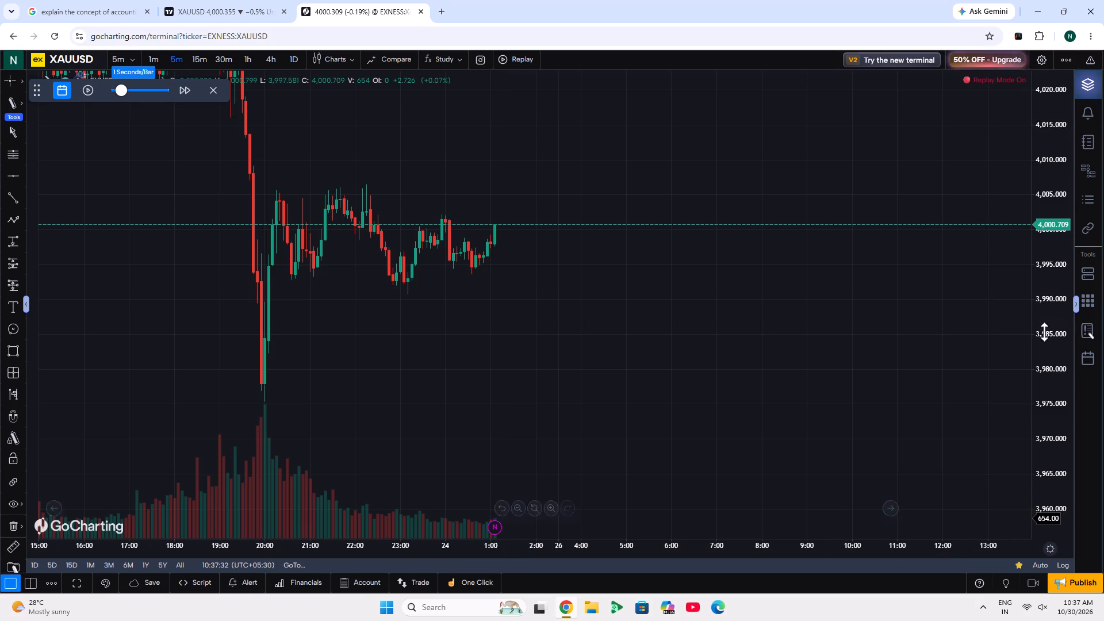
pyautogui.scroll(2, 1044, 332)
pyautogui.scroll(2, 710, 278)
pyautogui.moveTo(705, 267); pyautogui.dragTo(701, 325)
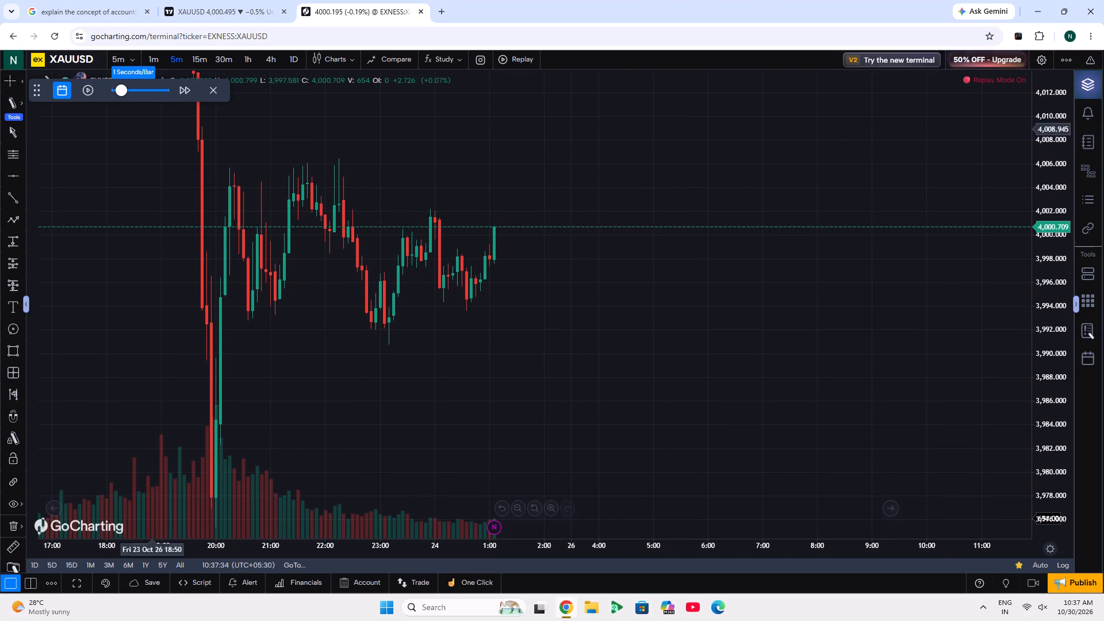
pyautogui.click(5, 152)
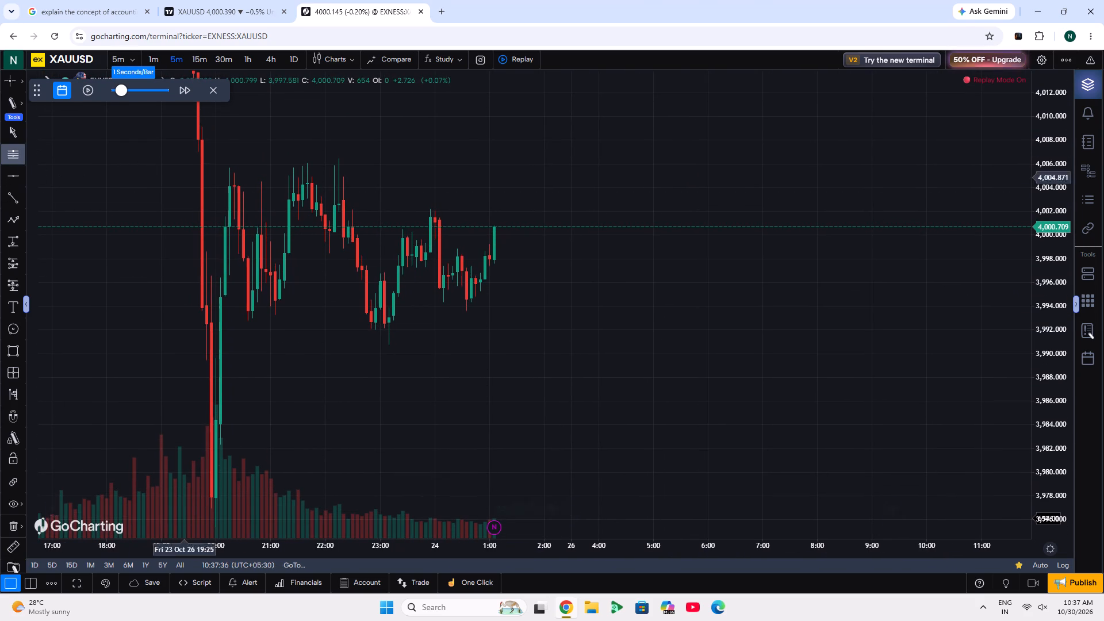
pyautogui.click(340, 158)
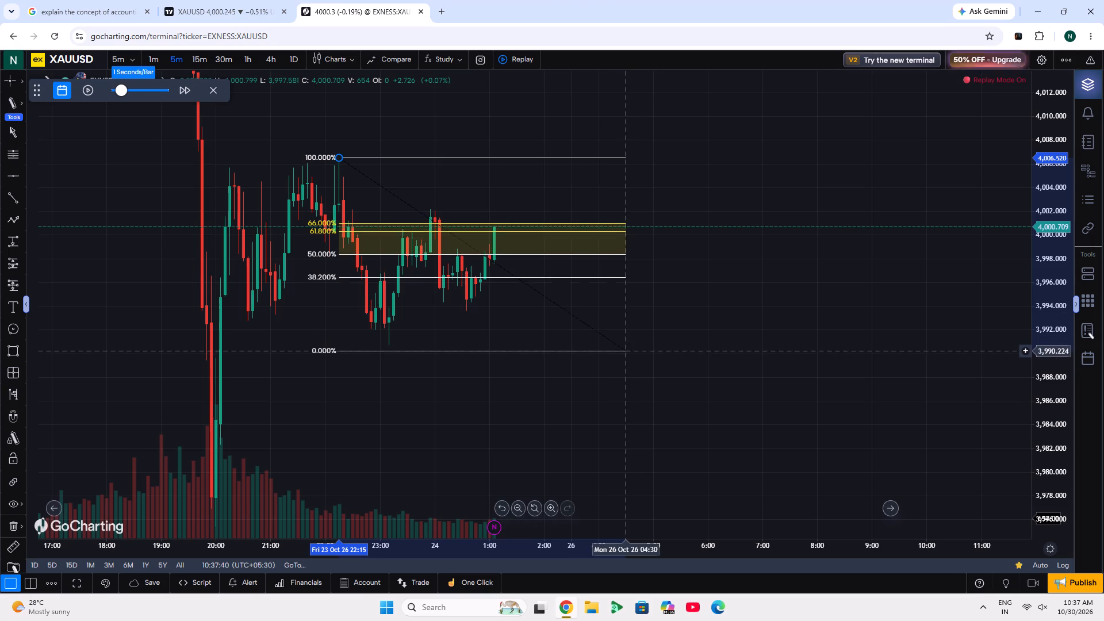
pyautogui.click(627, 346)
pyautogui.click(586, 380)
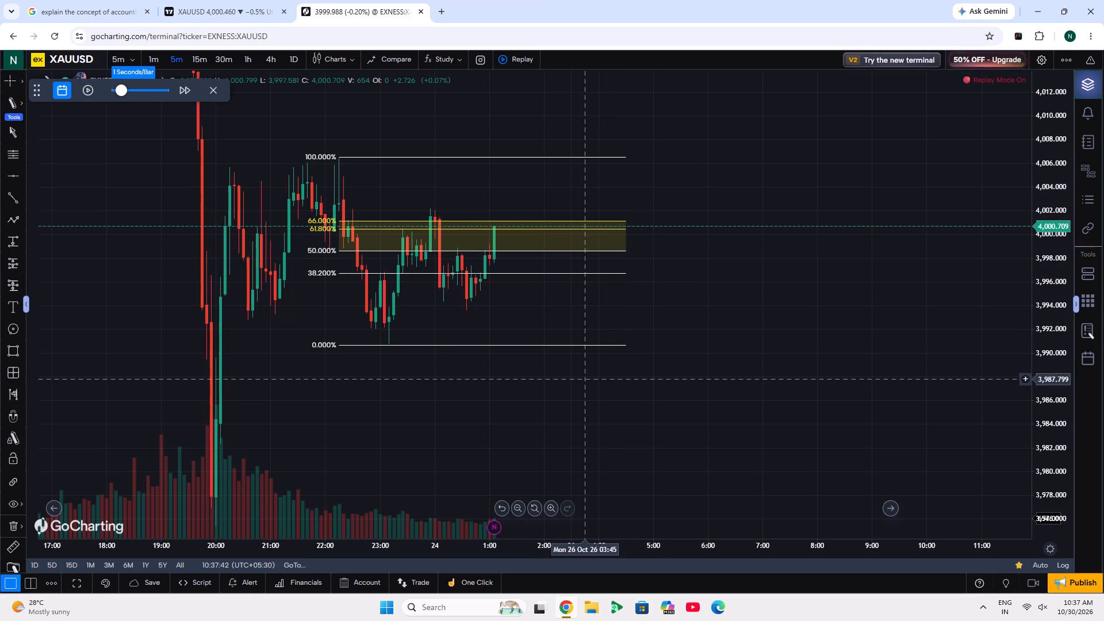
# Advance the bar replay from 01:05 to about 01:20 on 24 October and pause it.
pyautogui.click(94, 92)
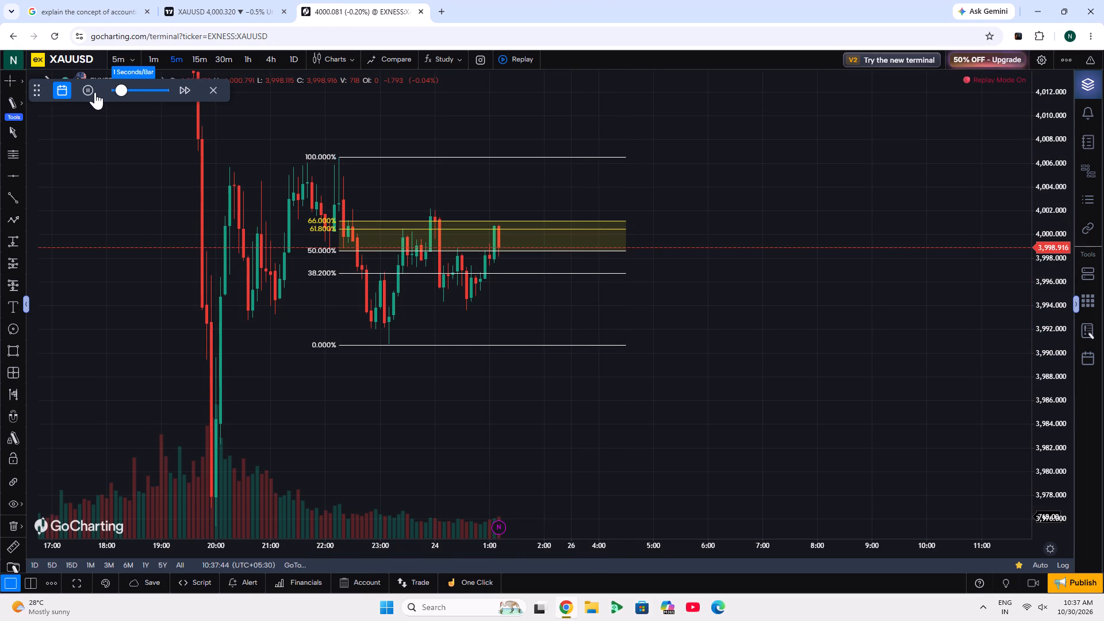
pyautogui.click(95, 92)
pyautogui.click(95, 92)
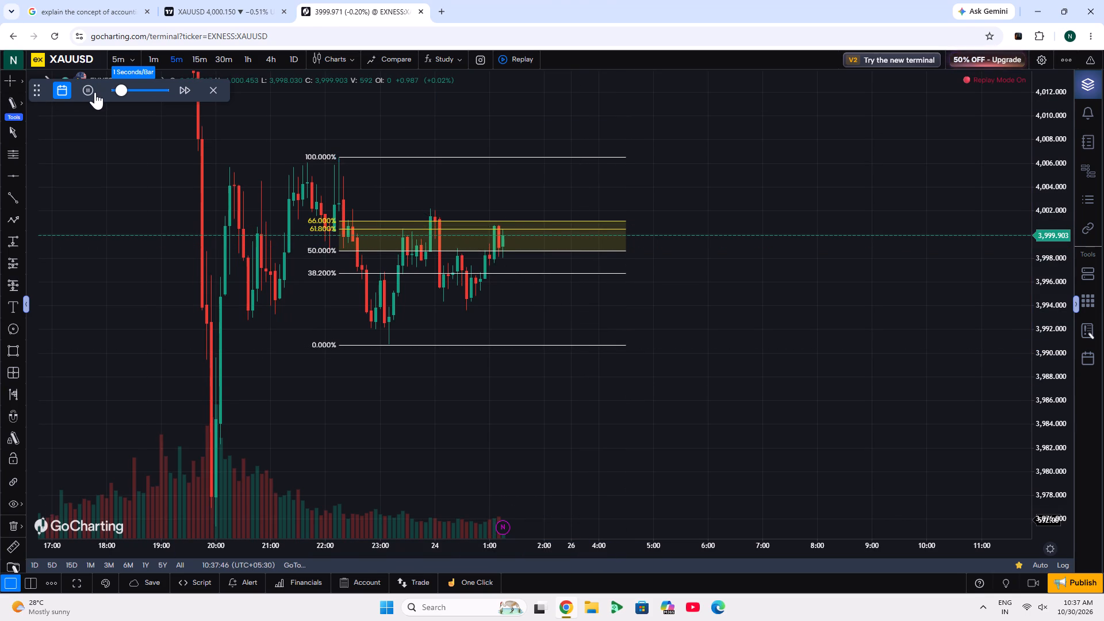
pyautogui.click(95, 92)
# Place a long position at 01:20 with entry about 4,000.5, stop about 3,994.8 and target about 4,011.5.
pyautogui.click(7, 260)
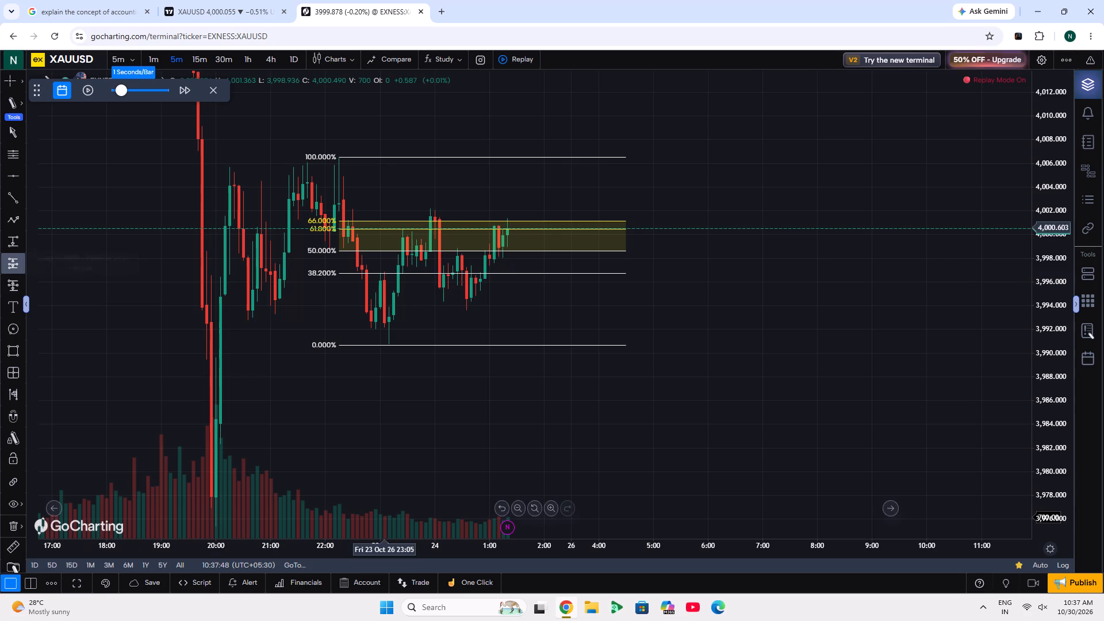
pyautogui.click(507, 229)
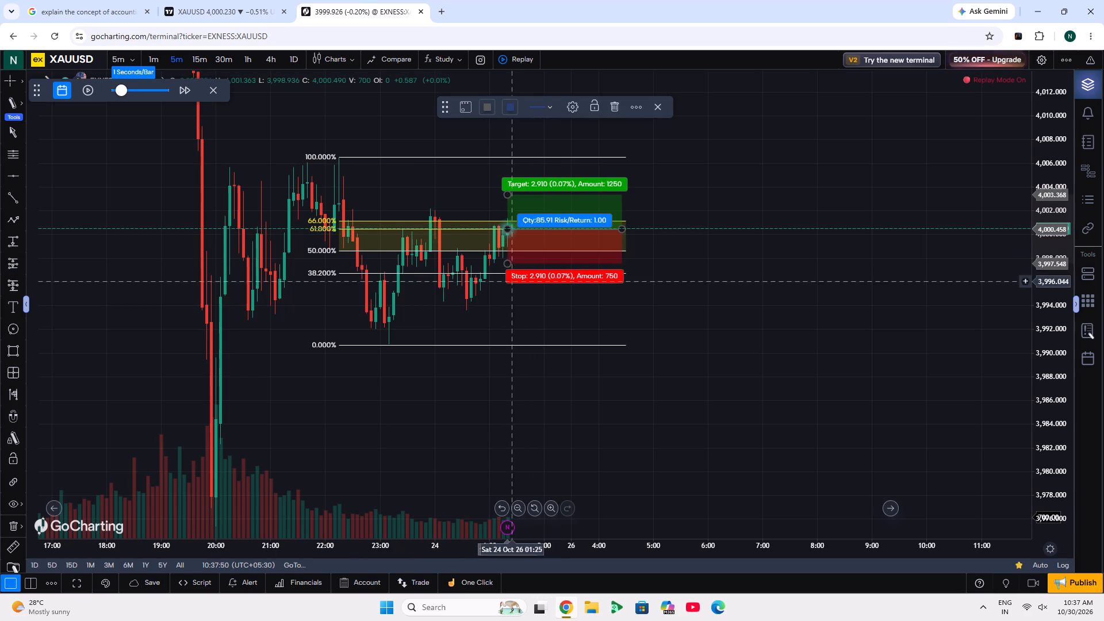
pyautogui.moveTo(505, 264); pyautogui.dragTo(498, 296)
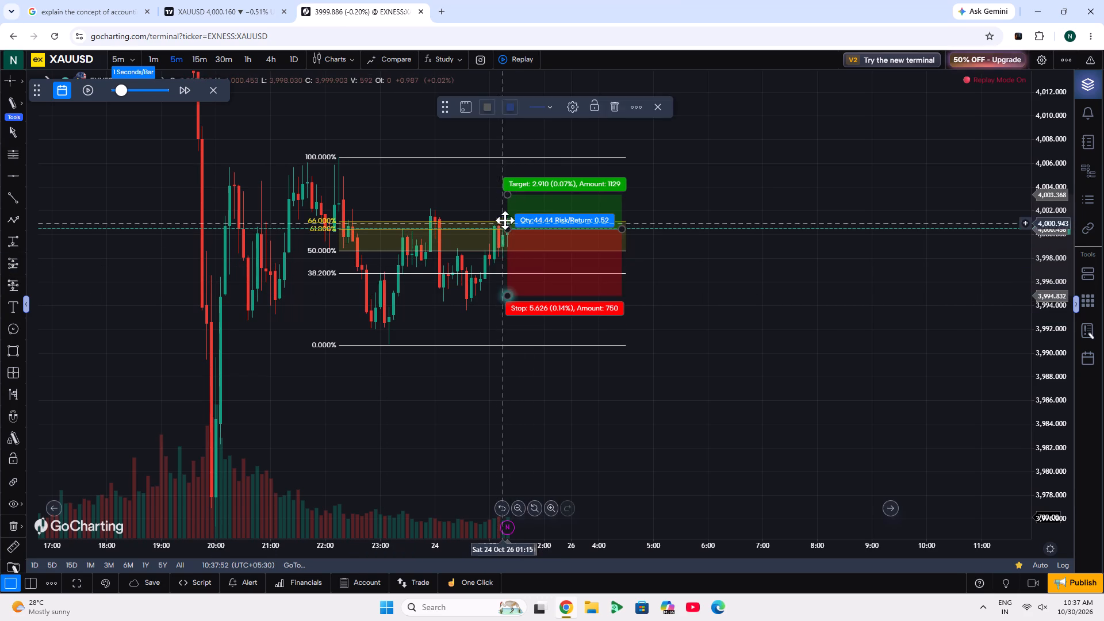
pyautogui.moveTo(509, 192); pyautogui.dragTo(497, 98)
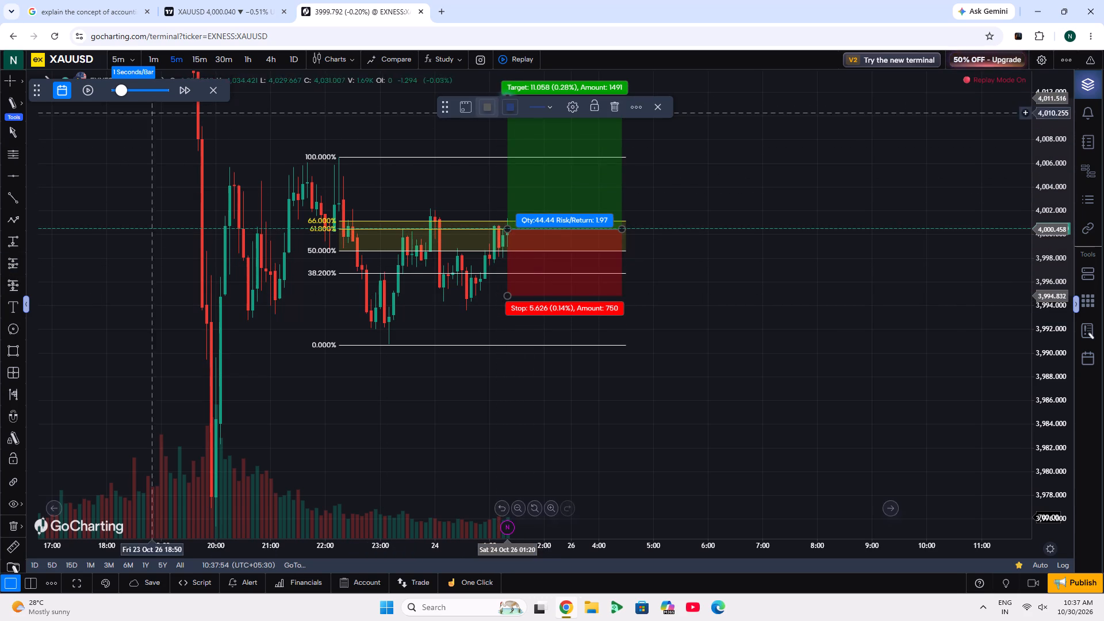
# Play the bar replay forward from 01:20 to test the long position.
pyautogui.click(86, 90)
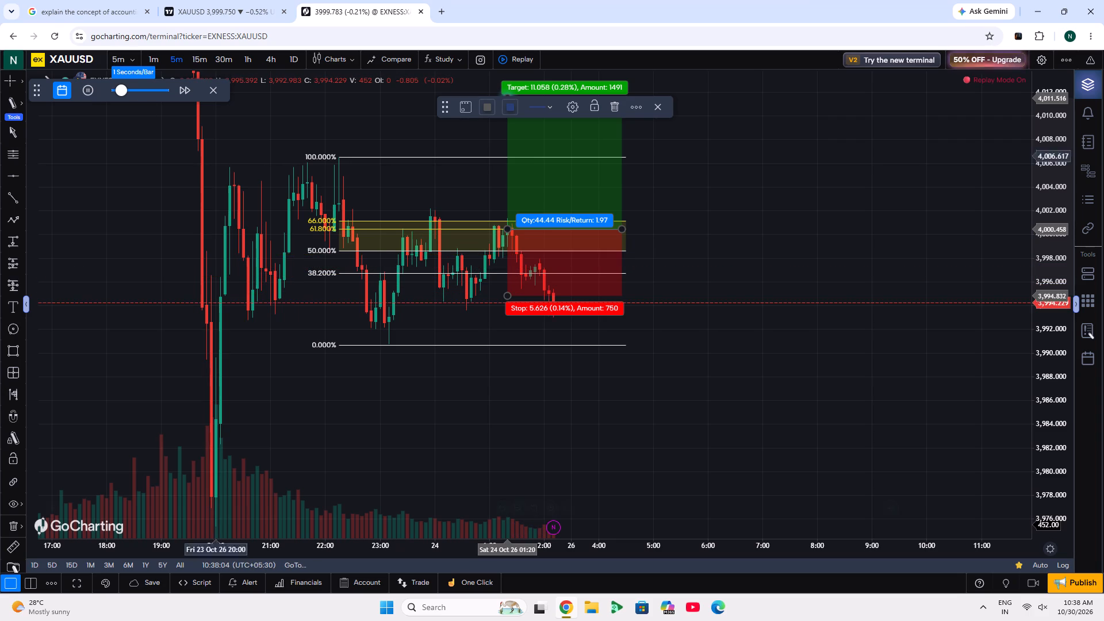
pyautogui.moveTo(816, 297); pyautogui.dragTo(741, 375)
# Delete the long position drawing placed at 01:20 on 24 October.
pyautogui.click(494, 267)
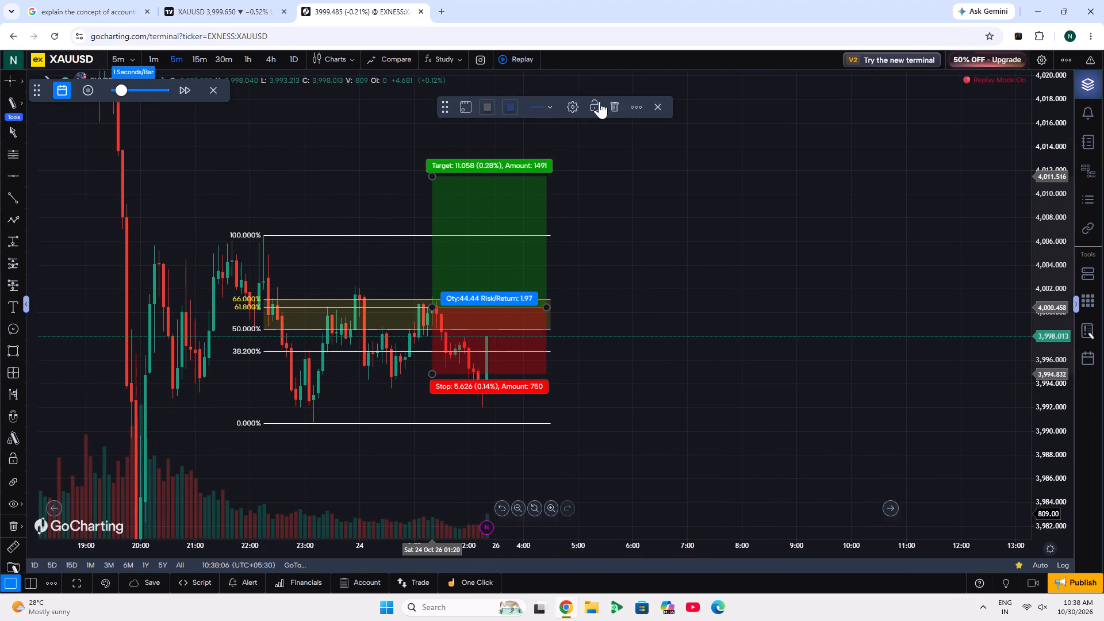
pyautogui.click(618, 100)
# Pause and exit the bar replay, returning to the live XAUUSD 5-minute chart.
pyautogui.click(86, 89)
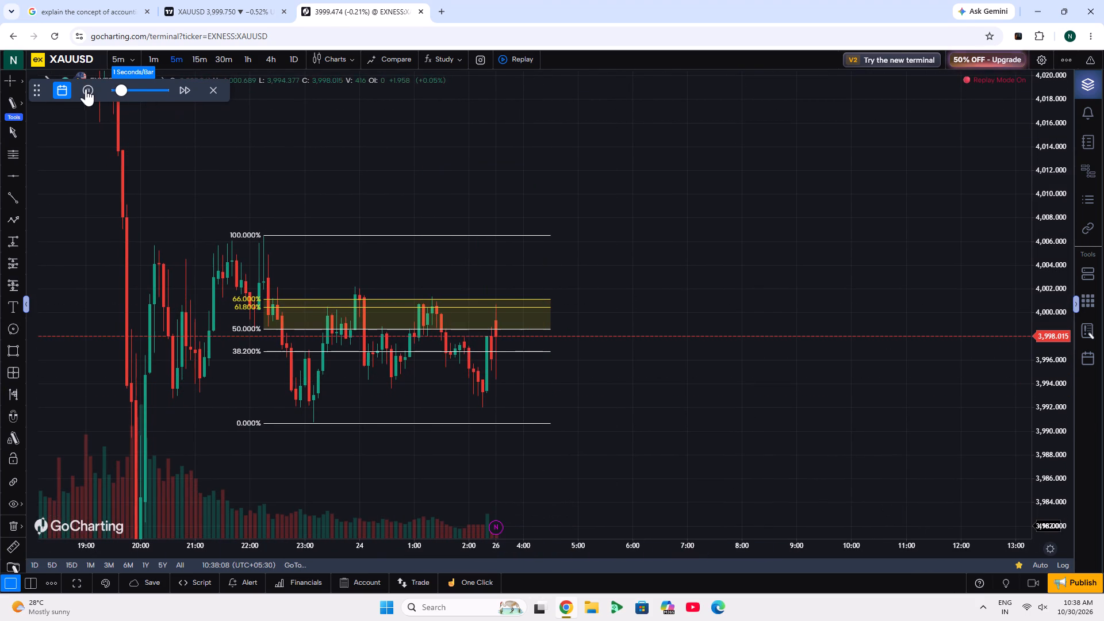
pyautogui.click(215, 87)
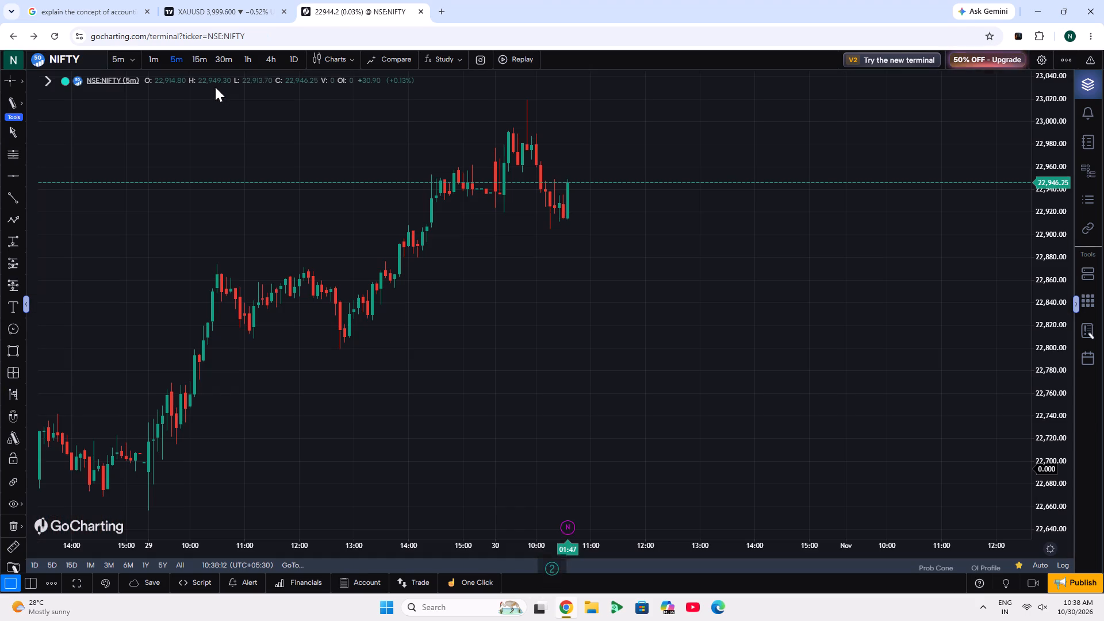
pyautogui.doubleClick(215, 87)
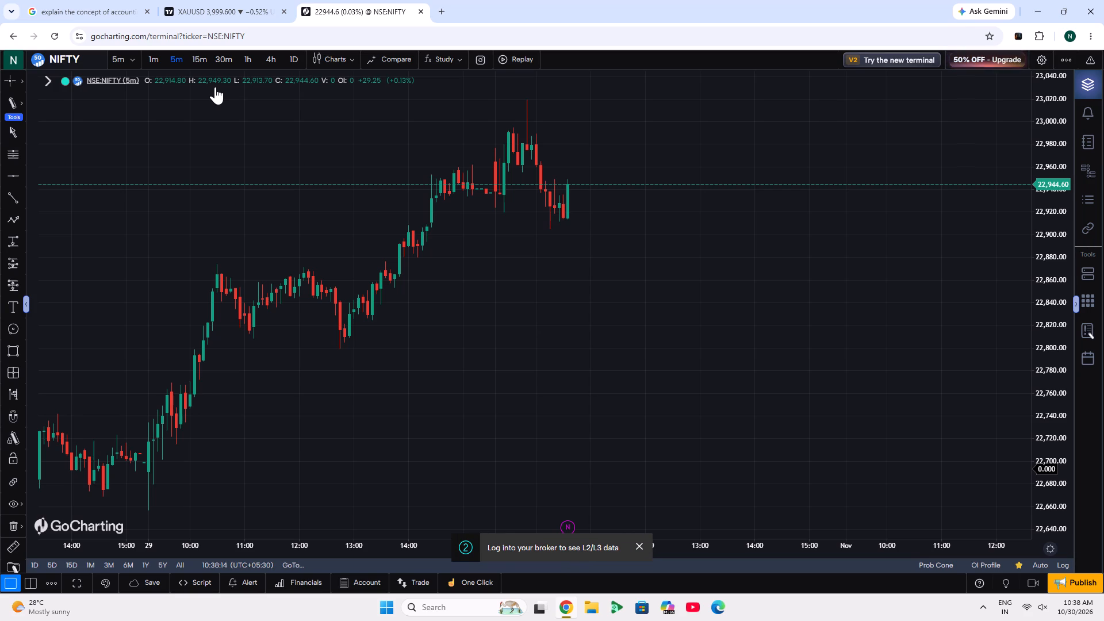
pyautogui.click(376, 344)
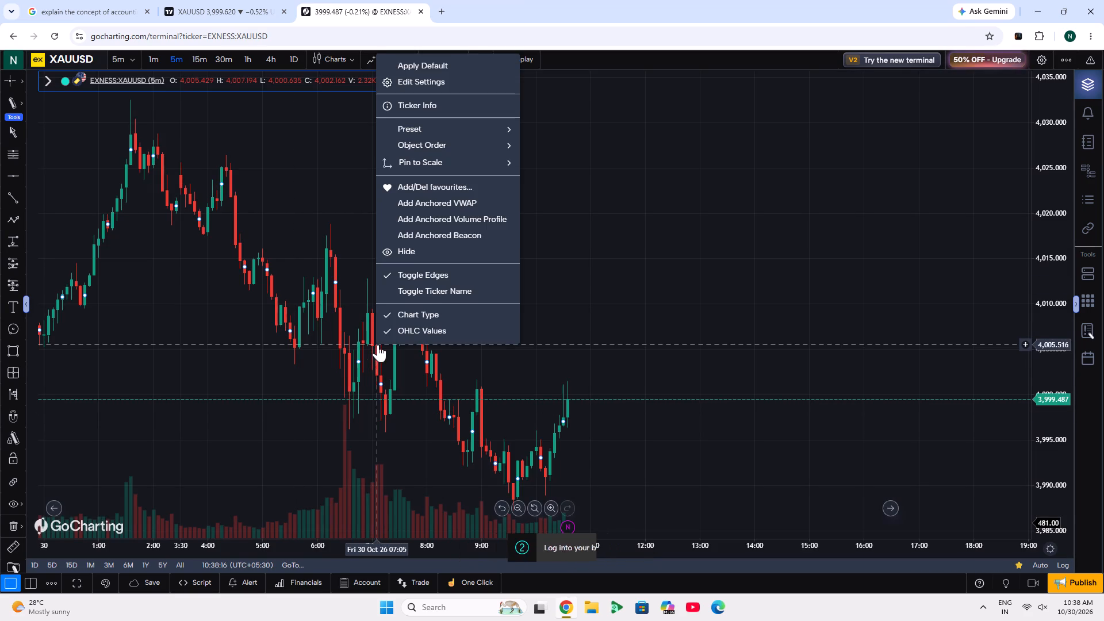
pyautogui.click(113, 411)
pyautogui.click(472, 286)
# Examine the 5-minute price history around 23 to 26 October for a new replay starting point.
pyautogui.scroll(-5, 472, 286)
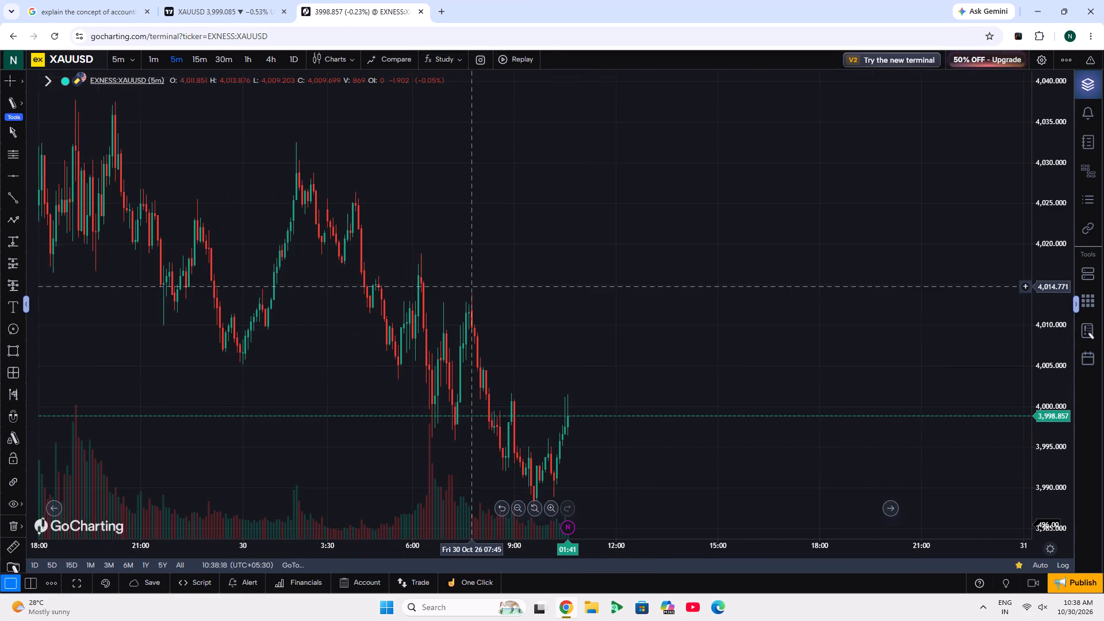
pyautogui.moveTo(241, 373); pyautogui.dragTo(686, 276)
pyautogui.moveTo(448, 318); pyautogui.dragTo(891, 198)
pyautogui.moveTo(369, 322); pyautogui.dragTo(819, 158)
pyautogui.moveTo(393, 285); pyautogui.dragTo(568, 204)
pyautogui.moveTo(162, 289); pyautogui.dragTo(702, 179)
pyautogui.moveTo(151, 312); pyautogui.dragTo(845, 259)
pyautogui.moveTo(282, 351); pyautogui.dragTo(773, 363)
pyautogui.scroll(2, 653, 405)
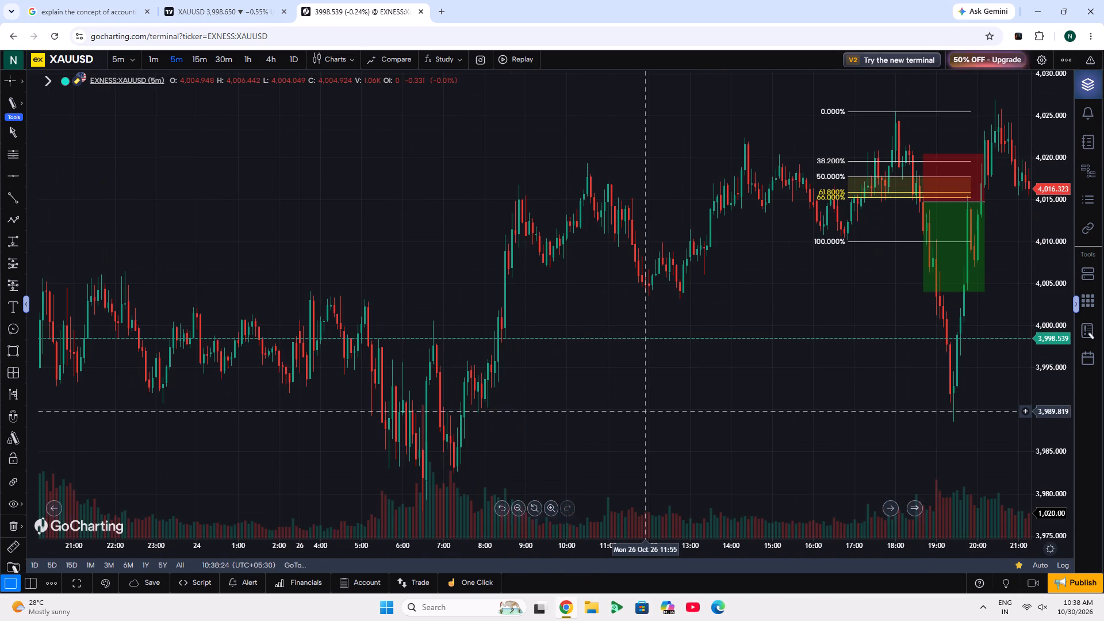
pyautogui.scroll(5, 645, 411)
pyautogui.moveTo(470, 353); pyautogui.dragTo(517, 363)
pyautogui.moveTo(517, 363); pyautogui.dragTo(635, 386)
pyautogui.moveTo(160, 285); pyautogui.dragTo(536, 343)
pyautogui.scroll(-4, 536, 343)
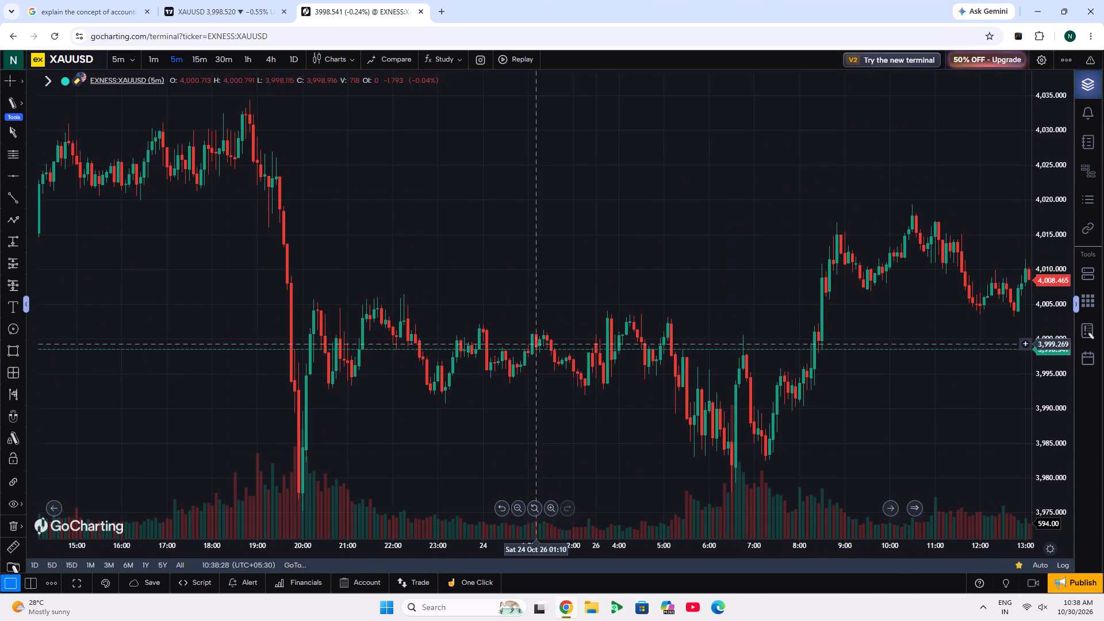
pyautogui.moveTo(401, 386); pyautogui.dragTo(792, 315)
pyautogui.scroll(-4, 718, 331)
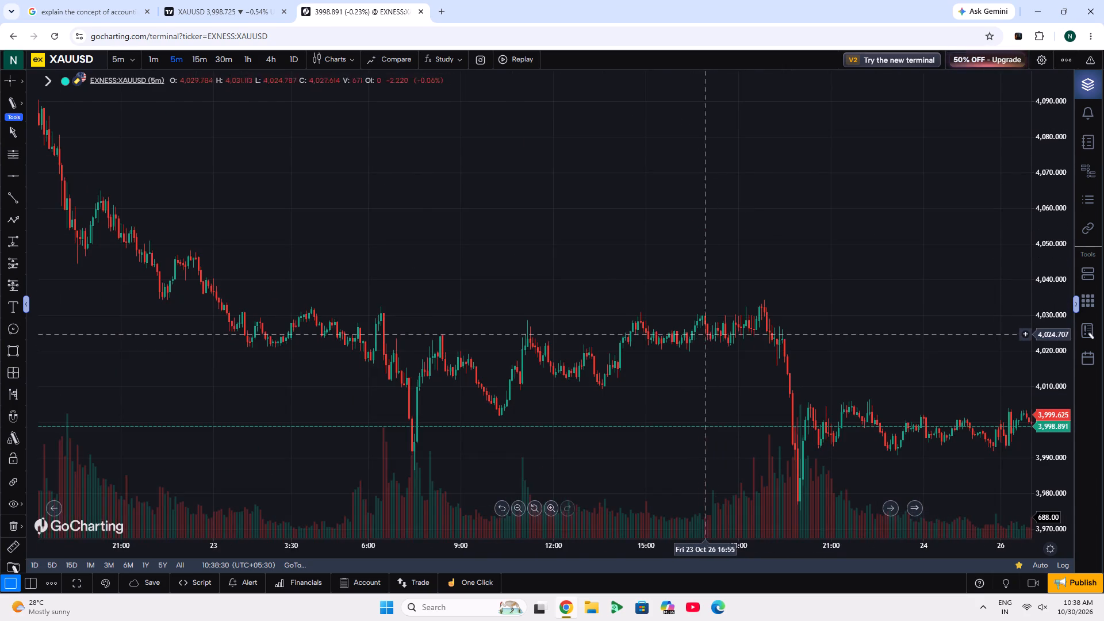
pyautogui.moveTo(822, 282); pyautogui.dragTo(457, 203)
pyautogui.scroll(5, 457, 203)
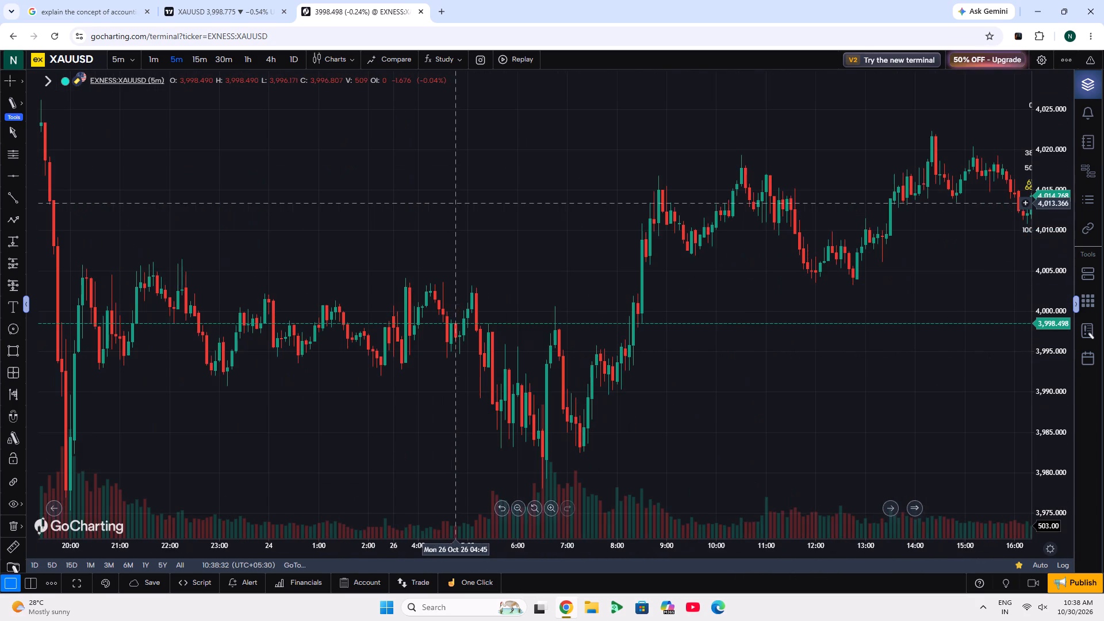
pyautogui.click(233, 164)
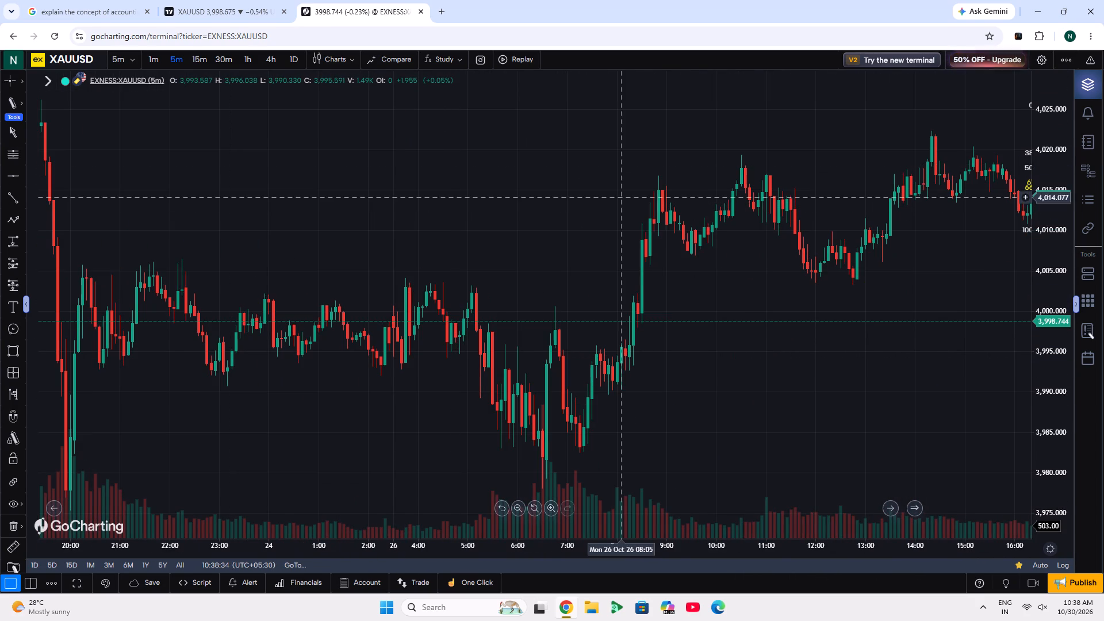
pyautogui.moveTo(574, 221); pyautogui.dragTo(560, 219)
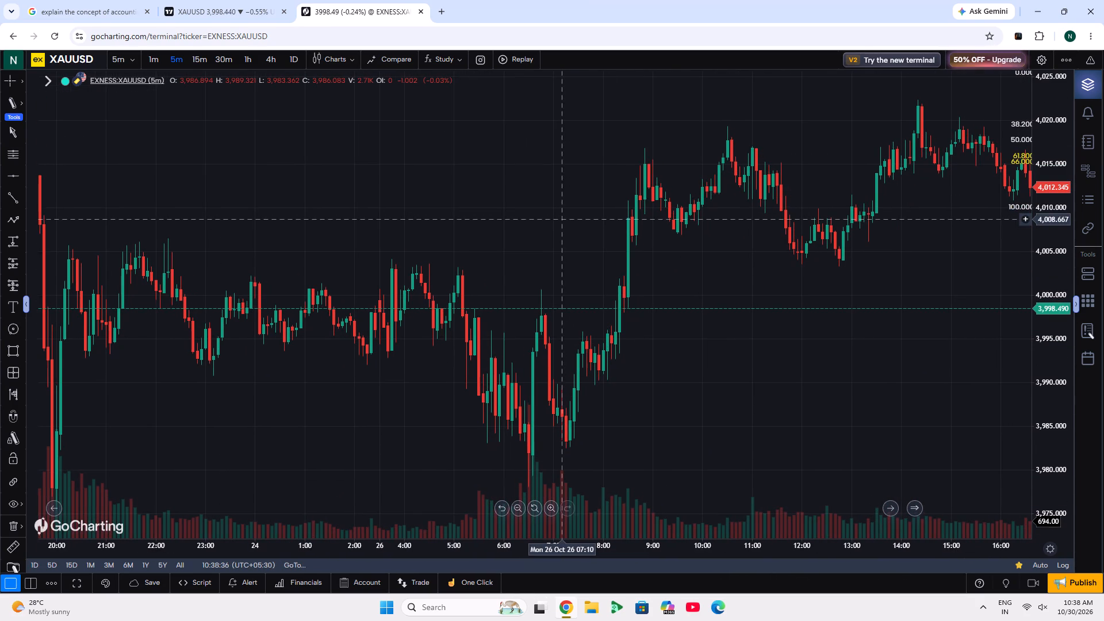
pyautogui.moveTo(560, 219); pyautogui.dragTo(554, 218)
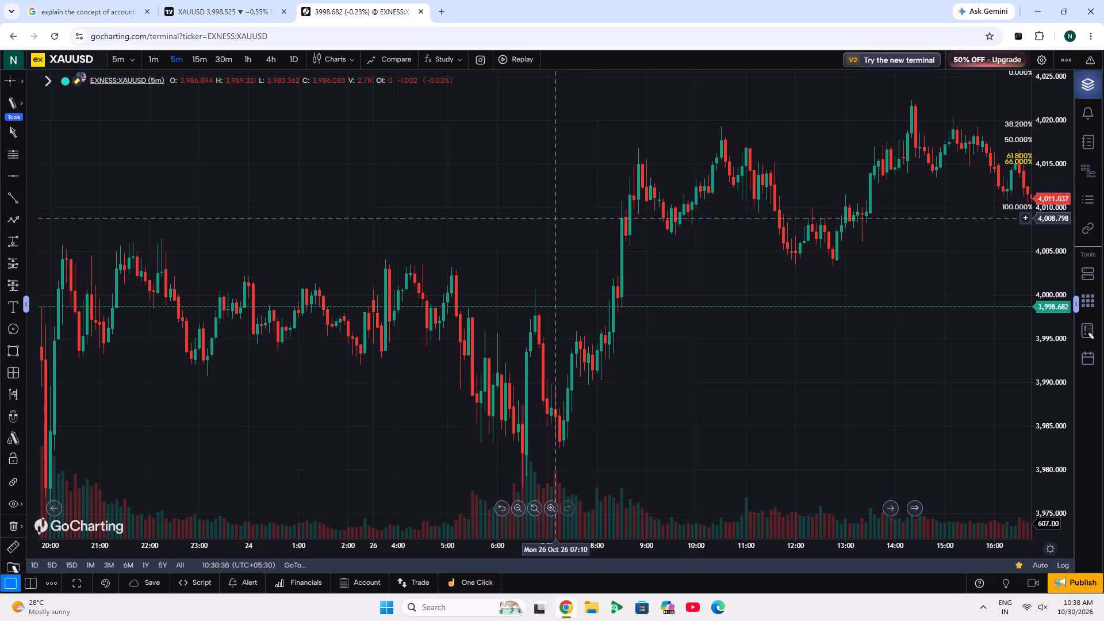
pyautogui.moveTo(554, 218); pyautogui.dragTo(678, 242)
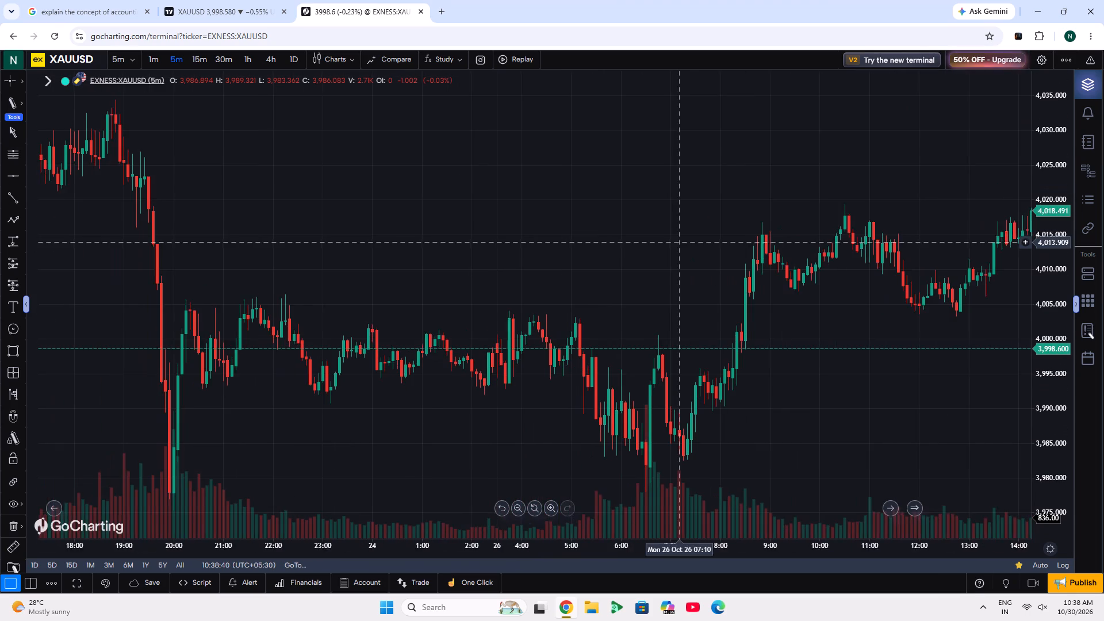
pyautogui.moveTo(678, 242); pyautogui.dragTo(759, 259)
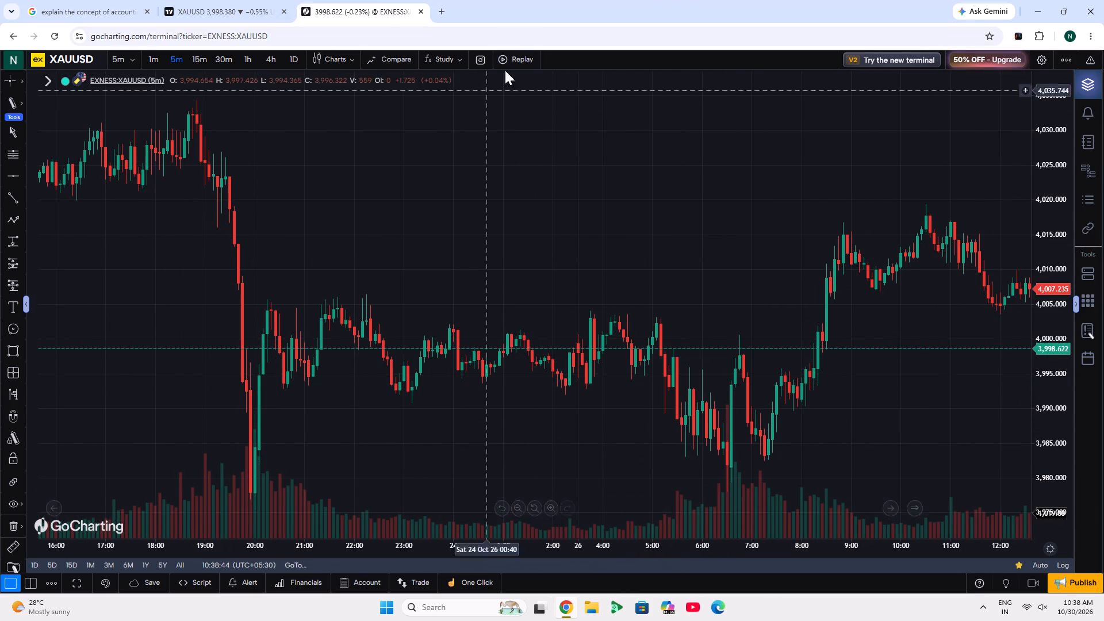
# Restart the bar replay from about 00:25 on 24 October.
pyautogui.moveTo(509, 66); pyautogui.dragTo(520, 44)
pyautogui.click(512, 52)
pyautogui.doubleClick(477, 123)
pyautogui.scroll(6, 474, 340)
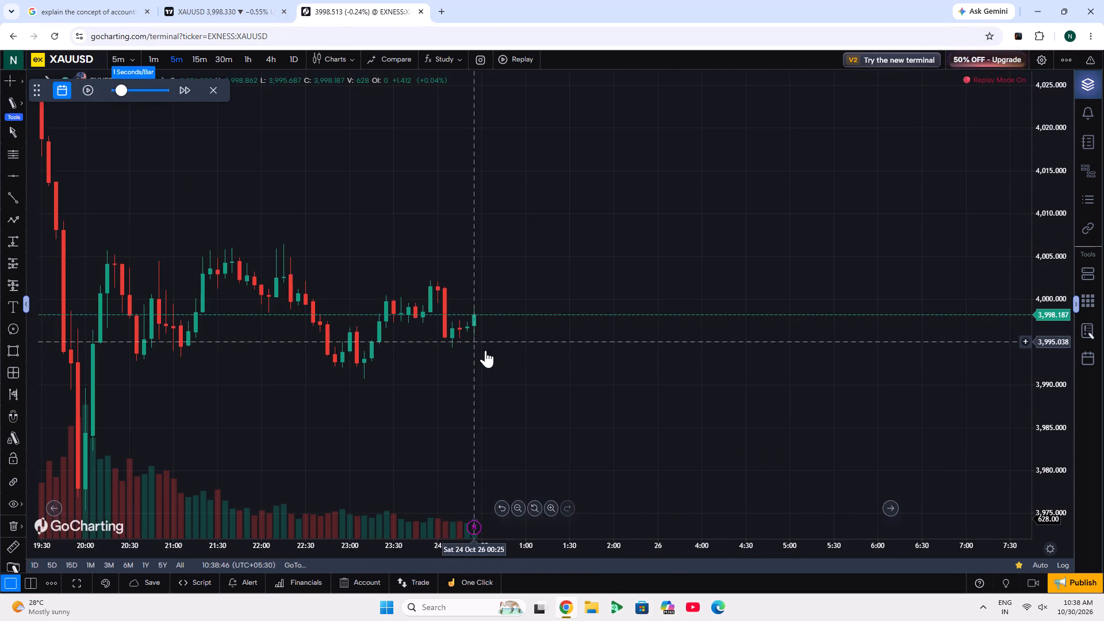
# Draw a Fibonacci retracement from the 23 October 22:15 high, about 4,006.6, down to the swing low at about 3,990.7.
pyautogui.moveTo(508, 363); pyautogui.dragTo(439, 350)
pyautogui.moveTo(571, 254); pyautogui.dragTo(647, 272)
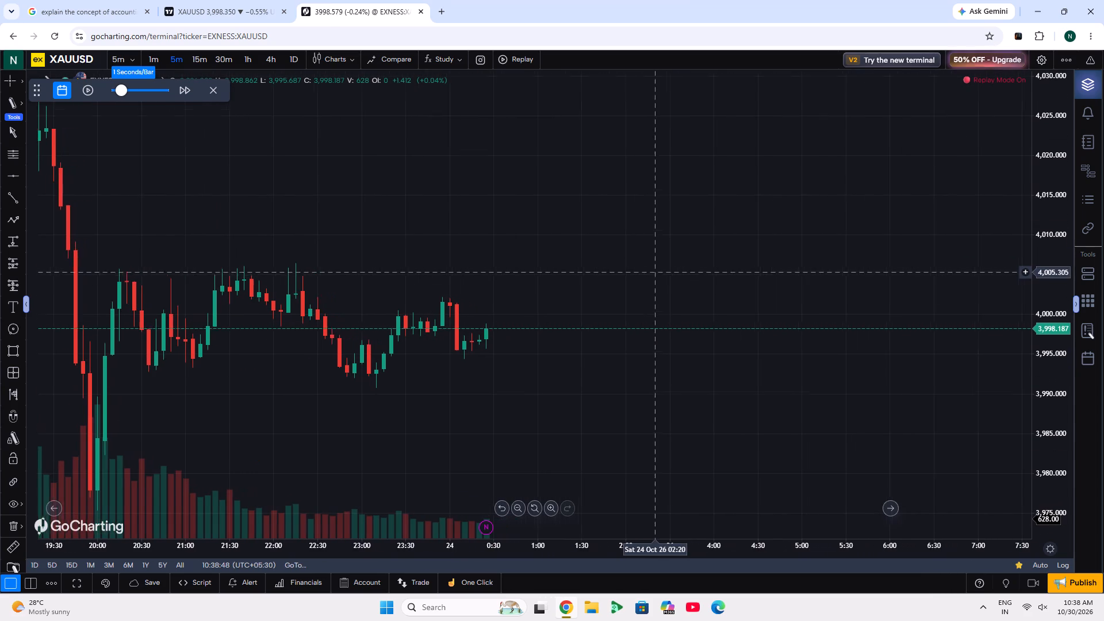
pyautogui.moveTo(647, 272); pyautogui.dragTo(626, 274)
pyautogui.moveTo(1062, 363); pyautogui.dragTo(1053, 299)
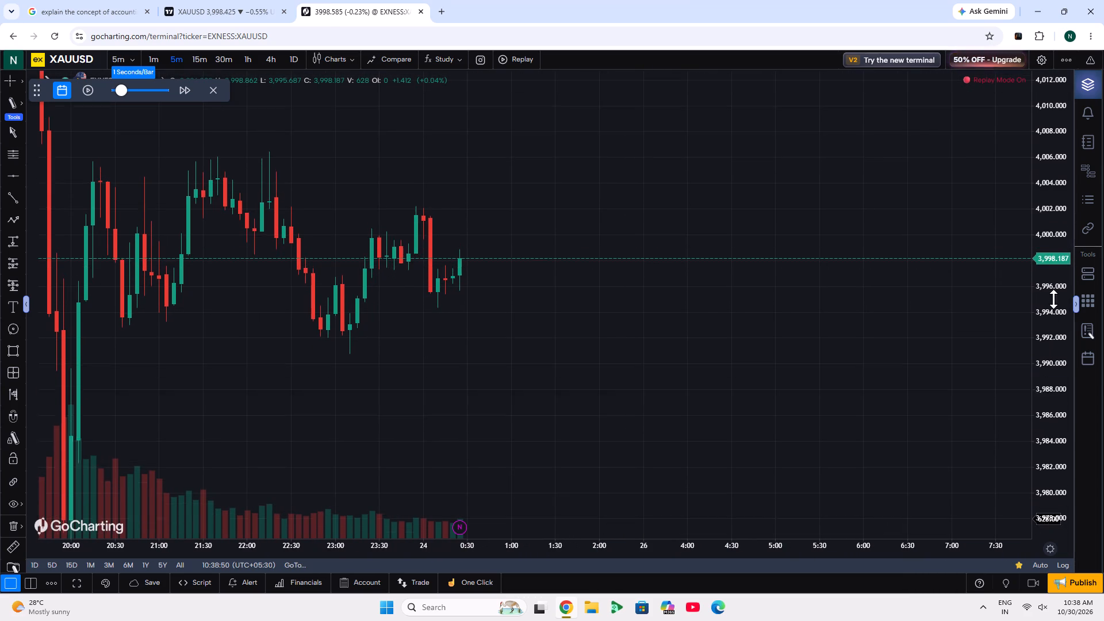
pyautogui.moveTo(1053, 299); pyautogui.dragTo(1060, 280)
pyautogui.moveTo(835, 357); pyautogui.dragTo(900, 415)
pyautogui.scroll(-2, 416, 0)
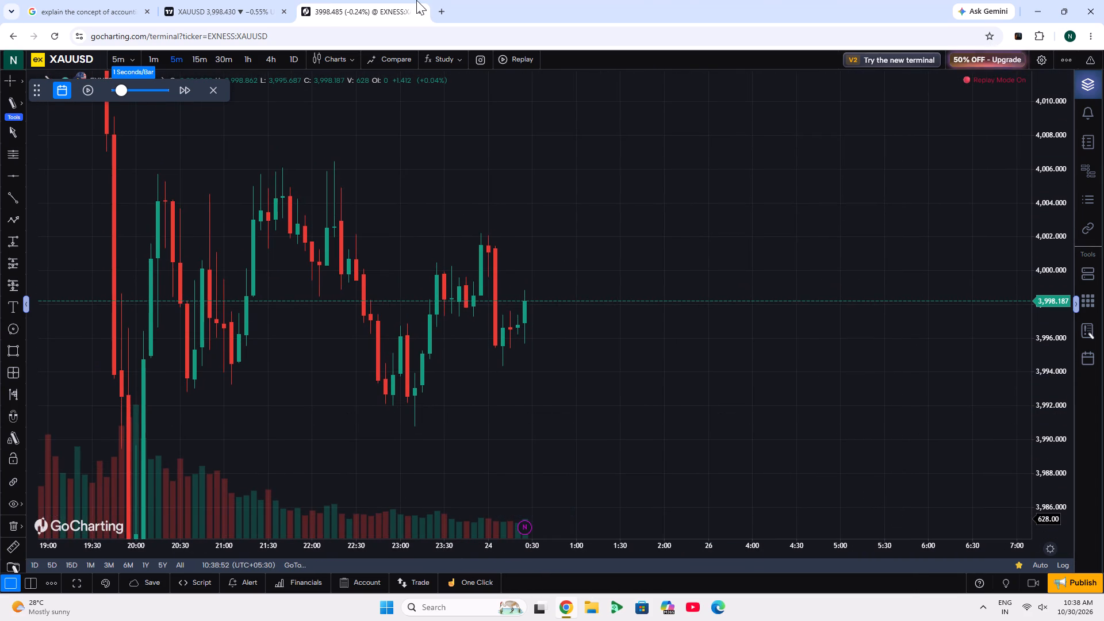
pyautogui.scroll(-5, 416, 0)
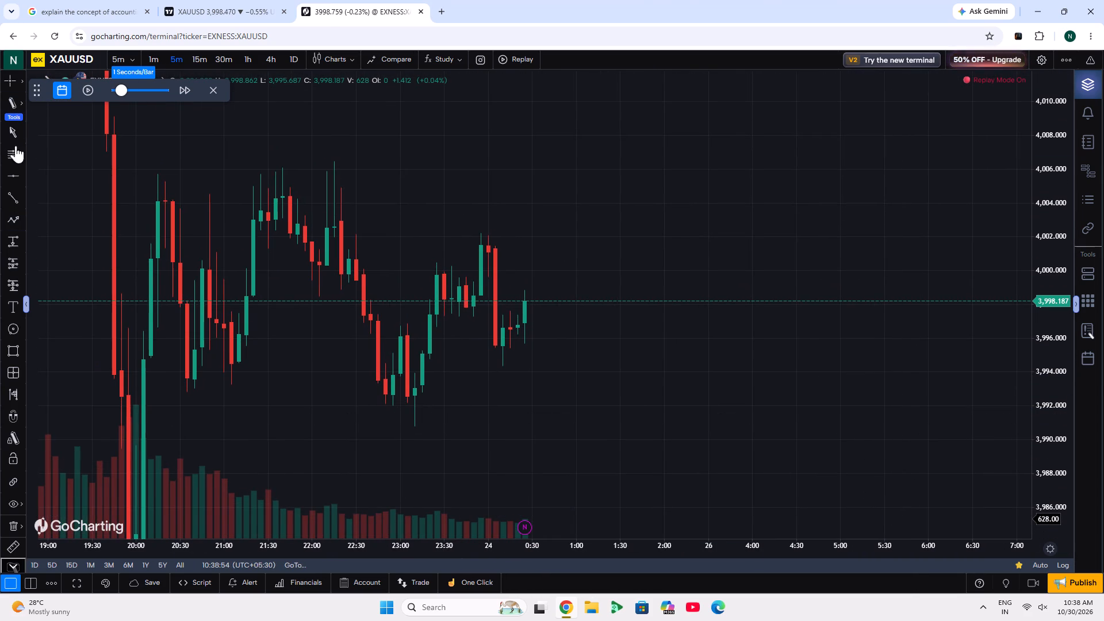
pyautogui.click(13, 164)
pyautogui.click(332, 158)
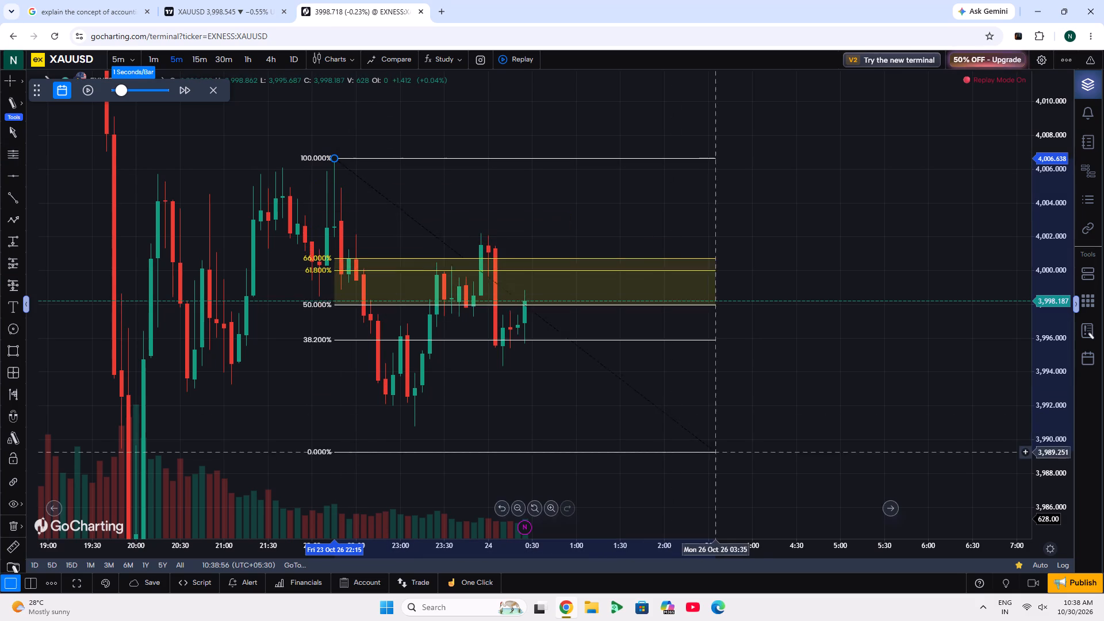
pyautogui.click(730, 427)
pyautogui.moveTo(716, 443); pyautogui.dragTo(655, 456)
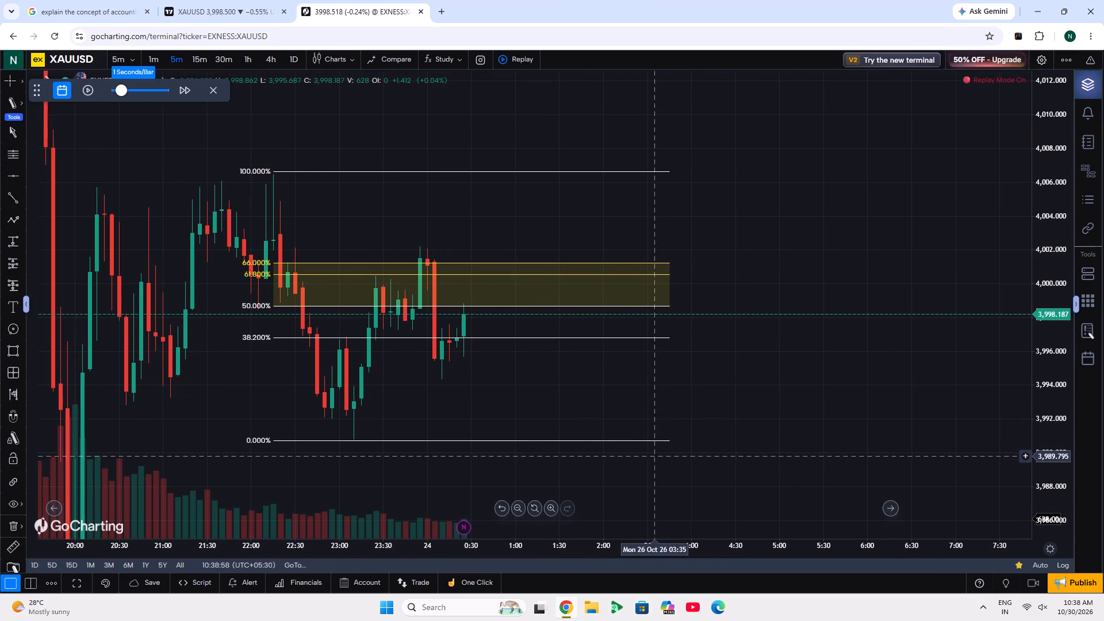
# Play the bar replay forward to about 01:25 on 24 October and pause it.
pyautogui.click(87, 91)
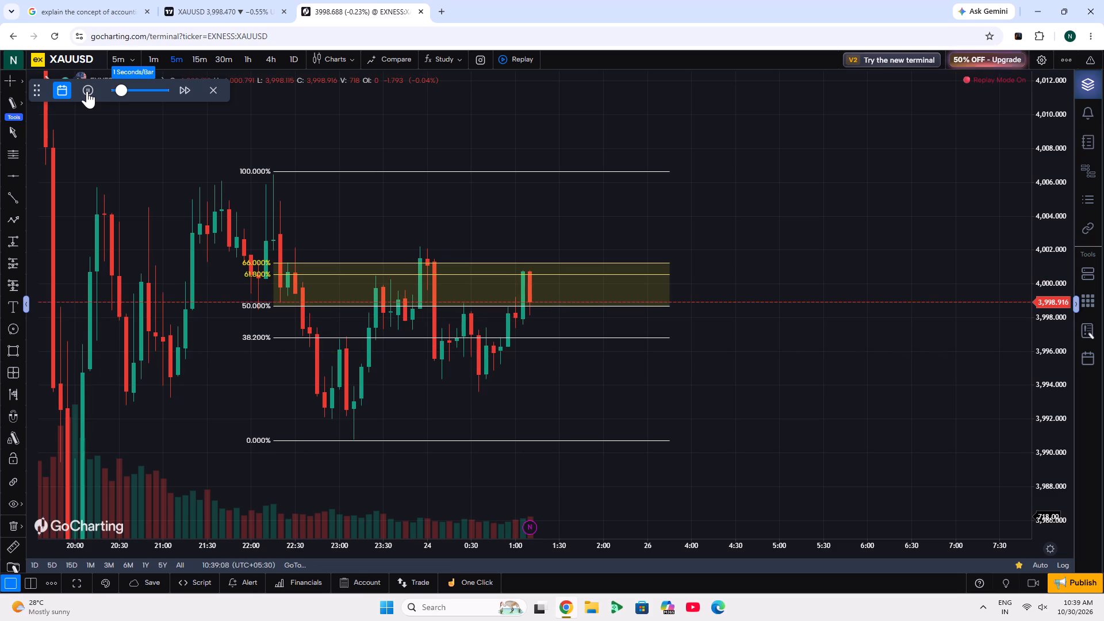
pyautogui.click(87, 91)
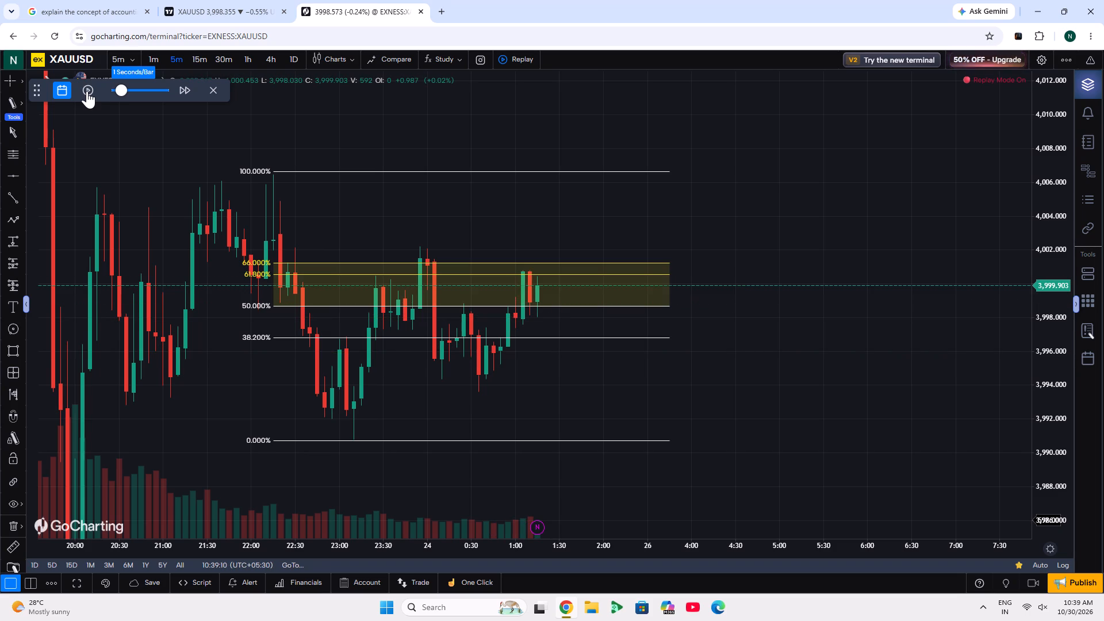
pyautogui.click(87, 91)
pyautogui.click(87, 91)
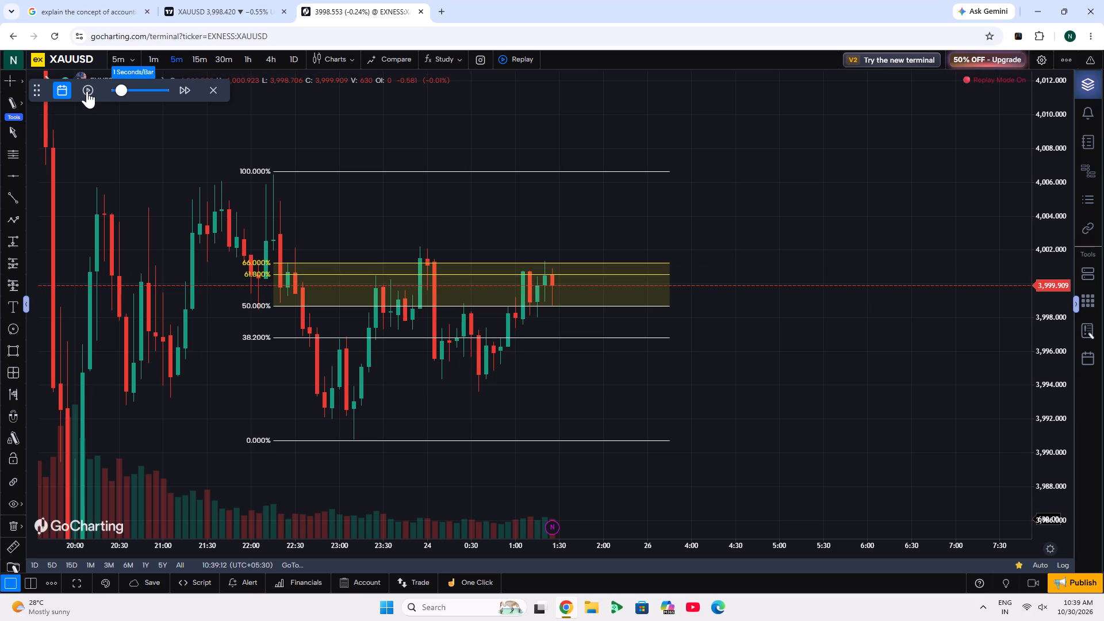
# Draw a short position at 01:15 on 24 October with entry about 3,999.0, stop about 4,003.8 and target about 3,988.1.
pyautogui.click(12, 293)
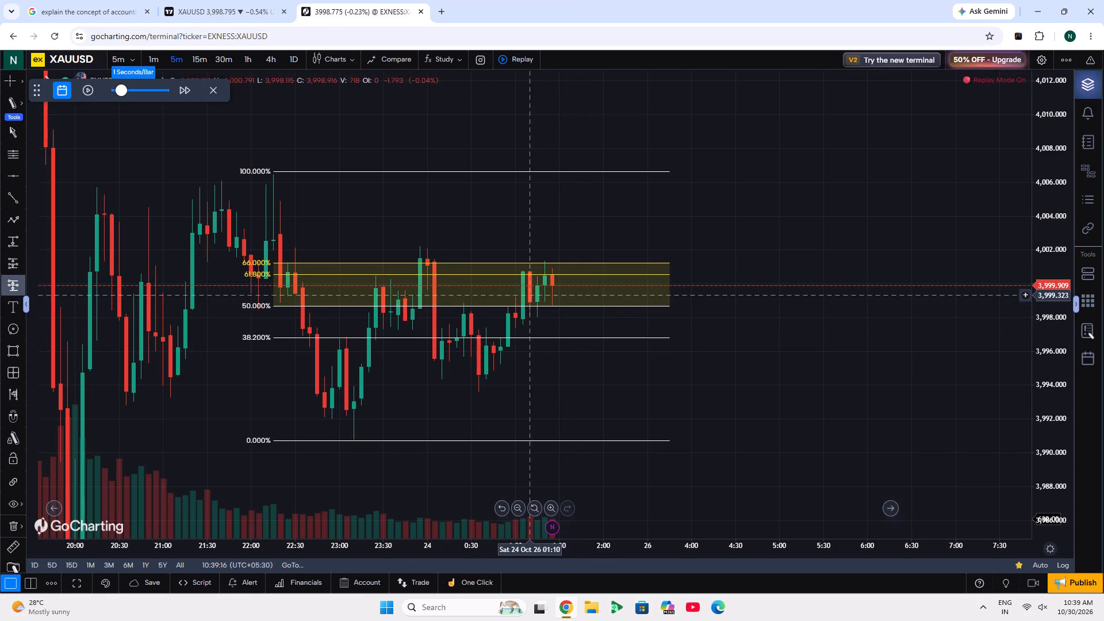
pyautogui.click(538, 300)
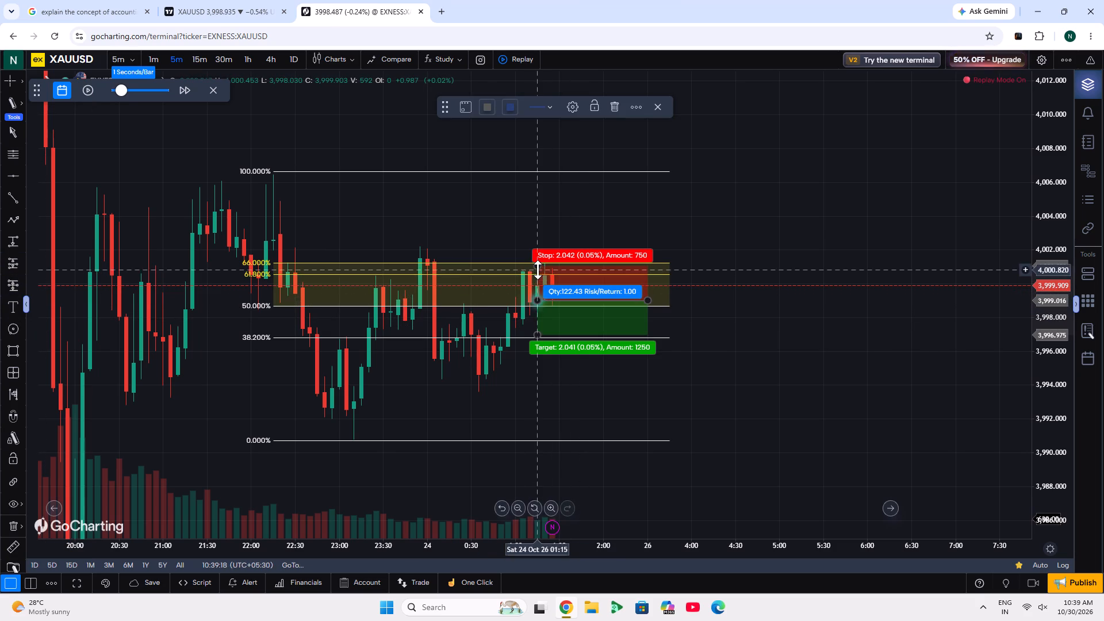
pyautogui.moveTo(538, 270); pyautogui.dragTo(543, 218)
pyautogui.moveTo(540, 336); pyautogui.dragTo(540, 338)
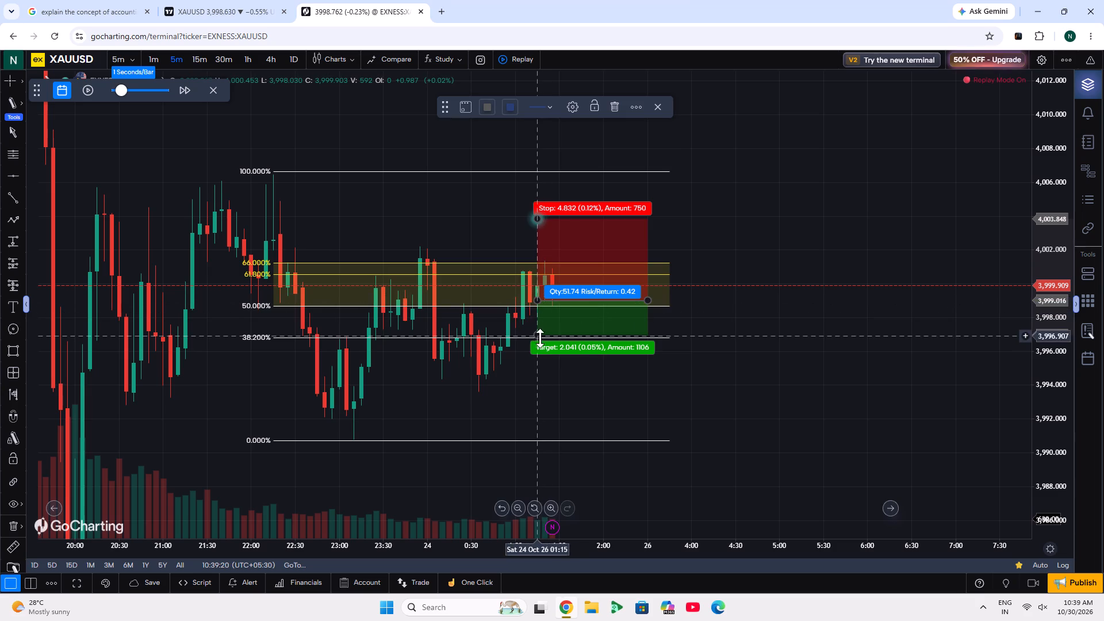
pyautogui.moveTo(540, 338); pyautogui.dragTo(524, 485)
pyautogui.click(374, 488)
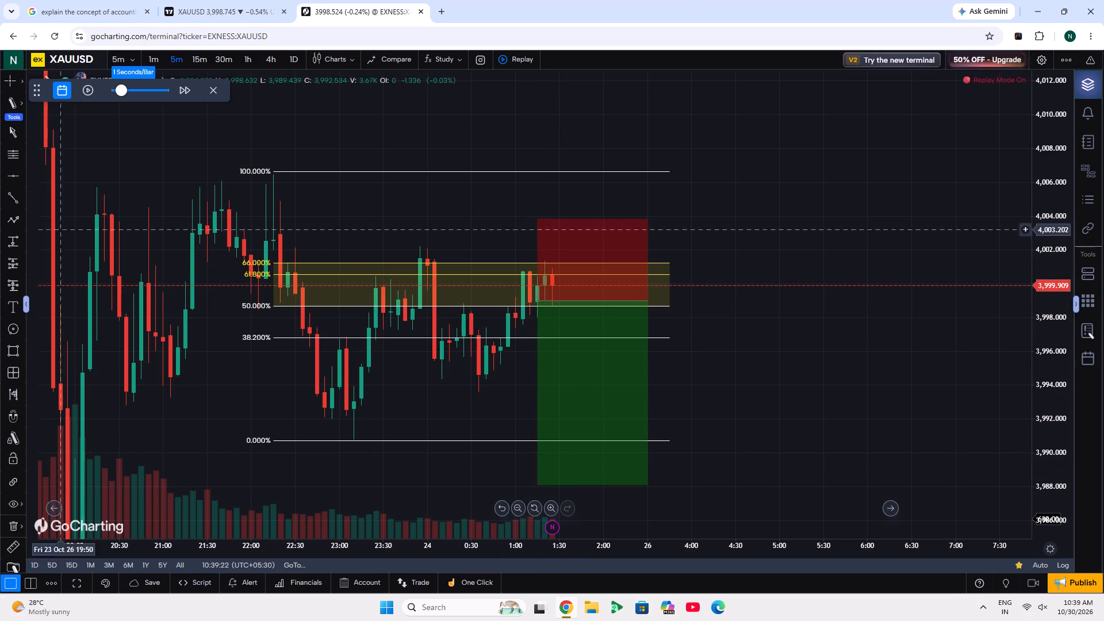
# Resume the bar replay to watch the short trade play out into 26 October.
pyautogui.click(83, 84)
pyautogui.click(84, 85)
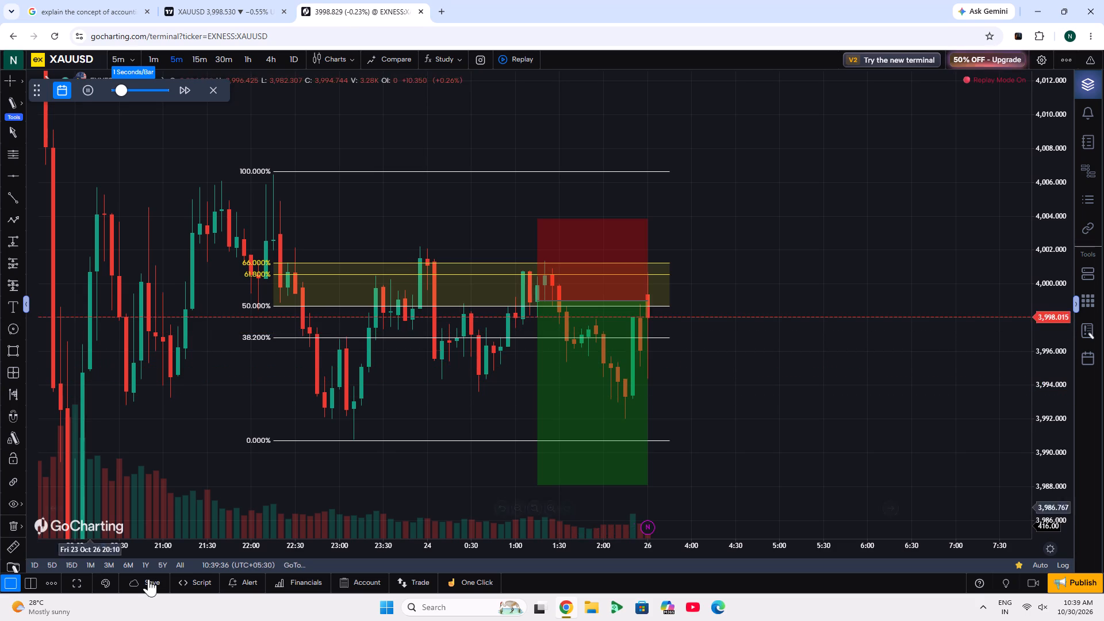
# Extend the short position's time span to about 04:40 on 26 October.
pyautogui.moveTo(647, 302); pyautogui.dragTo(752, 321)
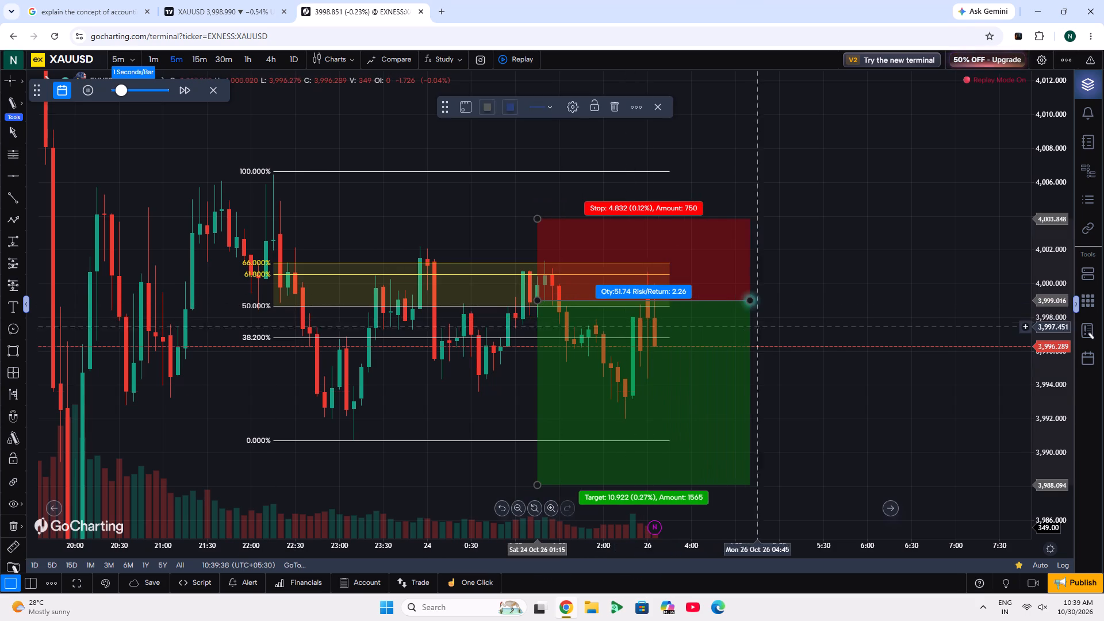
# Exit the bar replay and return to the full XAUUSD 5-minute chart.
pyautogui.moveTo(846, 388); pyautogui.dragTo(654, 321)
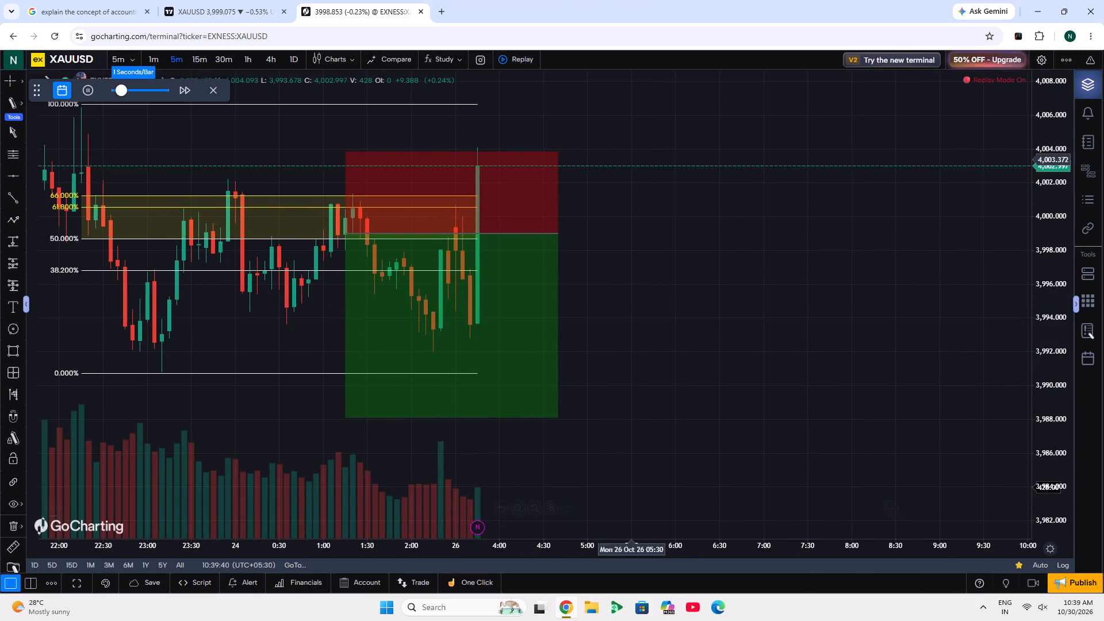
pyautogui.click(536, 320)
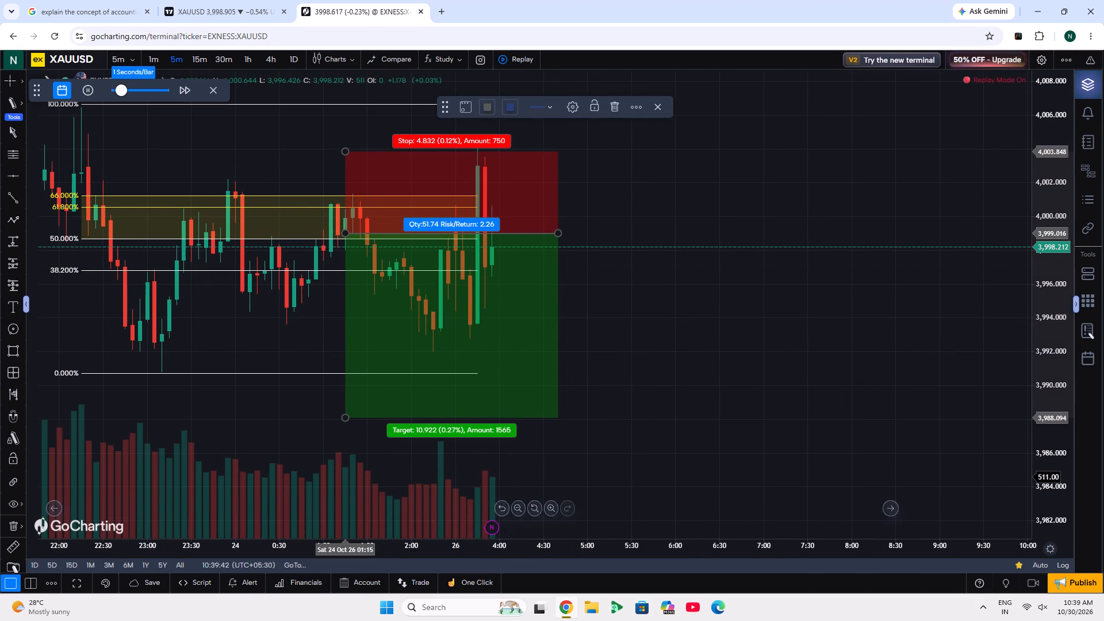
pyautogui.click(663, 104)
pyautogui.click(215, 89)
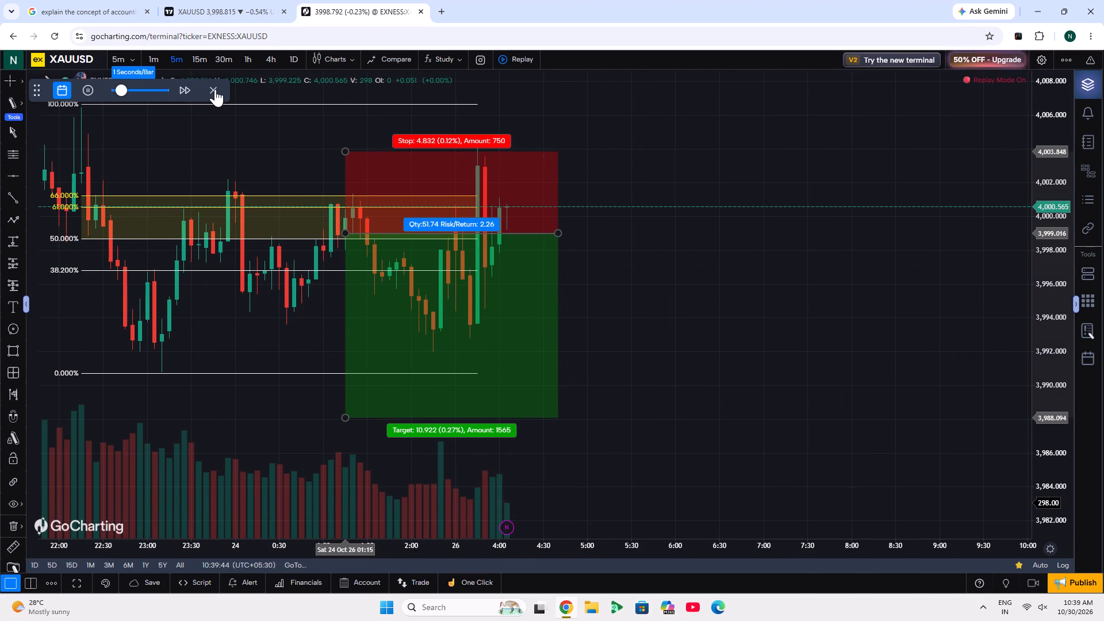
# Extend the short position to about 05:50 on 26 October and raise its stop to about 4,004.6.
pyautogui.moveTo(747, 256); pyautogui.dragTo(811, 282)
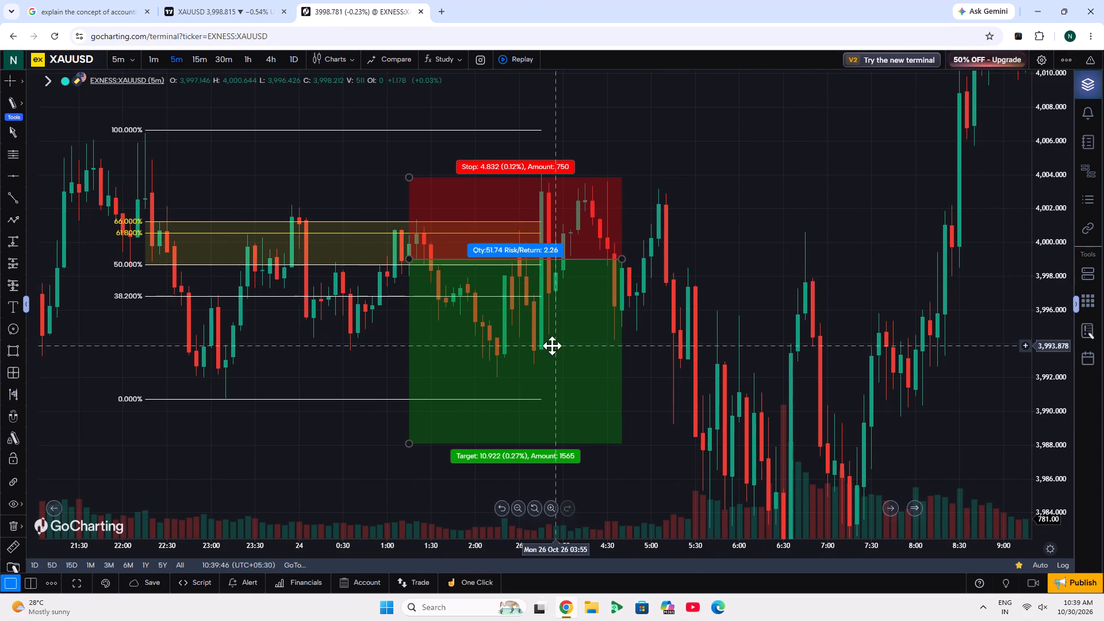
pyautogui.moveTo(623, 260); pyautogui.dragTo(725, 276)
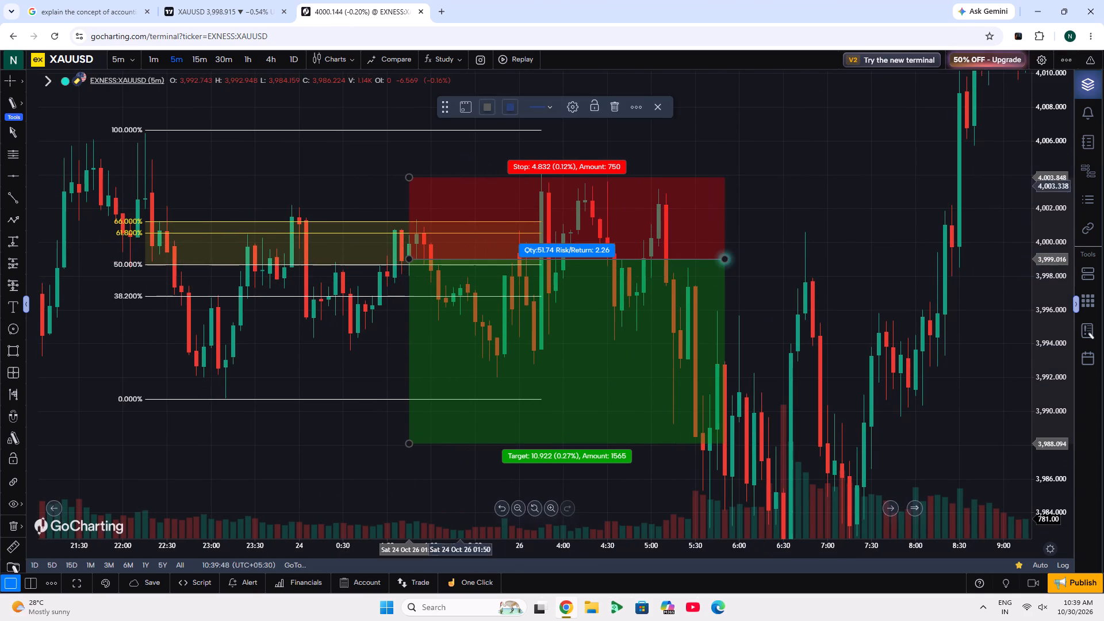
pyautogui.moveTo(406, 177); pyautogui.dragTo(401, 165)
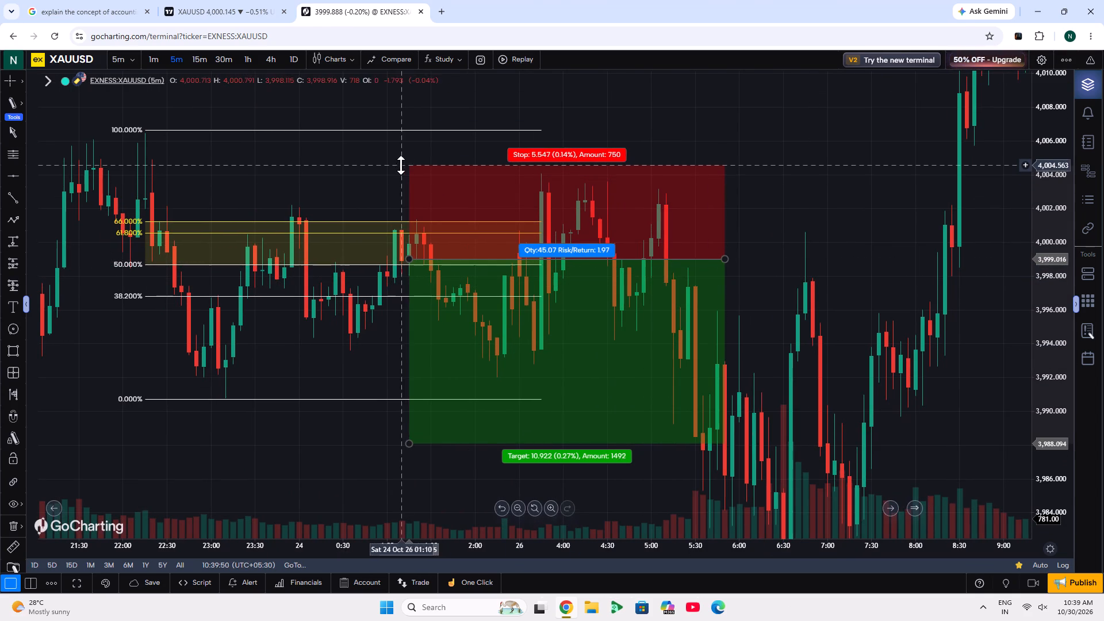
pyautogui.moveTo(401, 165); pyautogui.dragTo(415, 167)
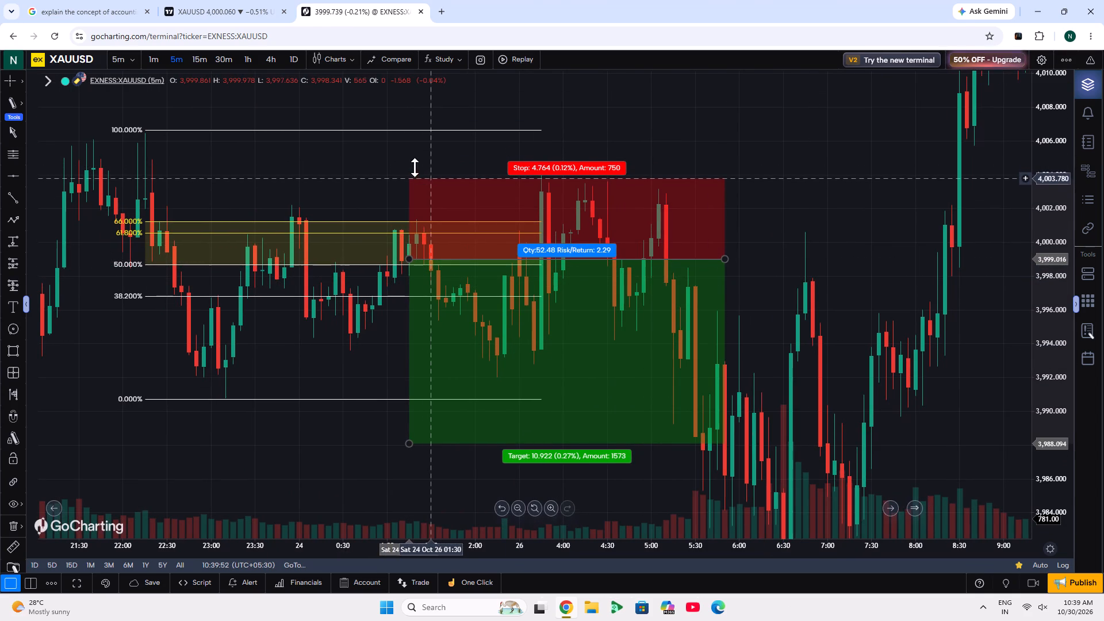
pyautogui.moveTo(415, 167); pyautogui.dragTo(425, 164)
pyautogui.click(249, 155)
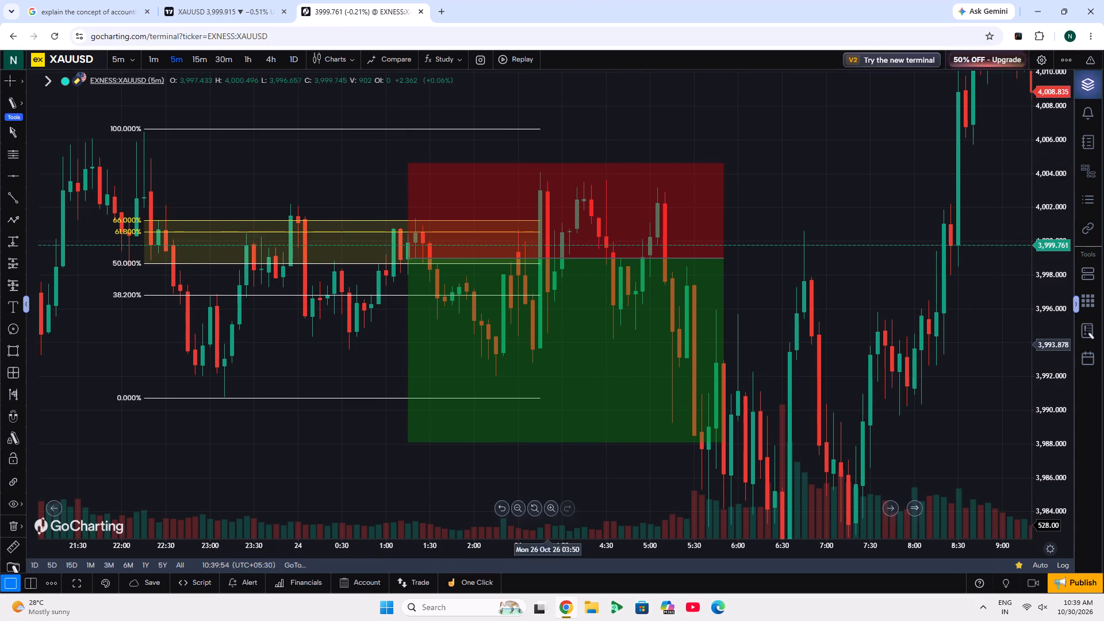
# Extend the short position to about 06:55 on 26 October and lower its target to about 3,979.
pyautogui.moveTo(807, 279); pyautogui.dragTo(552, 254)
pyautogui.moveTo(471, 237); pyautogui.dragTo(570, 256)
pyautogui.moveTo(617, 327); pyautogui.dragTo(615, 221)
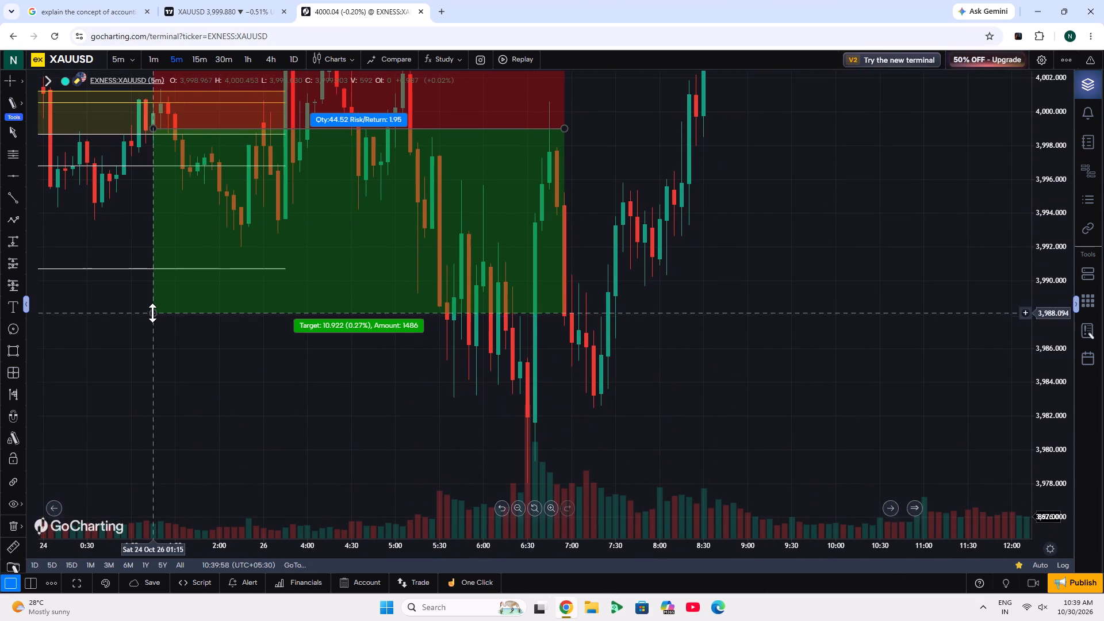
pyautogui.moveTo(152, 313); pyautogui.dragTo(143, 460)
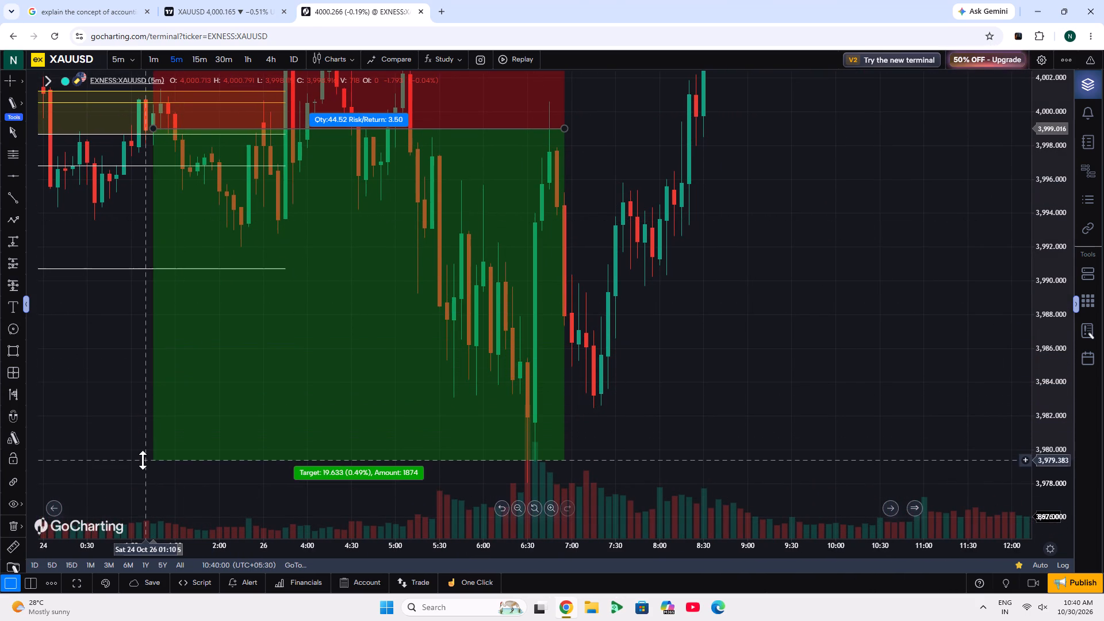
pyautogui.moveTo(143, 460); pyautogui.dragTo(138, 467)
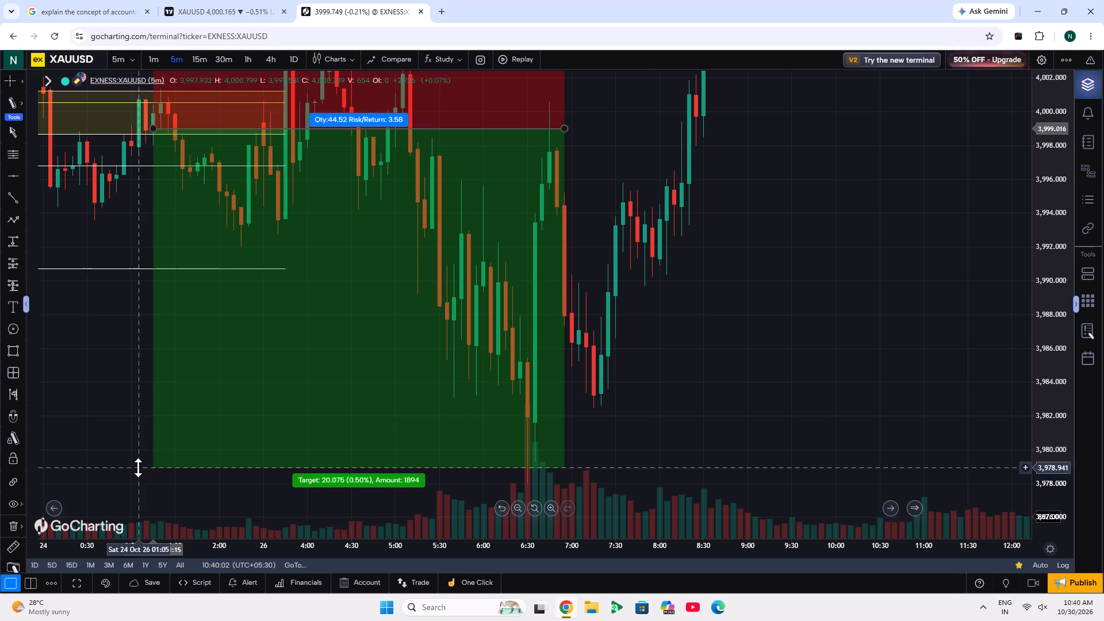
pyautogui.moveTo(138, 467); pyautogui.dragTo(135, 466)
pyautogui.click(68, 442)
# Examine the short position and Fibonacci retracement against the surrounding price action from 23 to 26 October.
pyautogui.scroll(-5, 68, 442)
pyautogui.scroll(-4, 1073, 346)
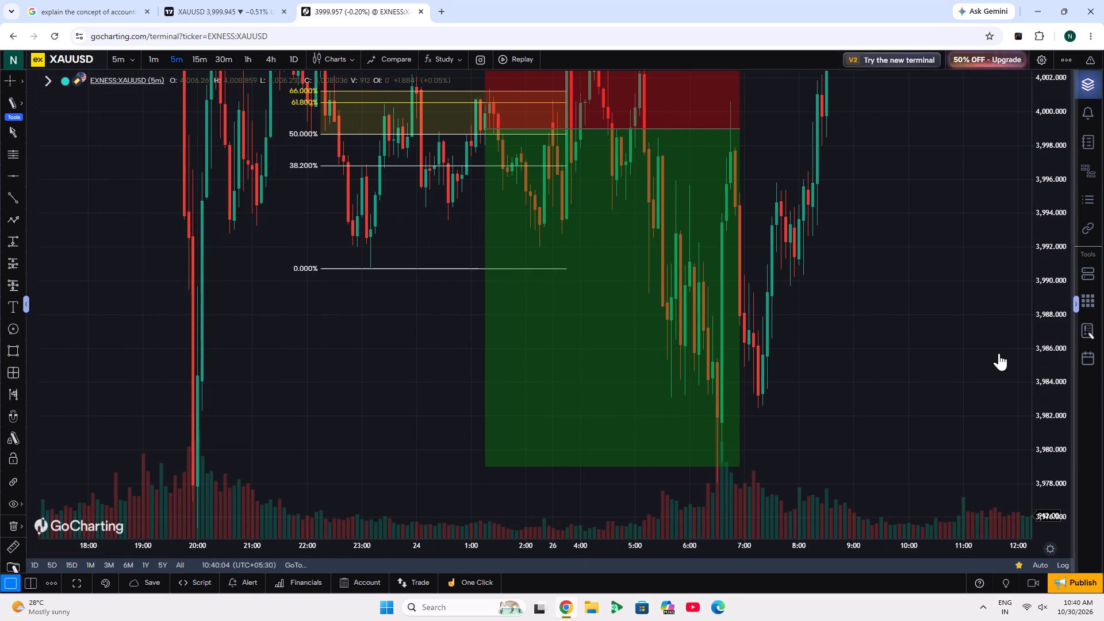
pyautogui.scroll(-3, 1053, 343)
pyautogui.moveTo(963, 330); pyautogui.dragTo(789, 418)
pyautogui.scroll(-4, 789, 418)
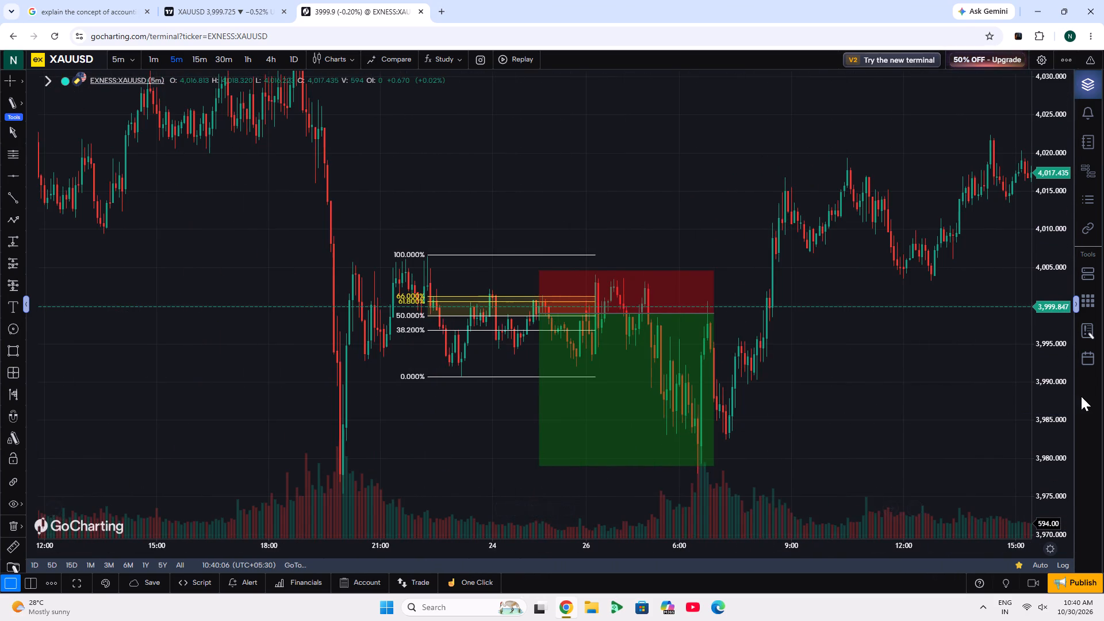
pyautogui.scroll(10, 1061, 399)
pyautogui.moveTo(603, 431); pyautogui.dragTo(804, 322)
pyautogui.scroll(3, 715, 357)
pyautogui.moveTo(710, 353); pyautogui.dragTo(853, 374)
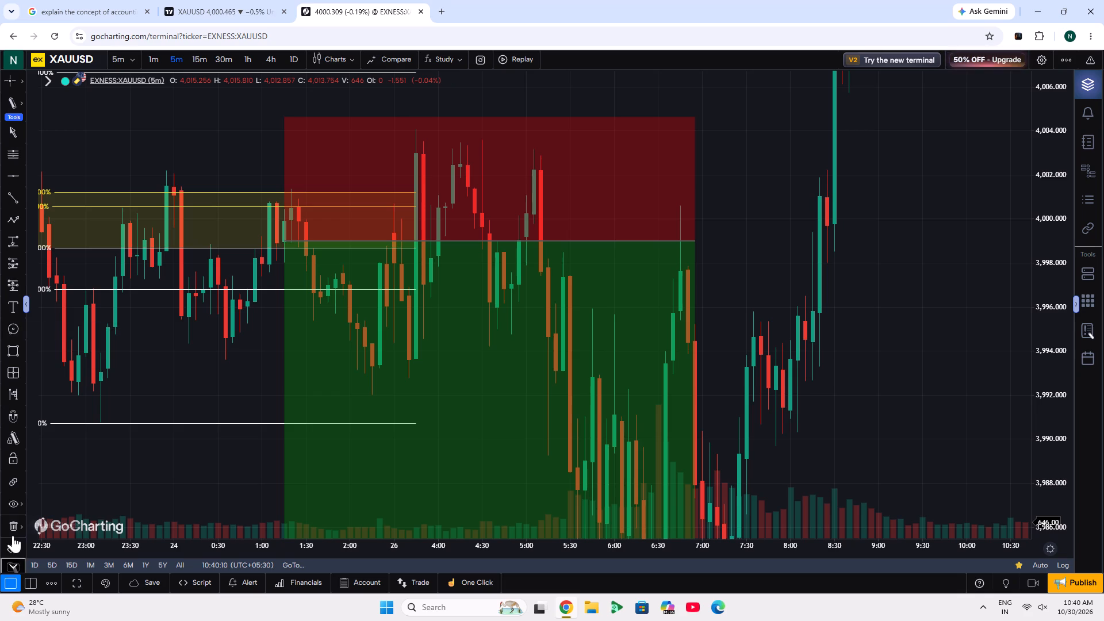
# Measure the price move from about 3,998.6 at 01:10 on 24 October, near the short entry.
pyautogui.click(3, 549)
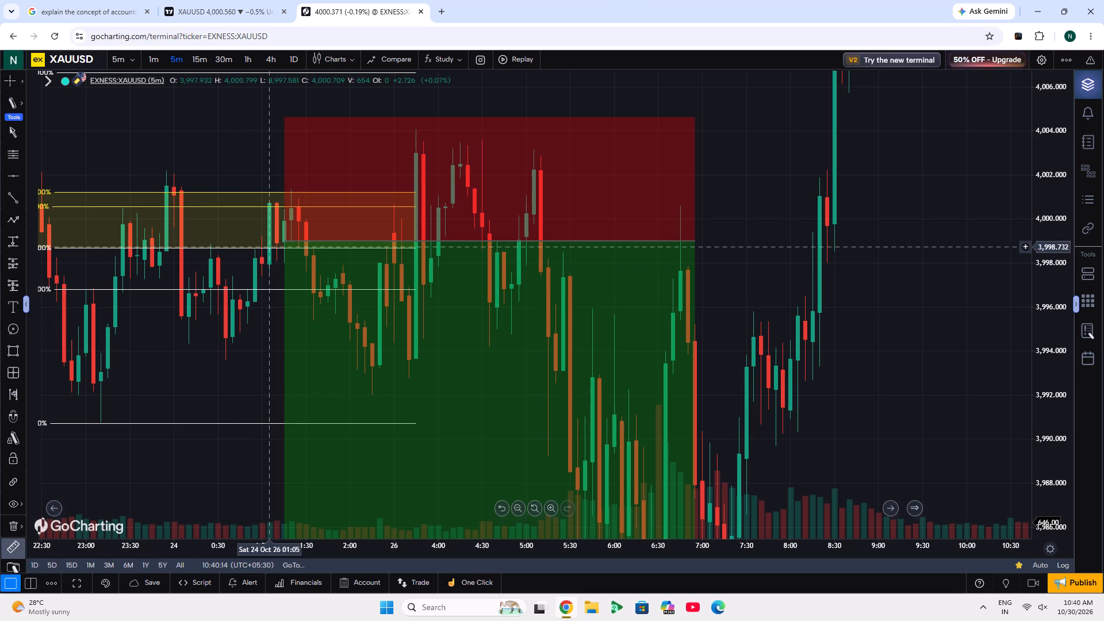
pyautogui.click(278, 250)
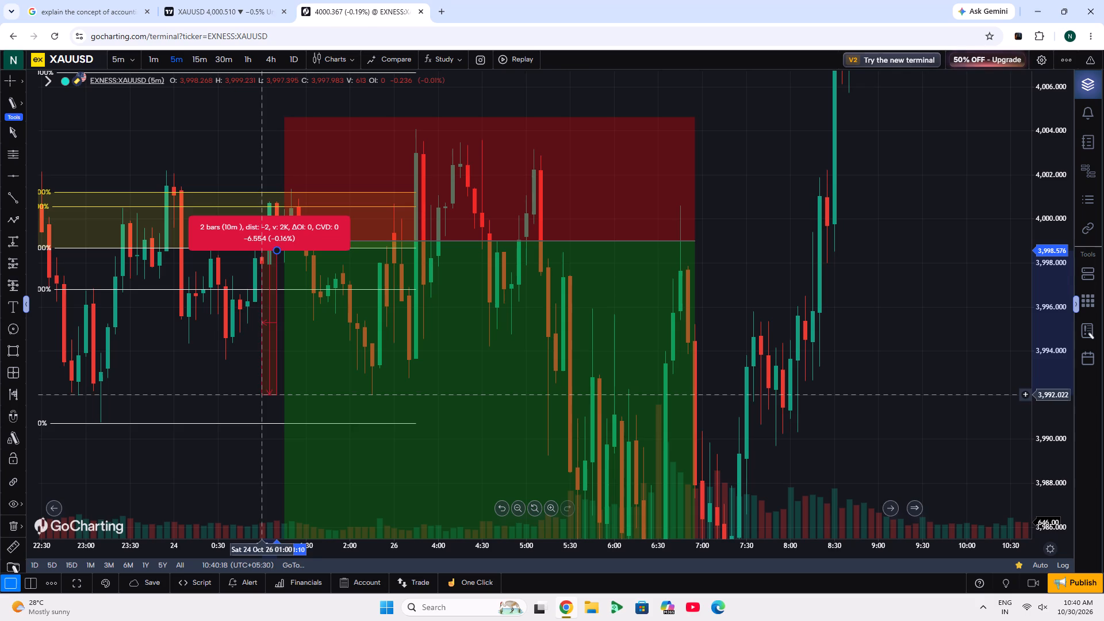
pyautogui.click(345, 249)
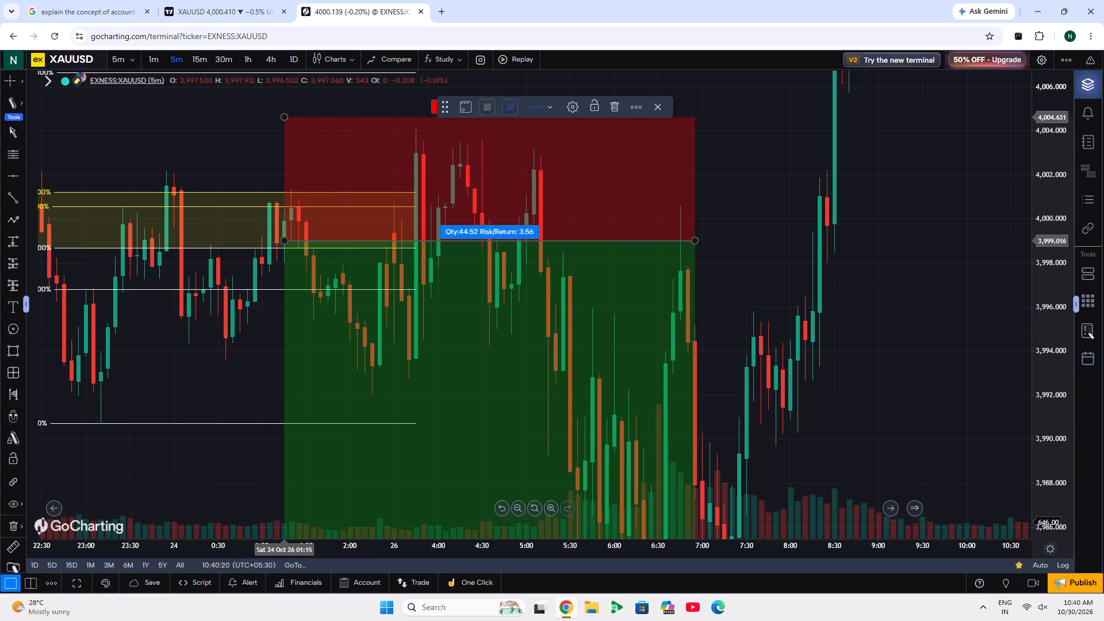
pyautogui.click(162, 356)
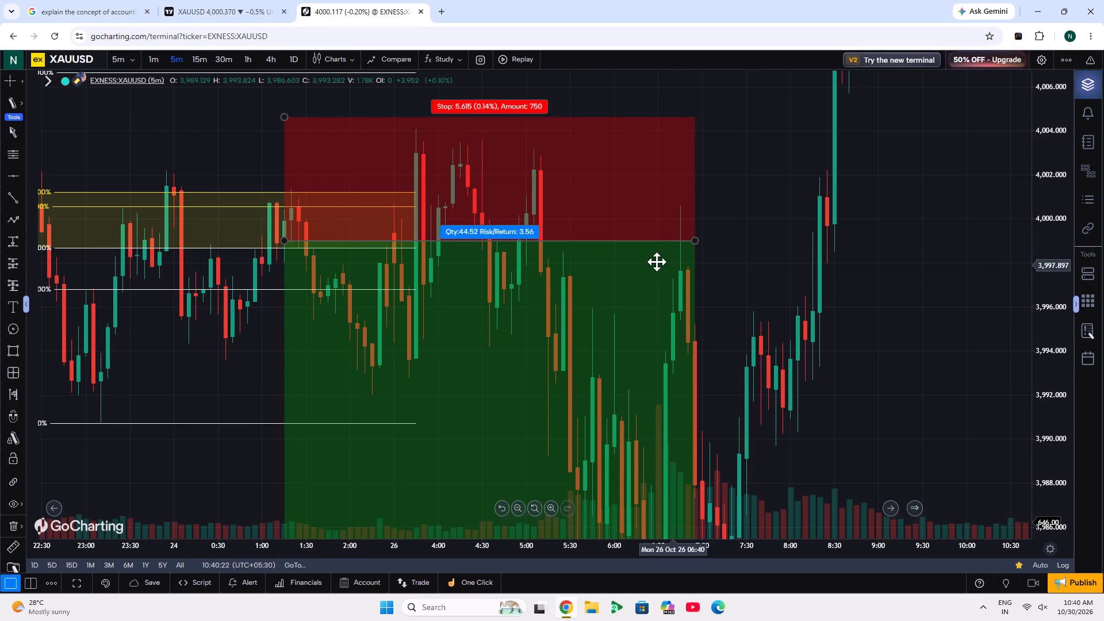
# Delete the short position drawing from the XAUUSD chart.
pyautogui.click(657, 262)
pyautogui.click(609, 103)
# Switch to TradingView and review the DXY and USTEC 5-minute charts.
pyautogui.click(358, 0)
pyautogui.doubleClick(258, 26)
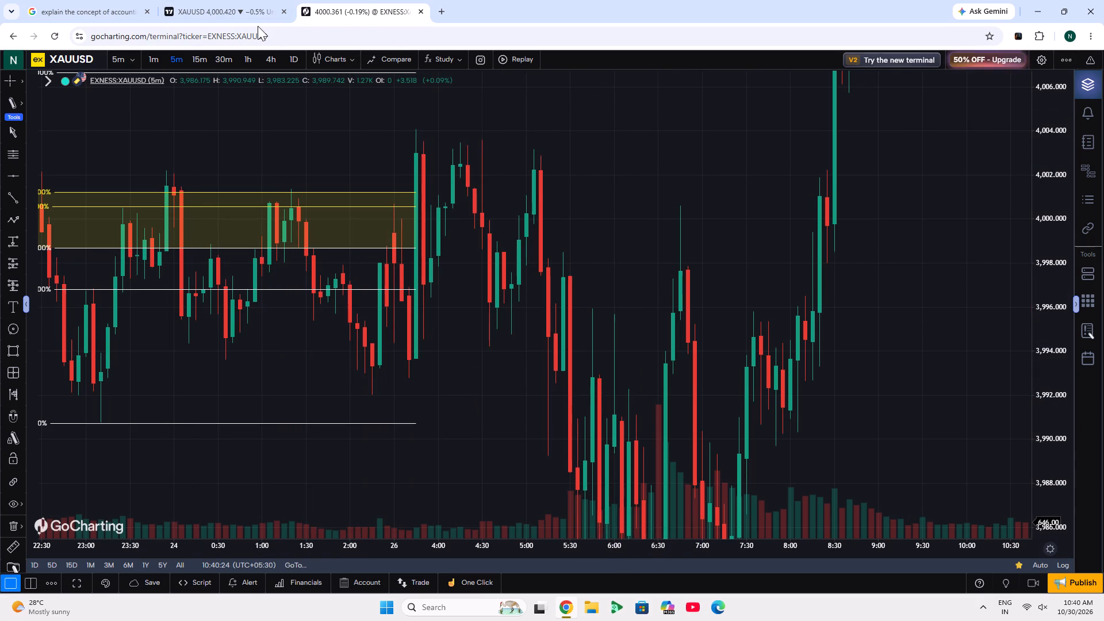
pyautogui.click(248, 5)
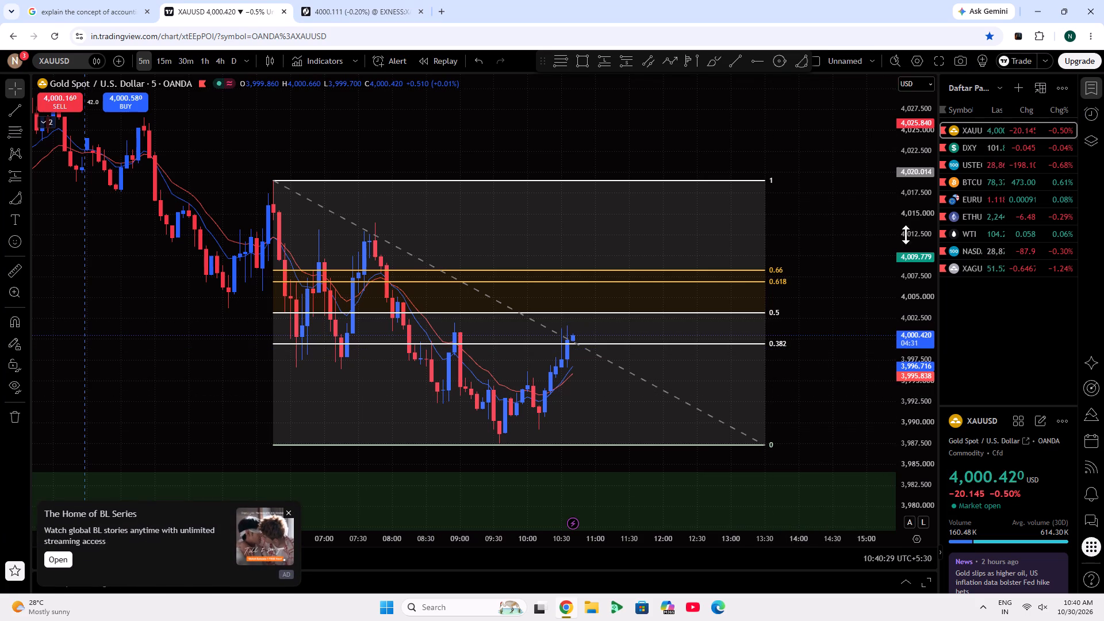
pyautogui.click(964, 143)
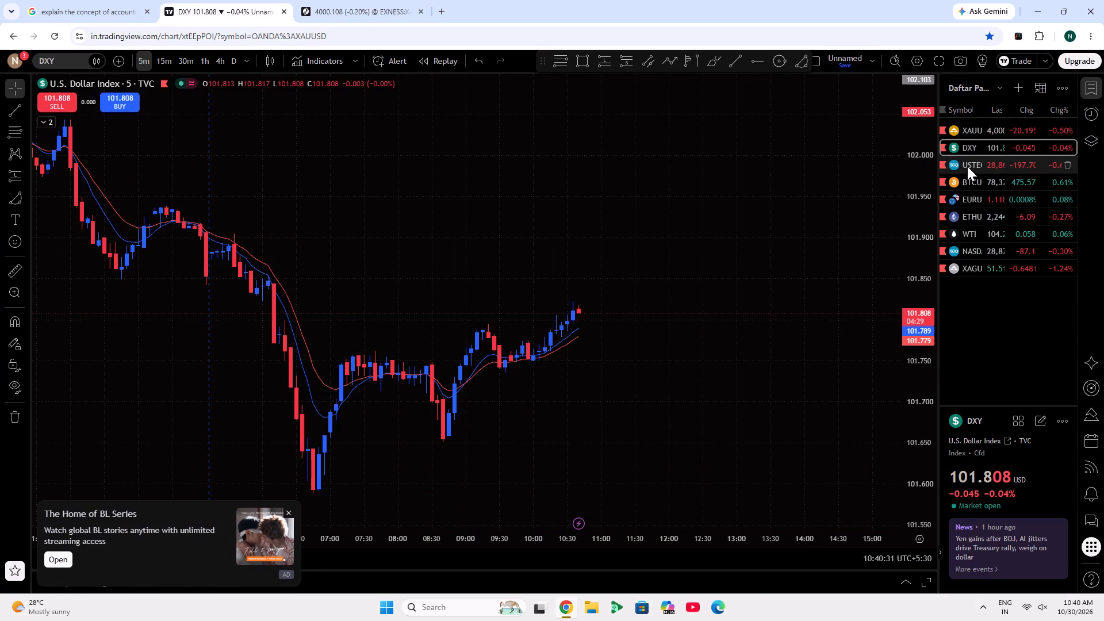
pyautogui.click(967, 166)
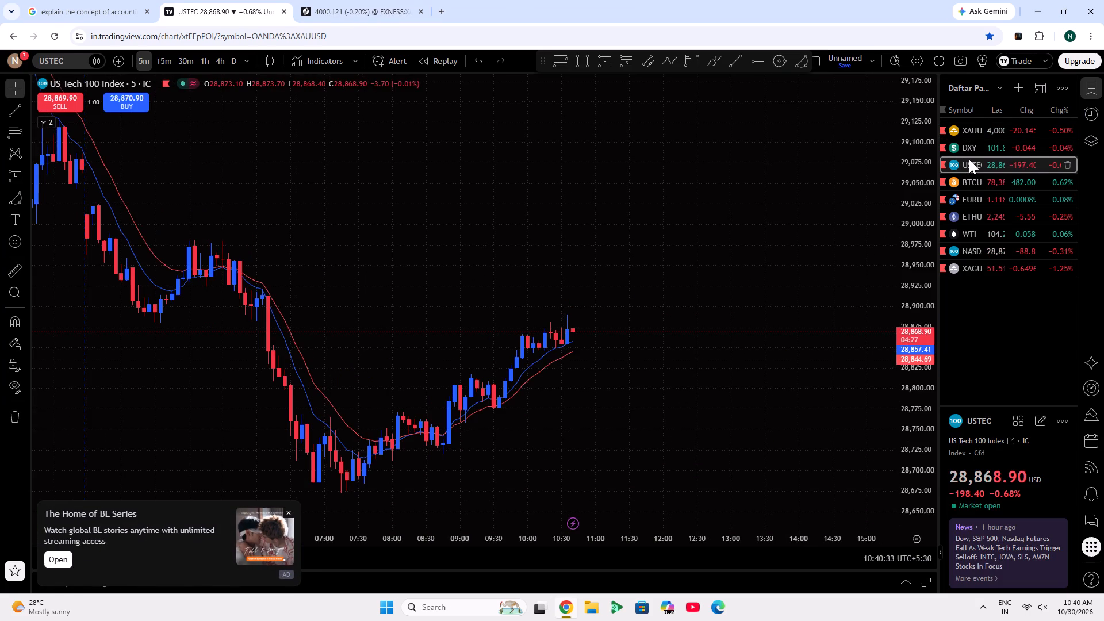
pyautogui.click(969, 159)
# Draw a Fibonacci retracement on the DXY 5-minute chart from the 30 October 06:45 low, about 101.589, up to about 101.859.
pyautogui.click(971, 145)
pyautogui.moveTo(686, 227); pyautogui.dragTo(651, 177)
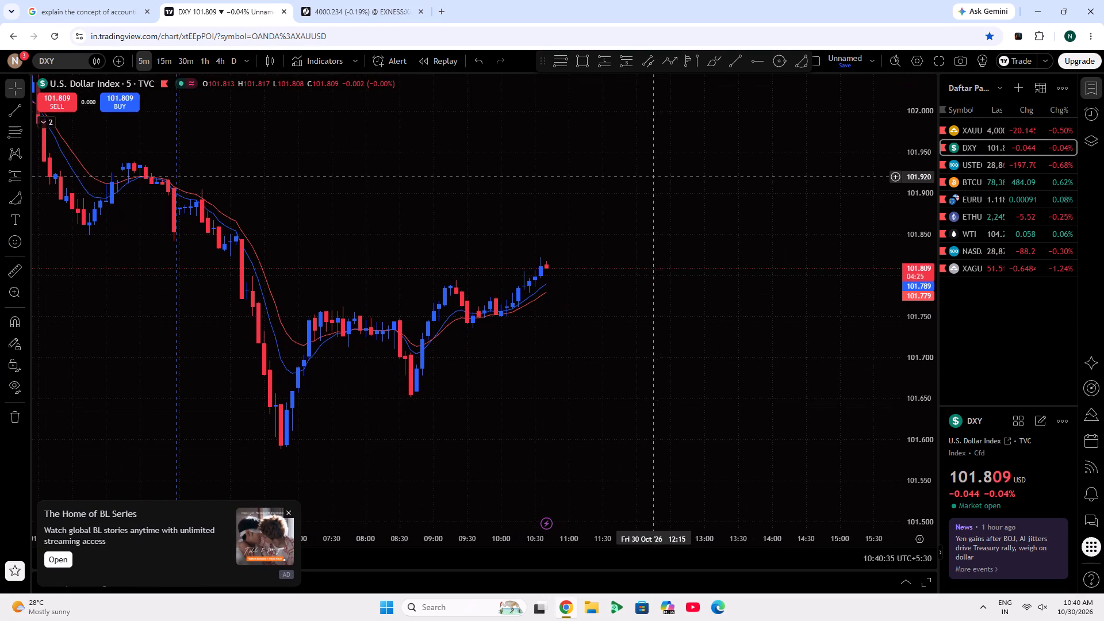
pyautogui.click(558, 62)
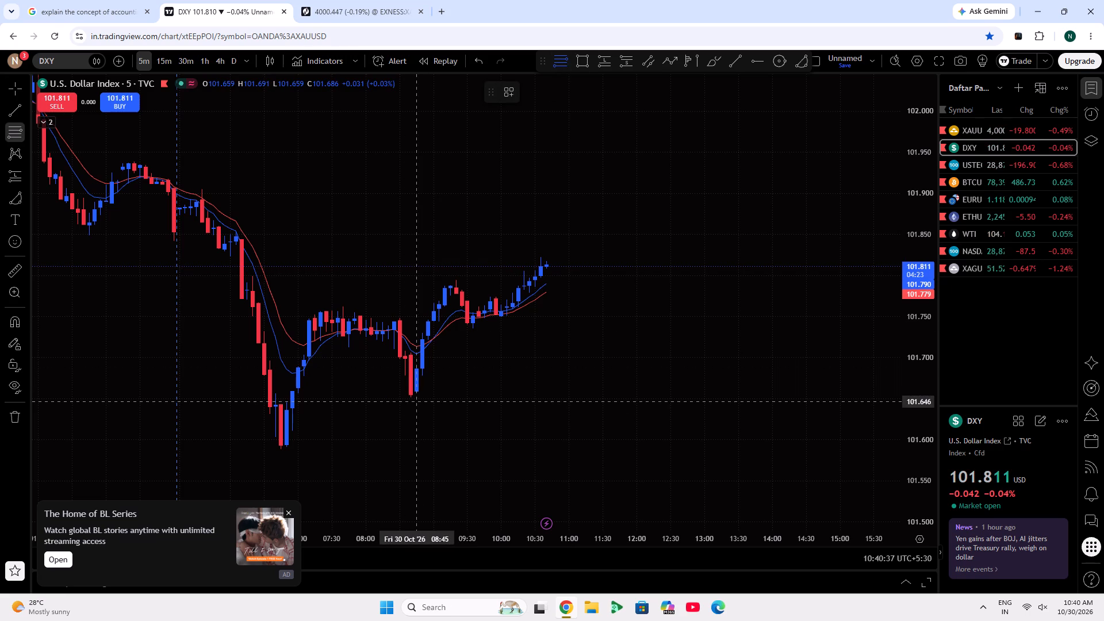
pyautogui.click(280, 448)
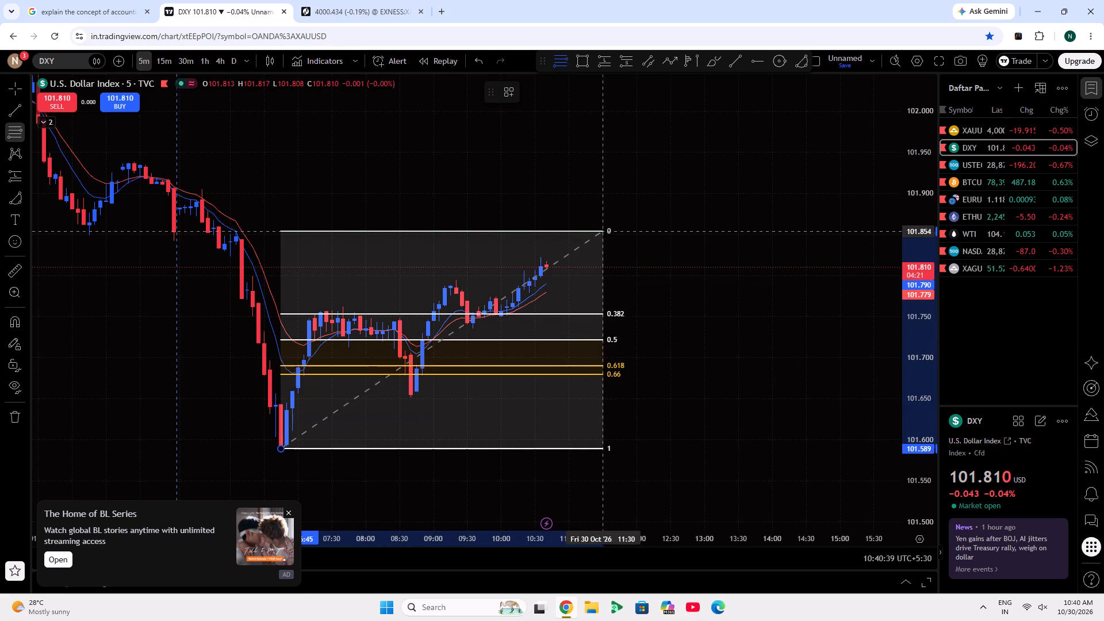
pyautogui.click(614, 227)
# Set the DXY chart to the 15-minute timeframe.
pyautogui.click(160, 60)
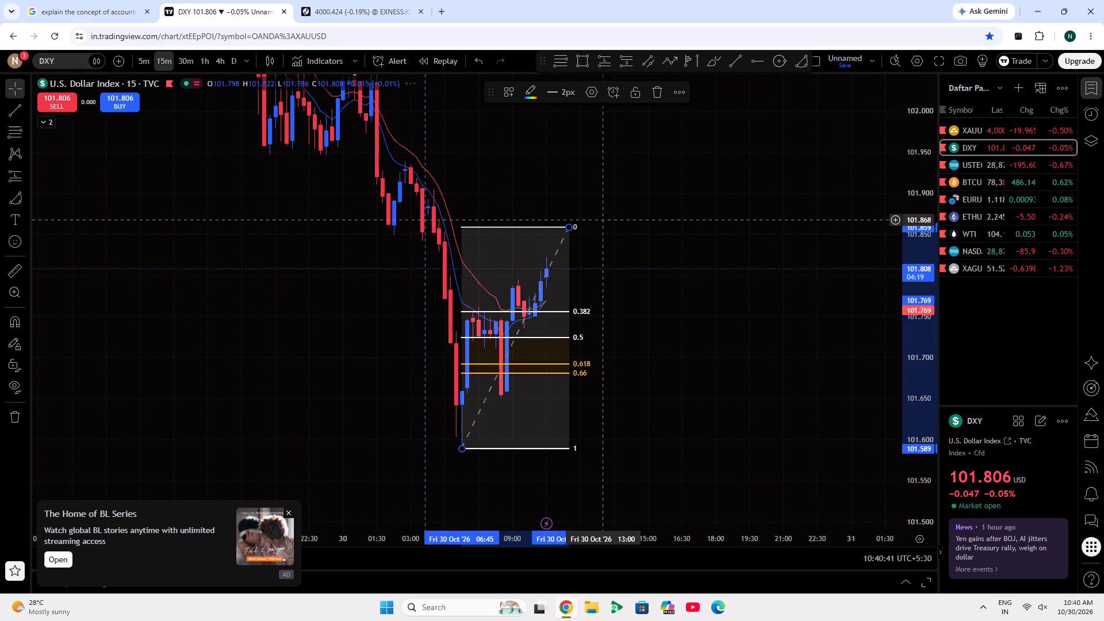
# Reposition the DXY Fibonacci retracement and lower its 0 level to about 101.825, in line with the latest candle's high.
pyautogui.moveTo(565, 224); pyautogui.dragTo(555, 237)
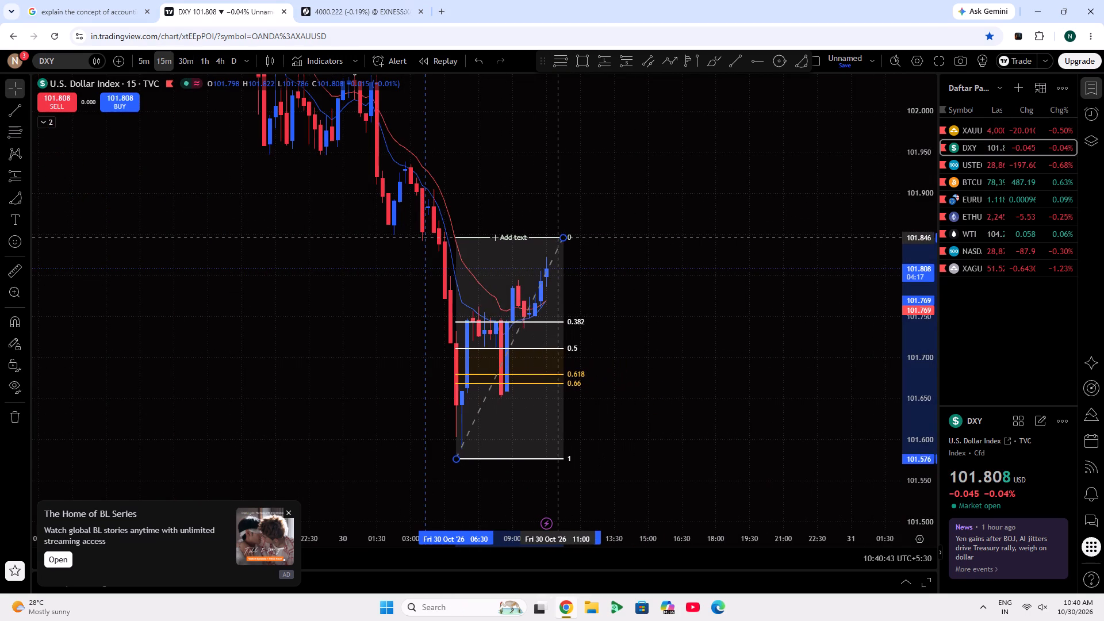
pyautogui.moveTo(555, 237); pyautogui.dragTo(557, 229)
pyautogui.moveTo(564, 227); pyautogui.dragTo(607, 255)
pyautogui.click(607, 233)
pyautogui.scroll(4, 626, 300)
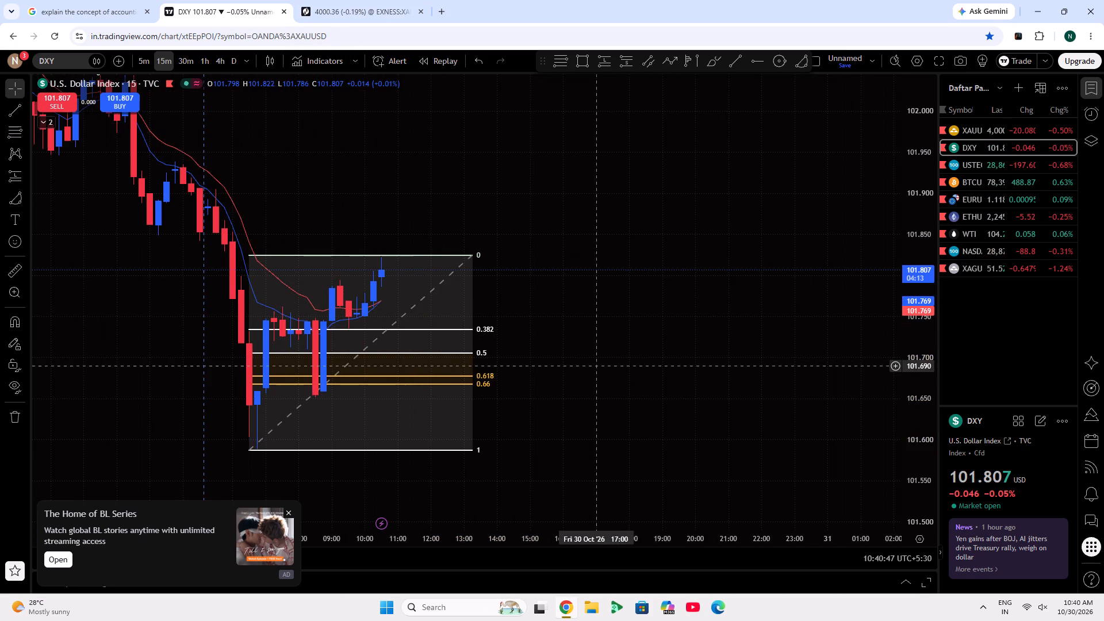
pyautogui.moveTo(593, 366); pyautogui.dragTo(695, 401)
pyautogui.moveTo(669, 417); pyautogui.dragTo(721, 390)
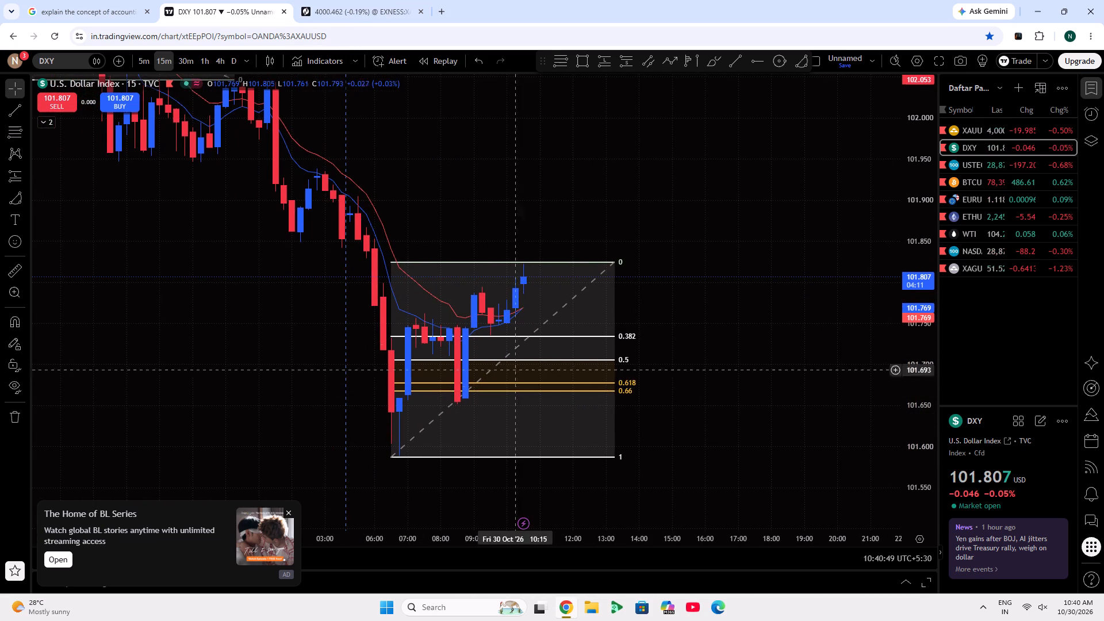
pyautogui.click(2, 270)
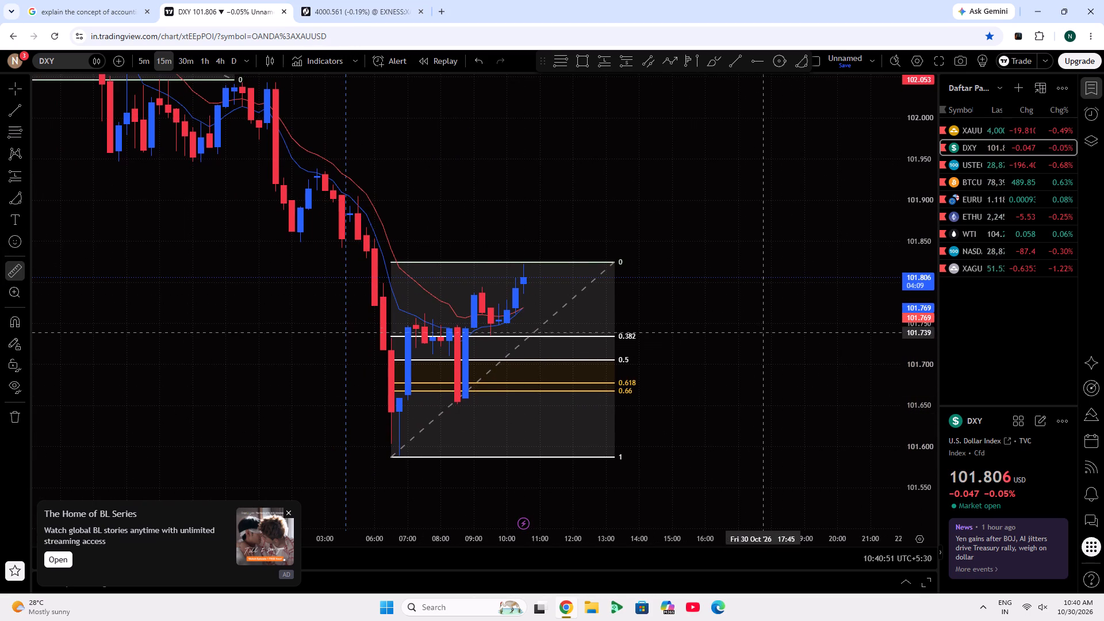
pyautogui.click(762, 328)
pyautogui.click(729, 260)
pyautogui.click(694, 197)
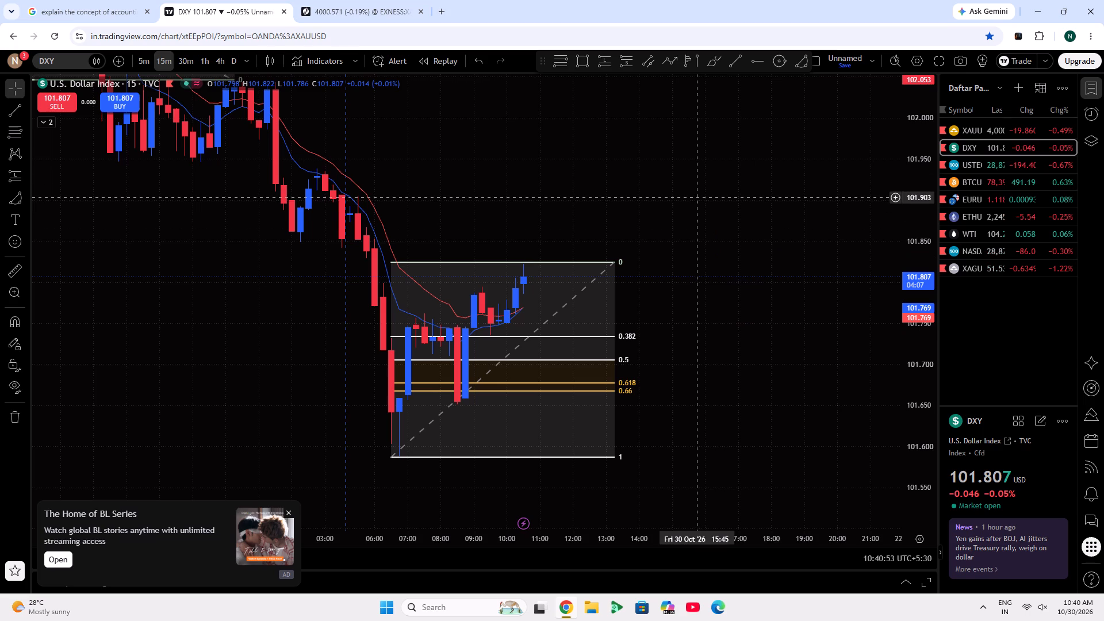
# Review the USTEC 15-minute chart and open the BTCUSD chart from the watchlist.
pyautogui.click(984, 155)
pyautogui.click(690, 270)
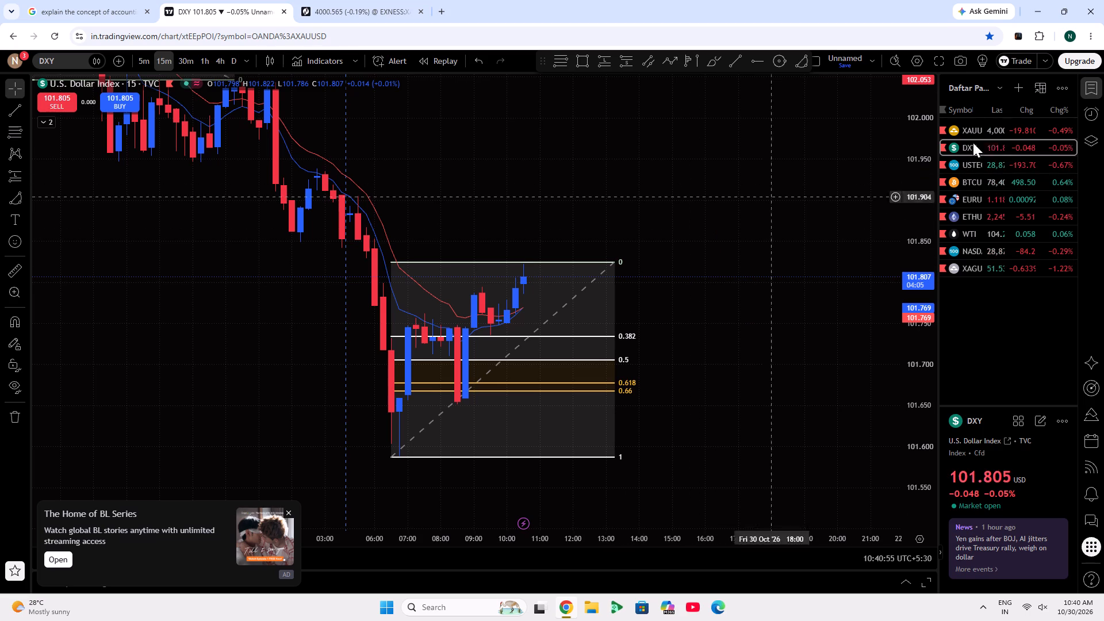
pyautogui.click(975, 166)
pyautogui.click(966, 183)
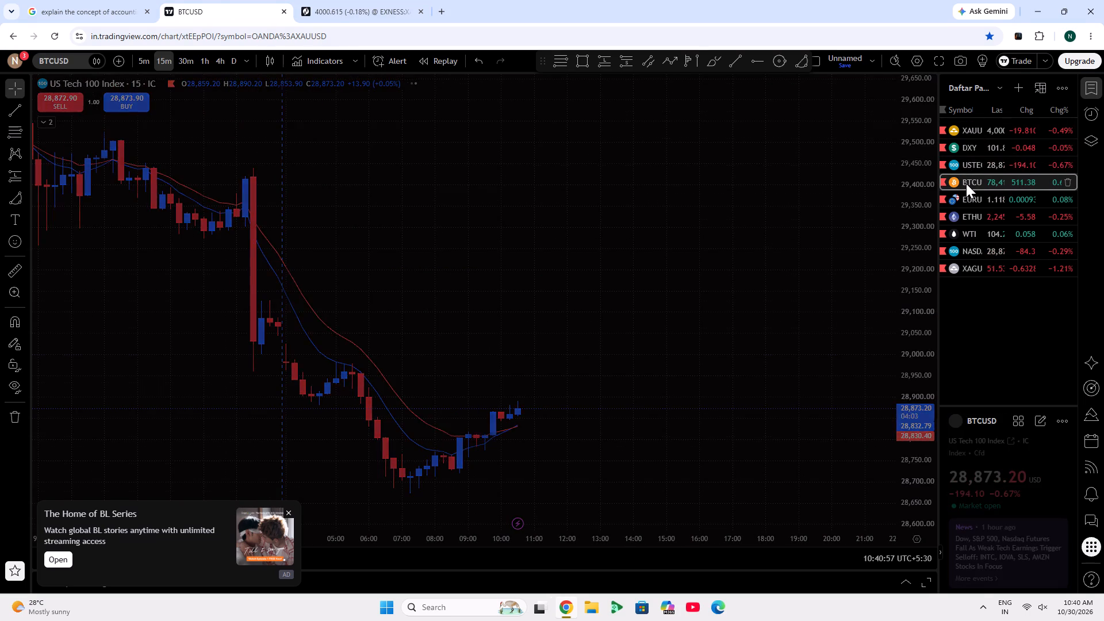
pyautogui.click(967, 161)
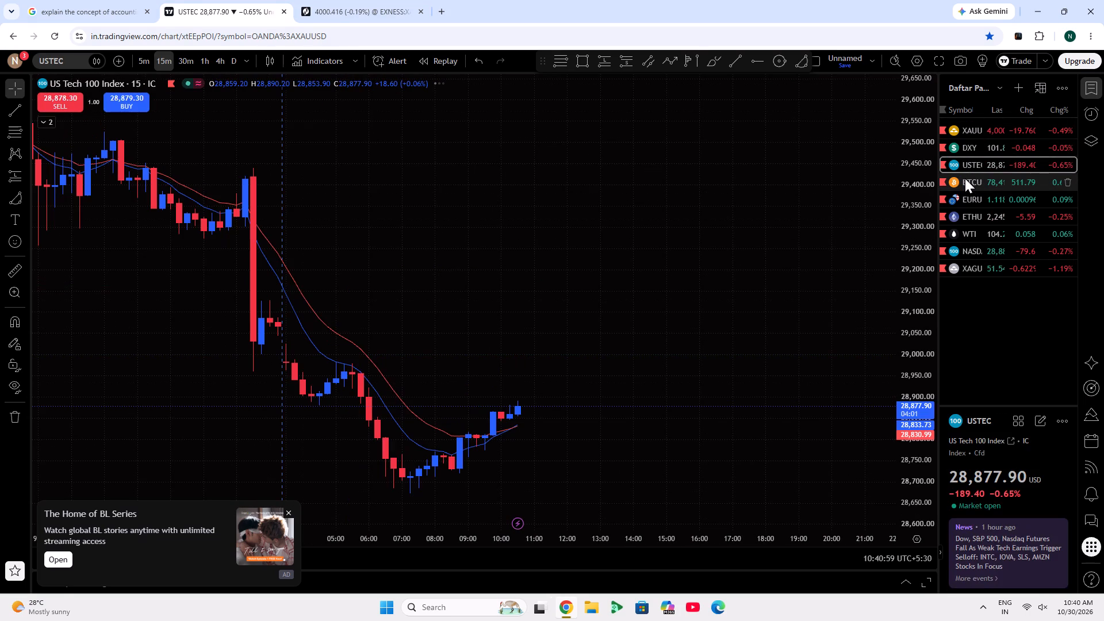
pyautogui.click(965, 178)
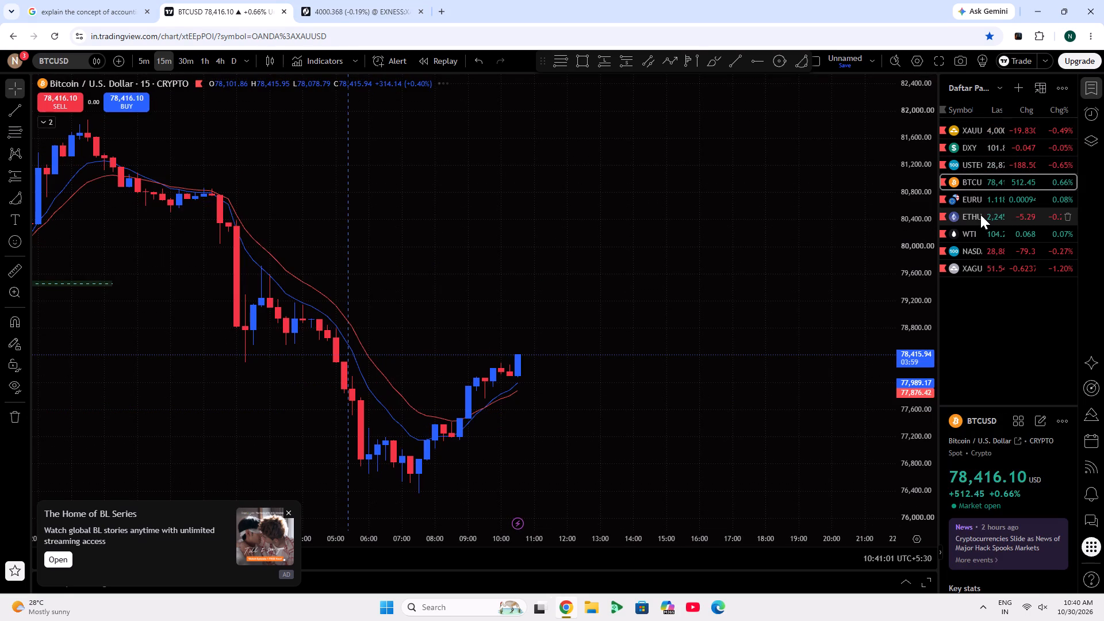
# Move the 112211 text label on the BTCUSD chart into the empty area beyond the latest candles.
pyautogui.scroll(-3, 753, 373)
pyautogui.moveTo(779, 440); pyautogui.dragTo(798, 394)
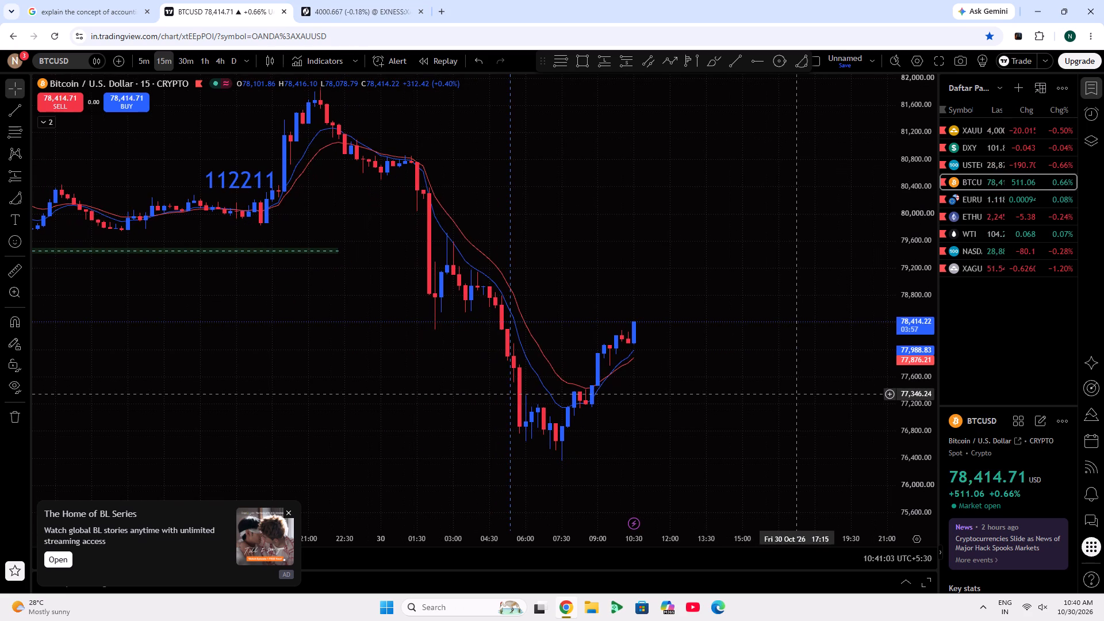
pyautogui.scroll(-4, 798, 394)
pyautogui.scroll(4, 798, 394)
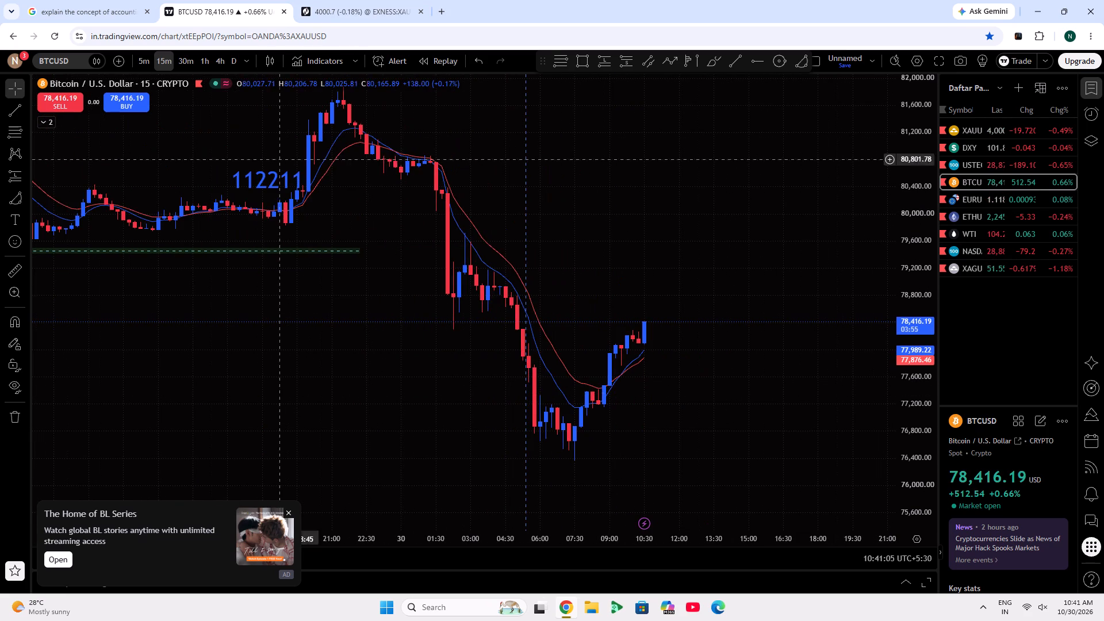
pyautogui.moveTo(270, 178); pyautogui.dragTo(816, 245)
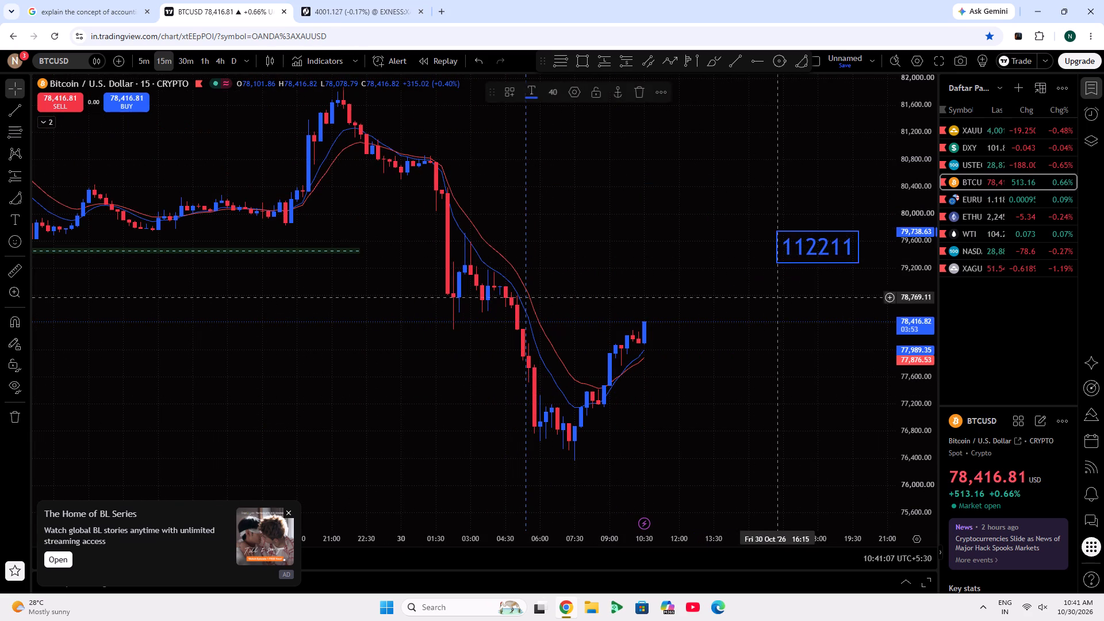
# Draw a Fibonacci retracement on the BTCUSD 15-minute chart from the swing high, about 79,735, down to about 76,300.
pyautogui.moveTo(780, 414); pyautogui.dragTo(583, 349)
pyautogui.click(561, 62)
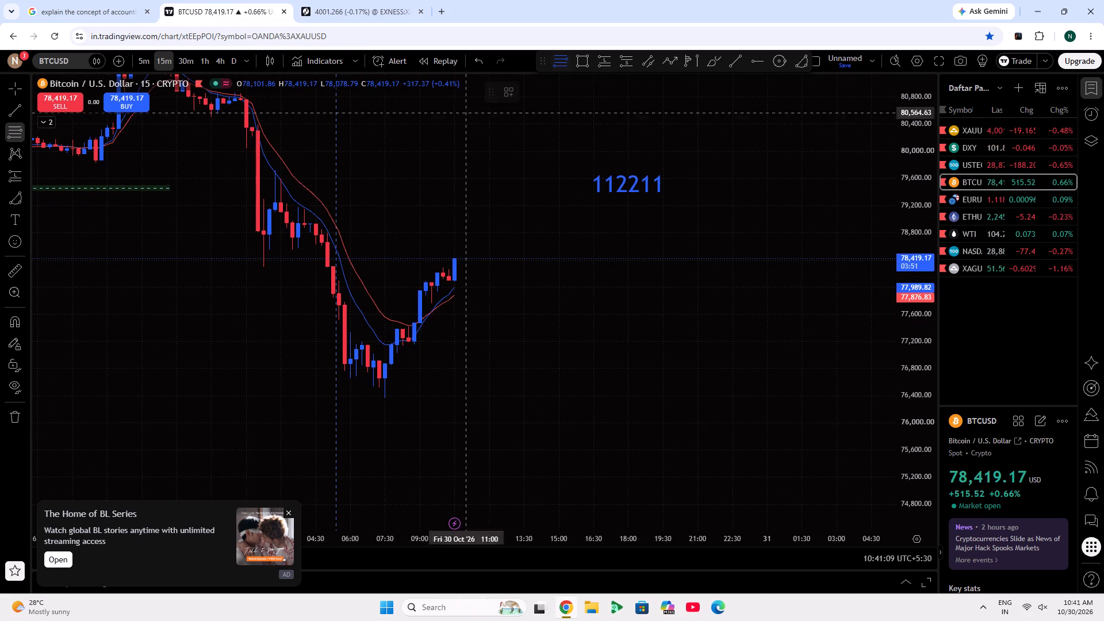
pyautogui.click(274, 169)
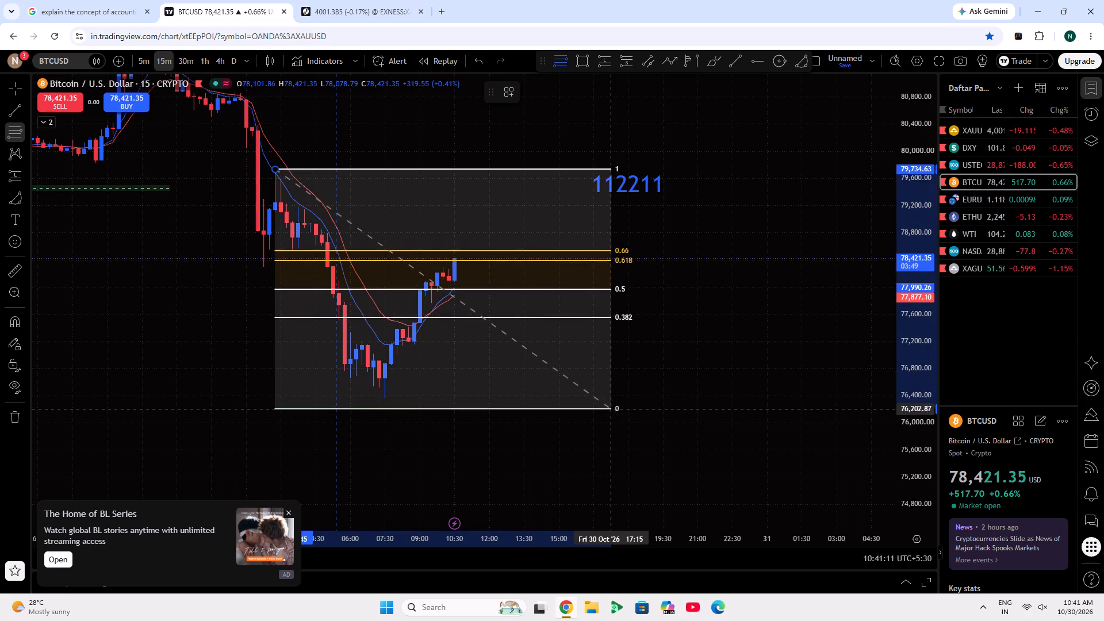
pyautogui.click(609, 401)
pyautogui.click(608, 415)
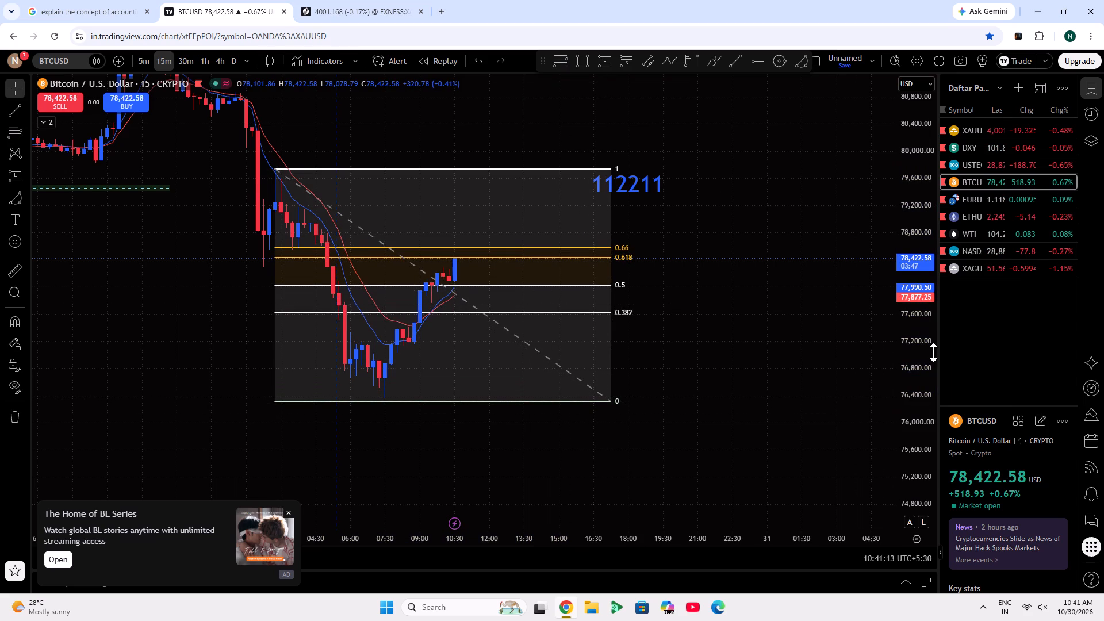
# Place a long position drawing at the latest BTCUSD candle with its entry at about 78,461, near the 0.618 level.
pyautogui.scroll(7, 933, 352)
pyautogui.moveTo(726, 343); pyautogui.dragTo(796, 358)
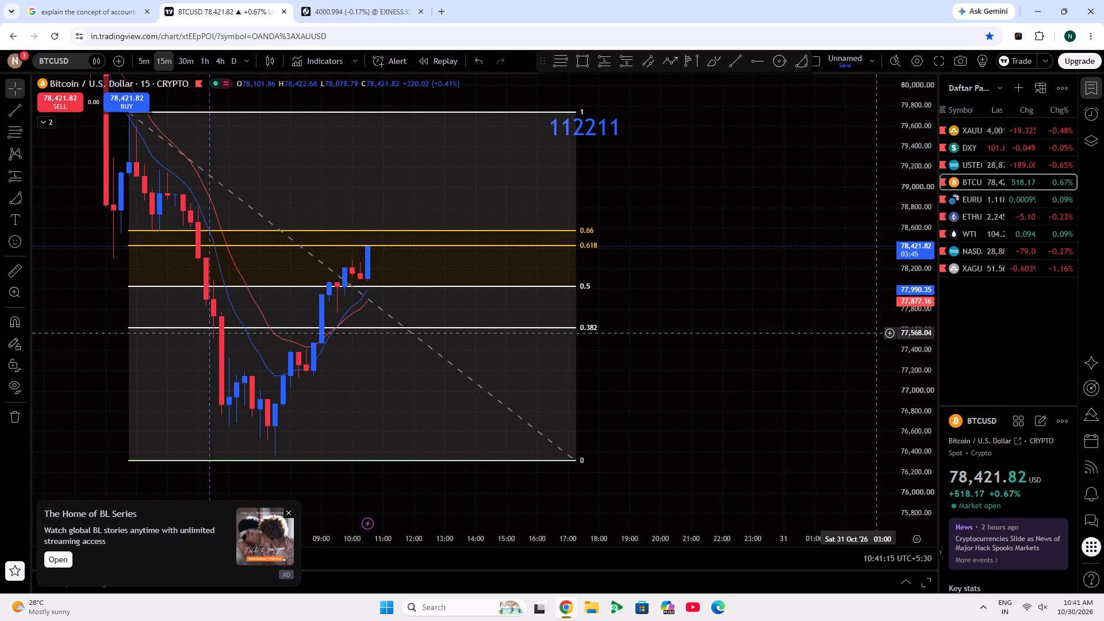
pyautogui.scroll(-2, 898, 357)
pyautogui.moveTo(739, 379); pyautogui.dragTo(777, 396)
pyautogui.scroll(-4, 434, 0)
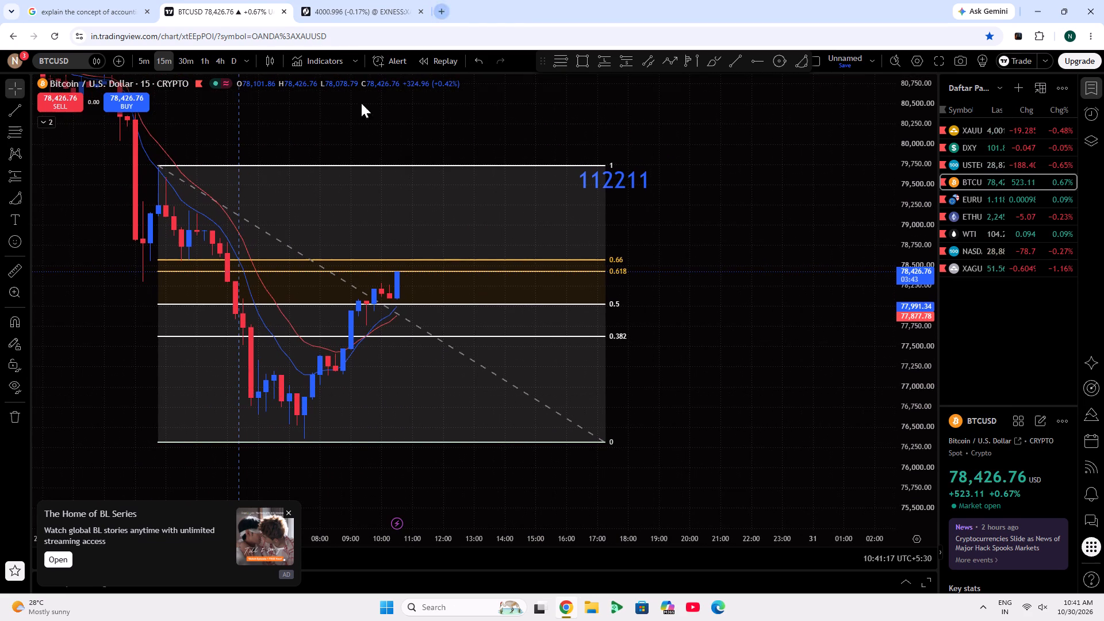
pyautogui.click(609, 61)
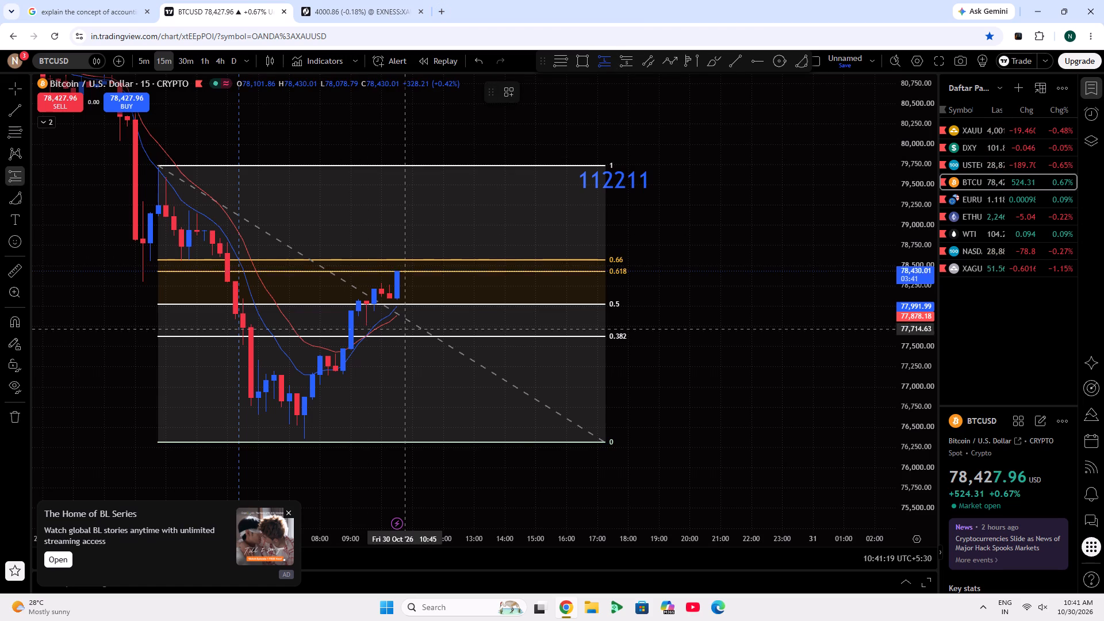
pyautogui.click(398, 269)
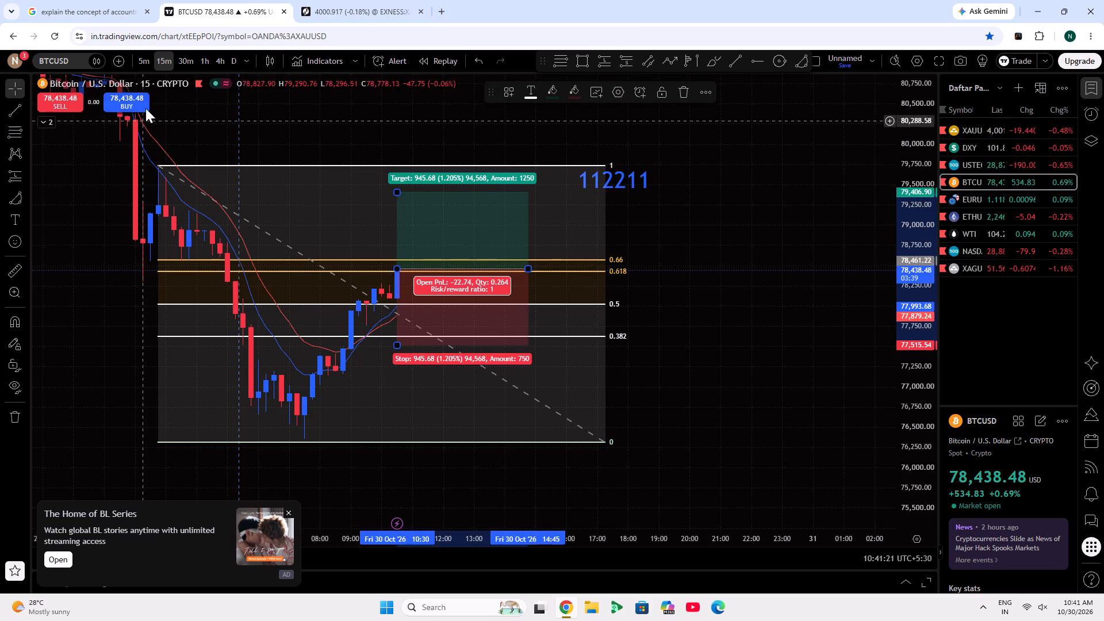
# Place a market buy order for 2 BTCUSD.
pyautogui.click(145, 108)
pyautogui.click(534, 503)
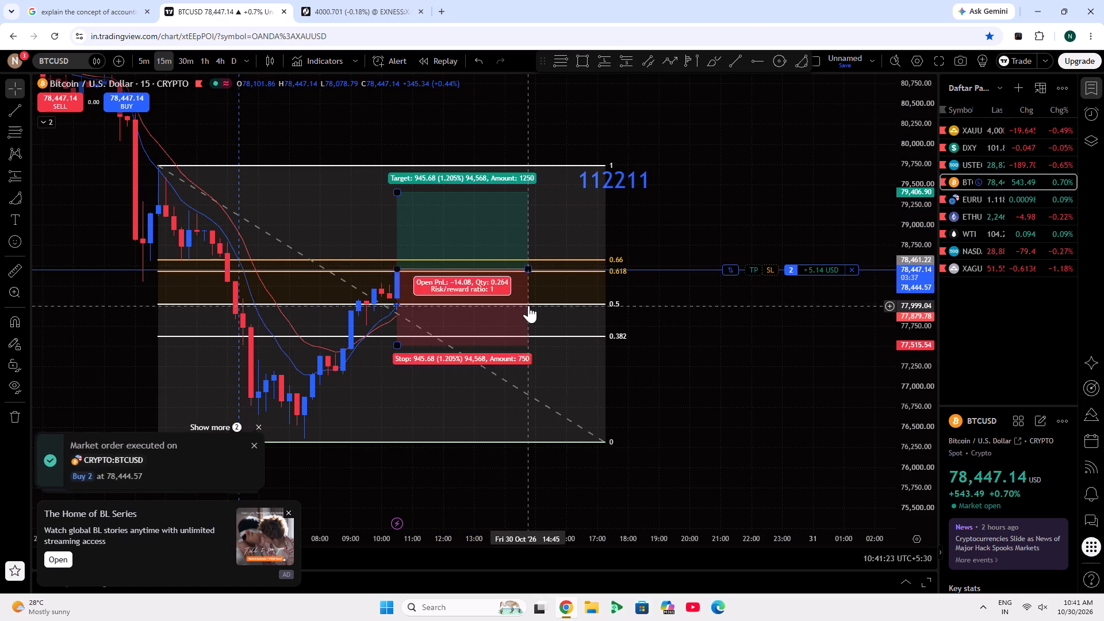
# Add a stop loss at about 77,473 to the open BTCUSD position.
pyautogui.moveTo(772, 269); pyautogui.dragTo(776, 348)
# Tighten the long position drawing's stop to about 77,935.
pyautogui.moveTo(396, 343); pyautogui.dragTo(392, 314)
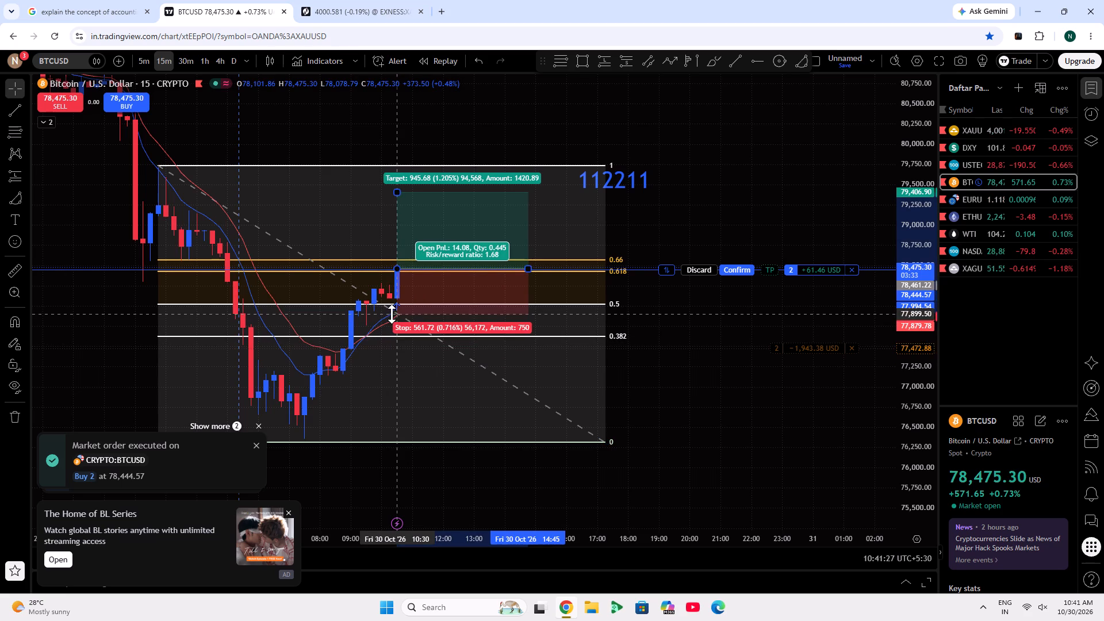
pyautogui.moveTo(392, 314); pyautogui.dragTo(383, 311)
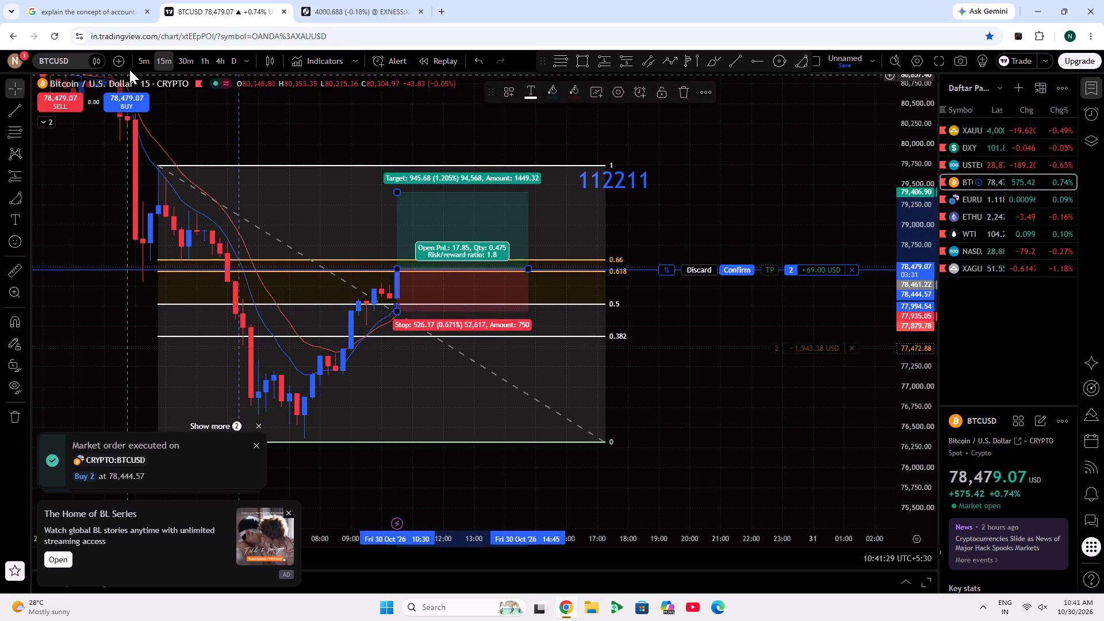
# Set the BTCUSD chart to the 5-minute timeframe.
pyautogui.click(135, 60)
pyautogui.scroll(-4, 426, 366)
pyautogui.moveTo(671, 426); pyautogui.dragTo(501, 436)
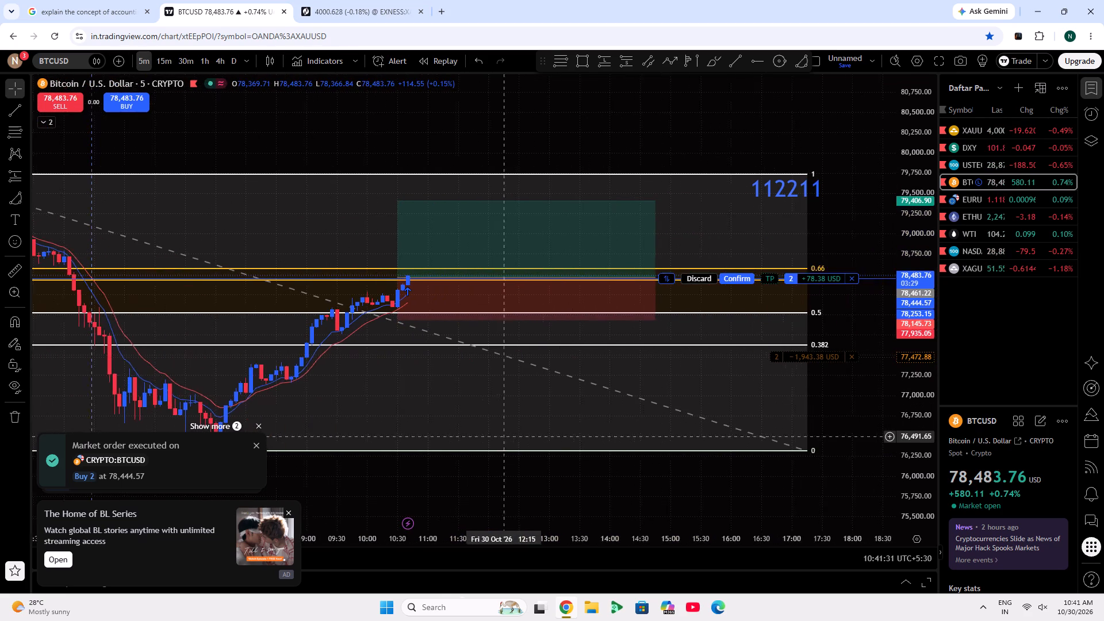
pyautogui.moveTo(501, 436); pyautogui.dragTo(460, 436)
# Adjust the long position drawing's stop to about 77,914, just below the 0.5 Fibonacci level.
pyautogui.click(394, 225)
pyautogui.moveTo(356, 318); pyautogui.dragTo(358, 340)
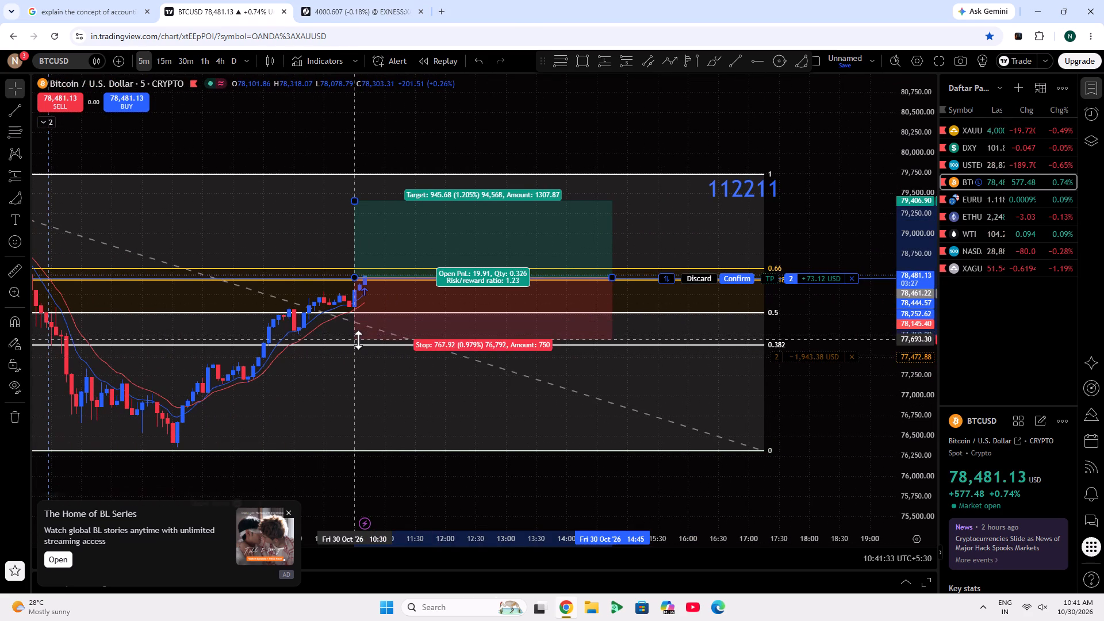
pyautogui.moveTo(358, 340); pyautogui.dragTo(347, 327)
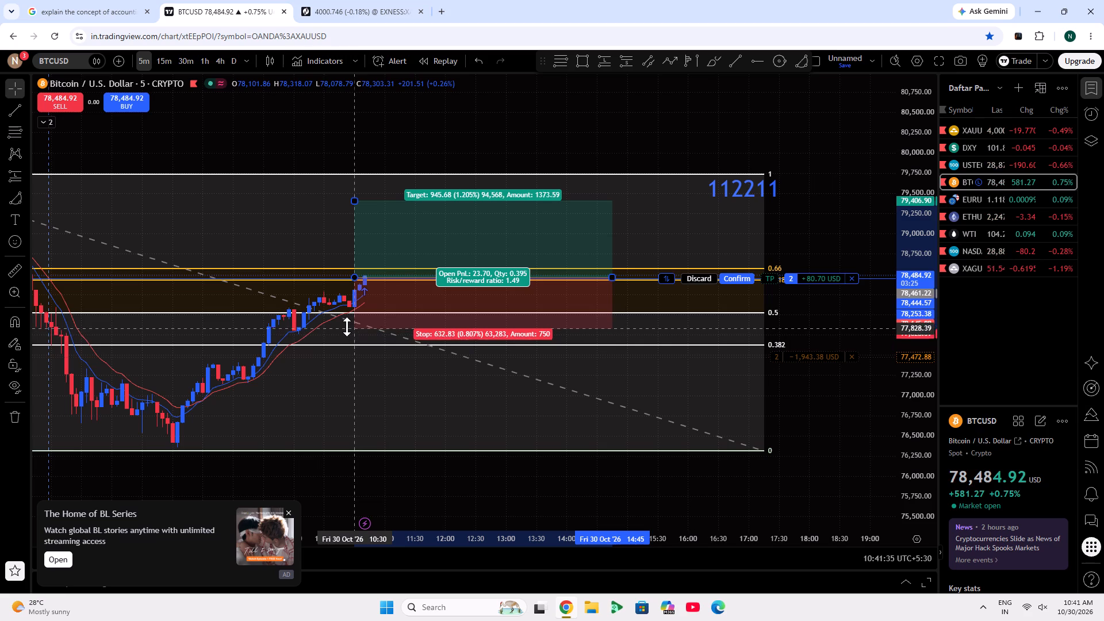
pyautogui.moveTo(347, 327); pyautogui.dragTo(346, 321)
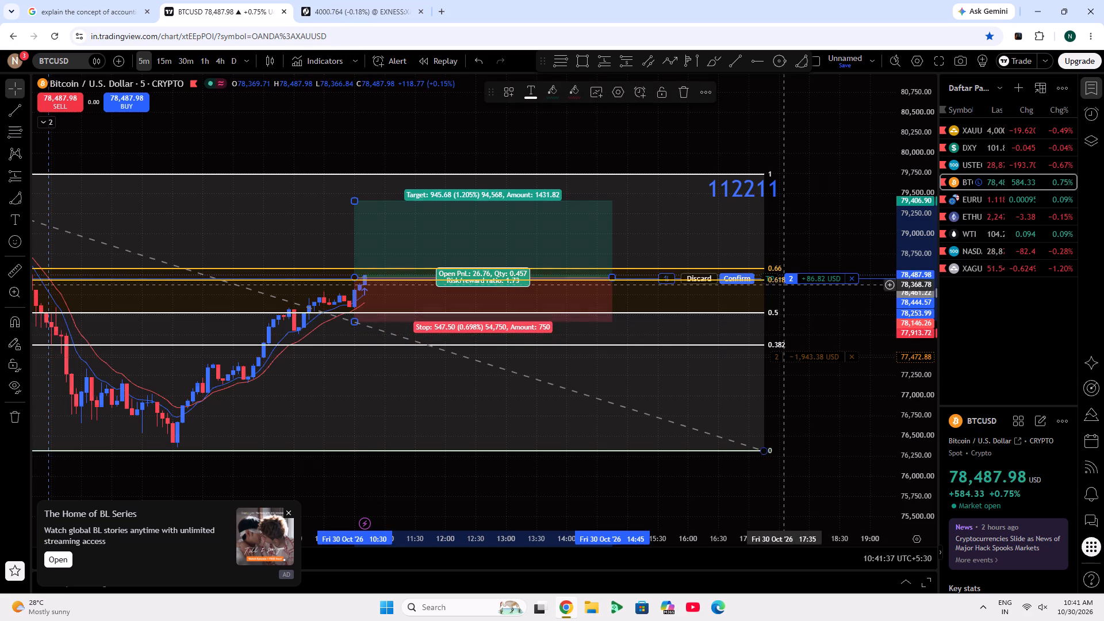
# Add a take profit at about 79,826 to the open BTCUSD position.
pyautogui.moveTo(770, 278); pyautogui.dragTo(747, 167)
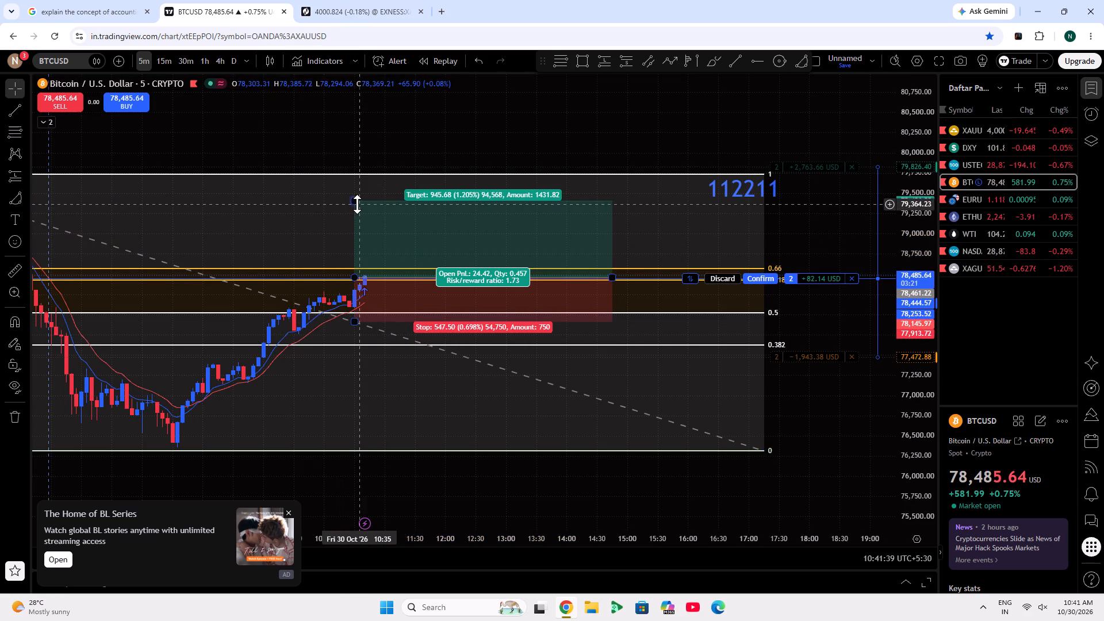
# Raise the long position drawing's target to about 79,478, below the Fibonacci 1 level.
pyautogui.moveTo(351, 201); pyautogui.dragTo(359, 184)
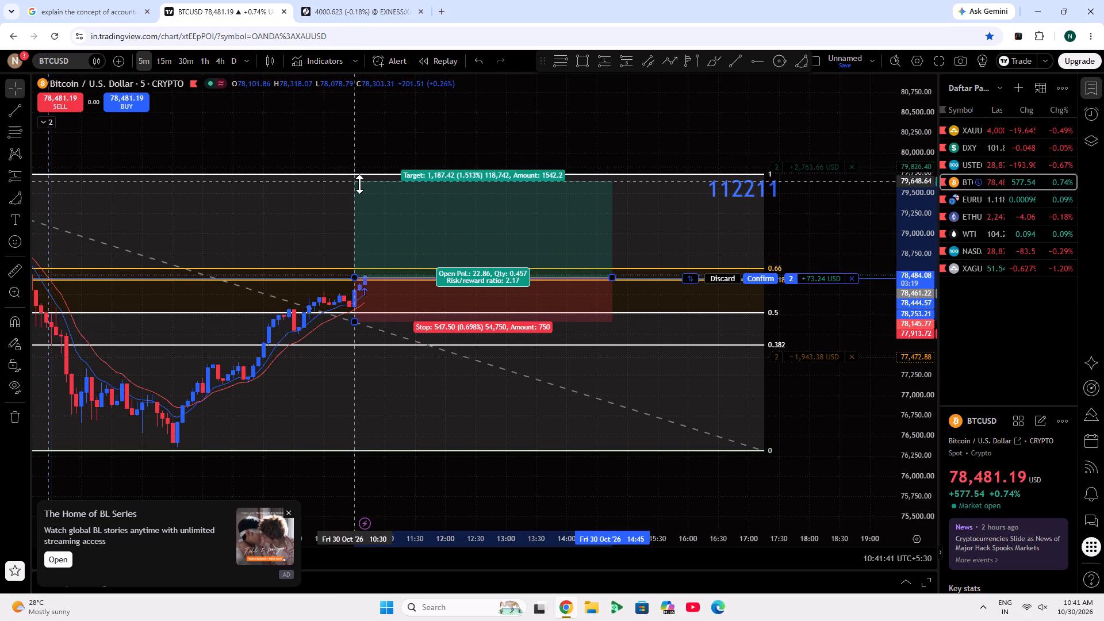
pyautogui.moveTo(359, 184); pyautogui.dragTo(373, 197)
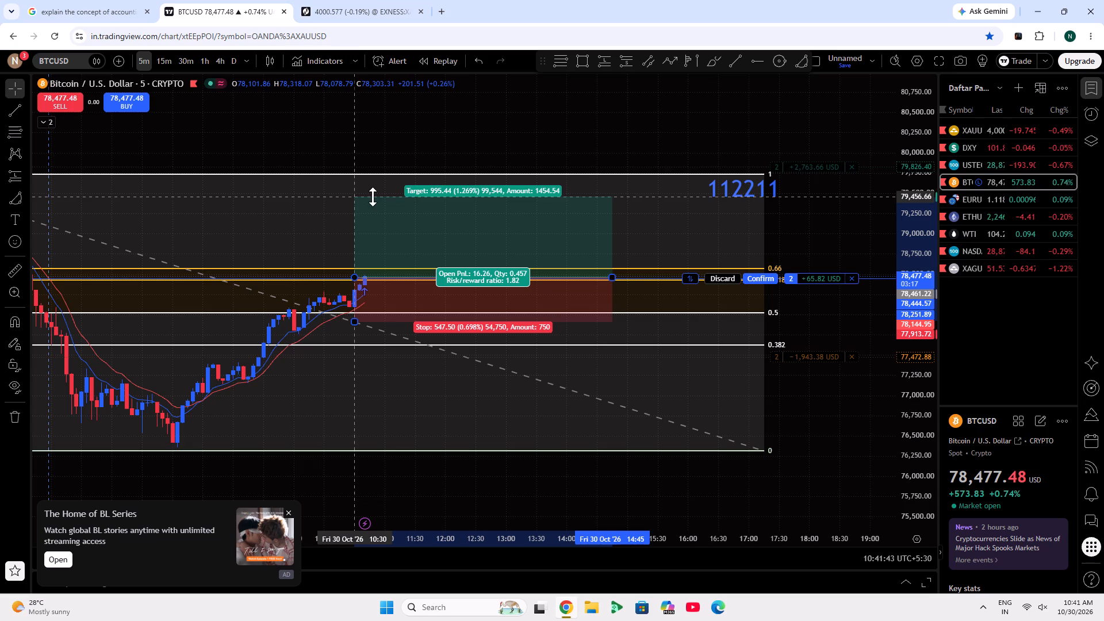
pyautogui.moveTo(373, 197); pyautogui.dragTo(367, 195)
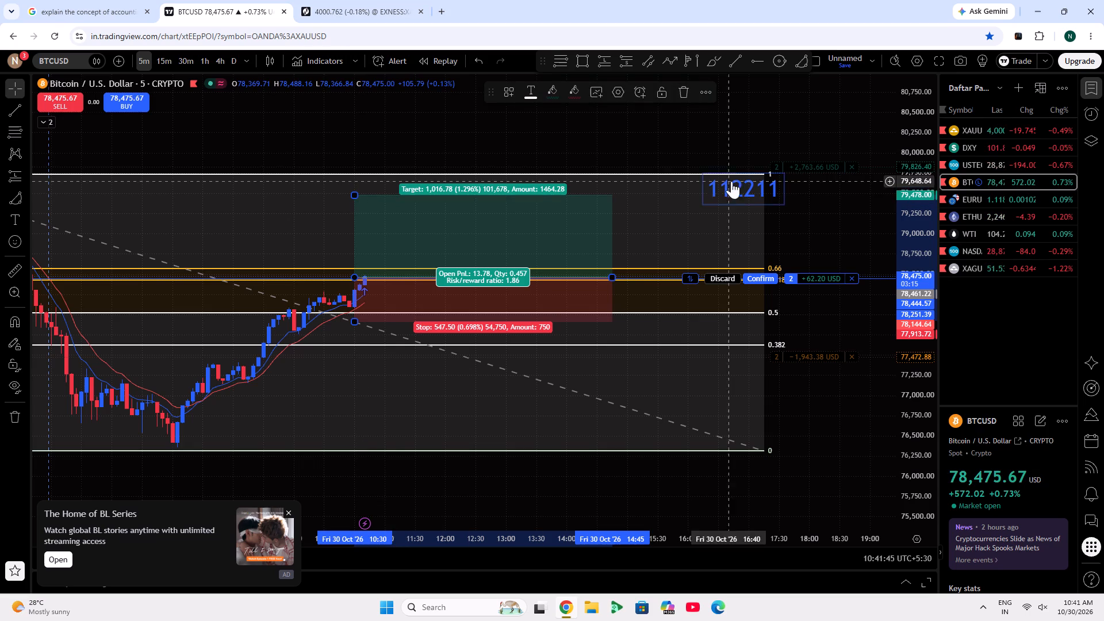
# Lower the BTCUSD position's take profit to about 79,471, matching the long position drawing's target.
pyautogui.moveTo(805, 167); pyautogui.dragTo(811, 196)
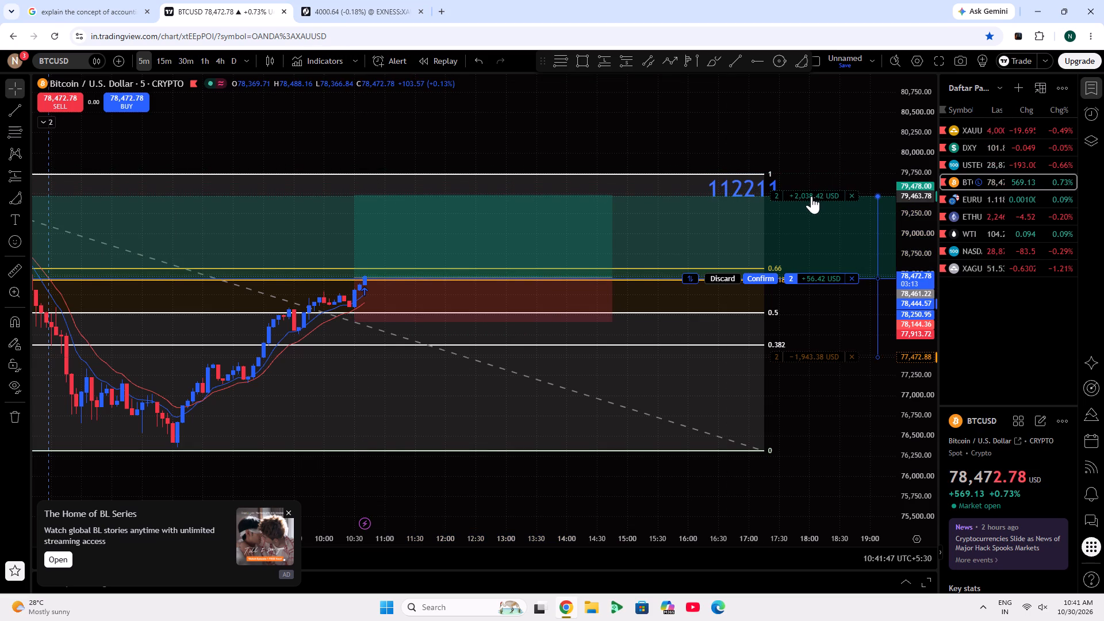
pyautogui.moveTo(811, 196); pyautogui.dragTo(808, 195)
# Move the 112211 text label above the Fibonacci 1 level, clear of the long position drawing.
pyautogui.moveTo(758, 187); pyautogui.dragTo(788, 151)
pyautogui.moveTo(788, 151); pyautogui.dragTo(638, 155)
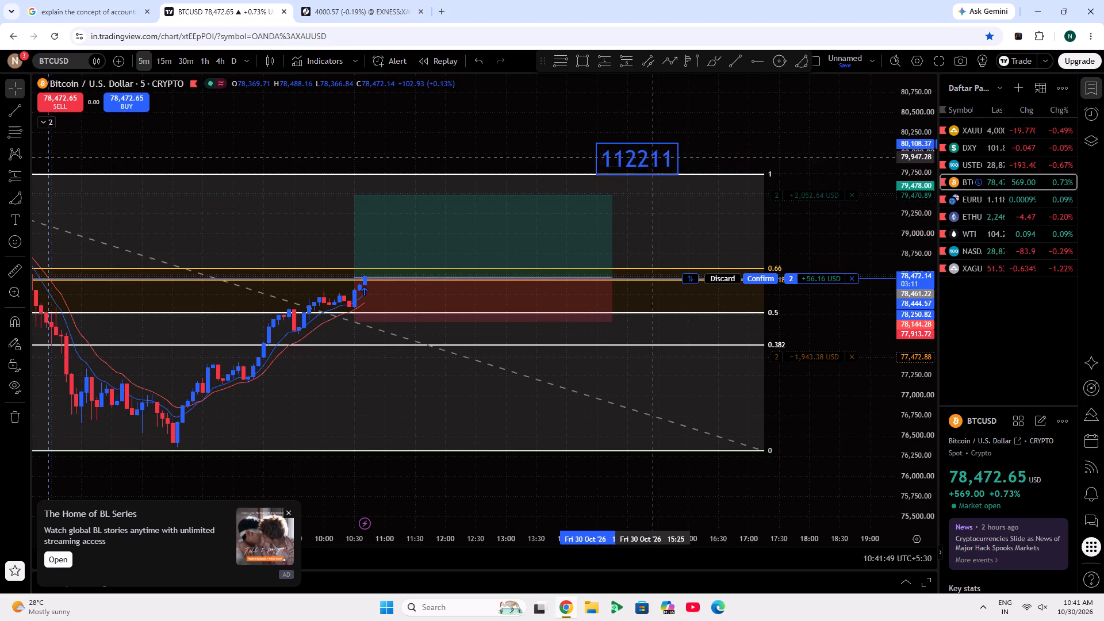
pyautogui.moveTo(638, 155); pyautogui.dragTo(514, 120)
# Raise the BTCUSD position's stop loss to about 77,904, matching the long position drawing's stop.
pyautogui.click(822, 377)
pyautogui.scroll(4, 924, 416)
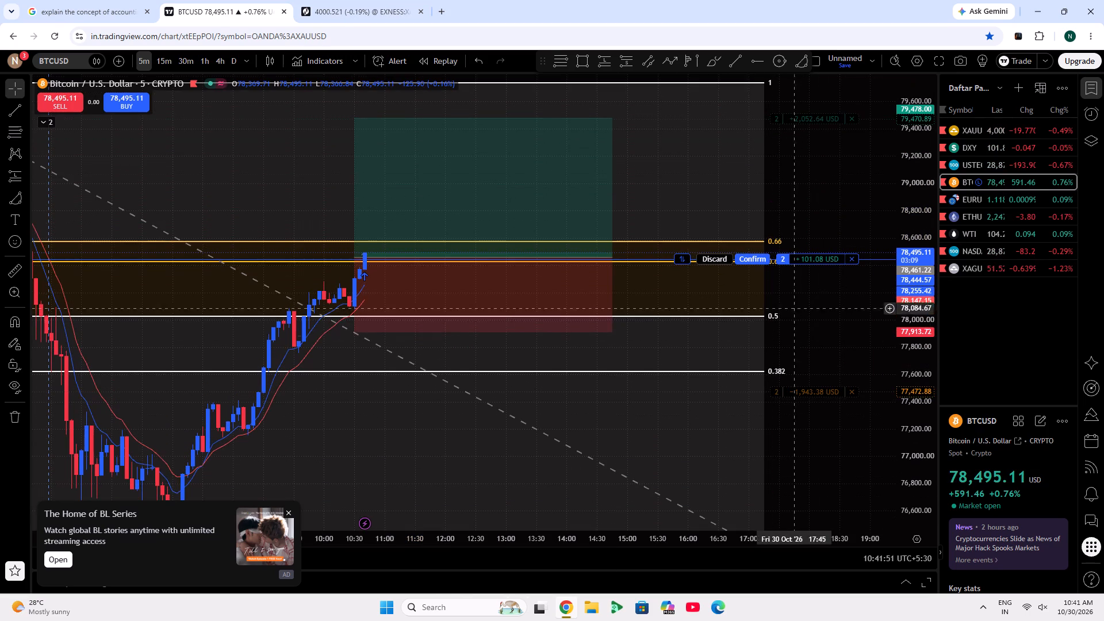
pyautogui.moveTo(803, 326); pyautogui.dragTo(798, 350)
pyautogui.moveTo(805, 409); pyautogui.dragTo(799, 374)
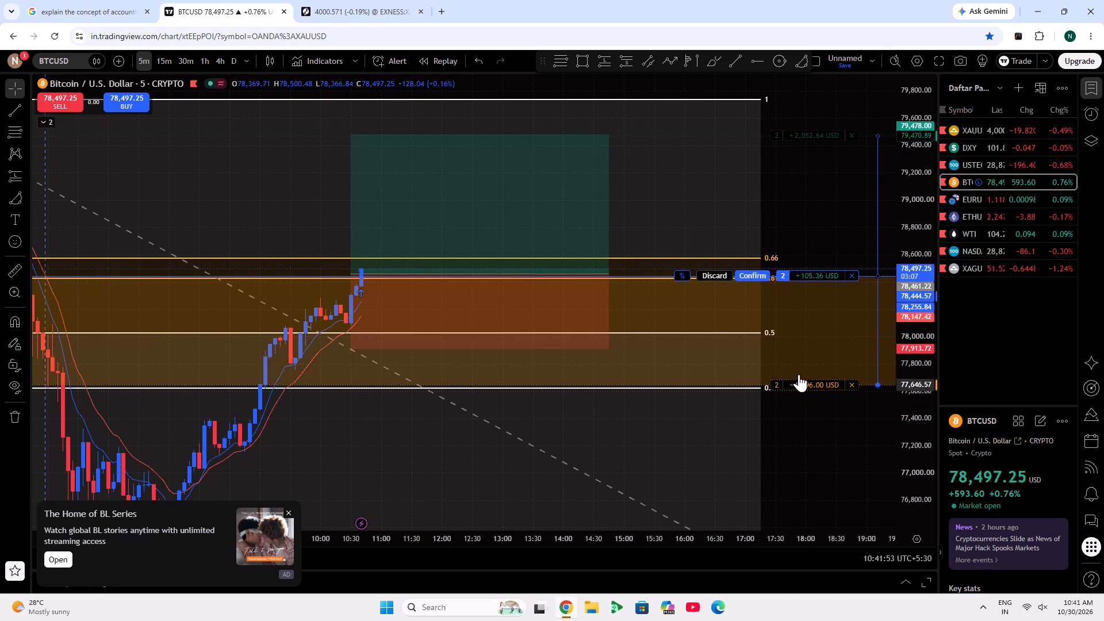
pyautogui.moveTo(799, 374); pyautogui.dragTo(799, 350)
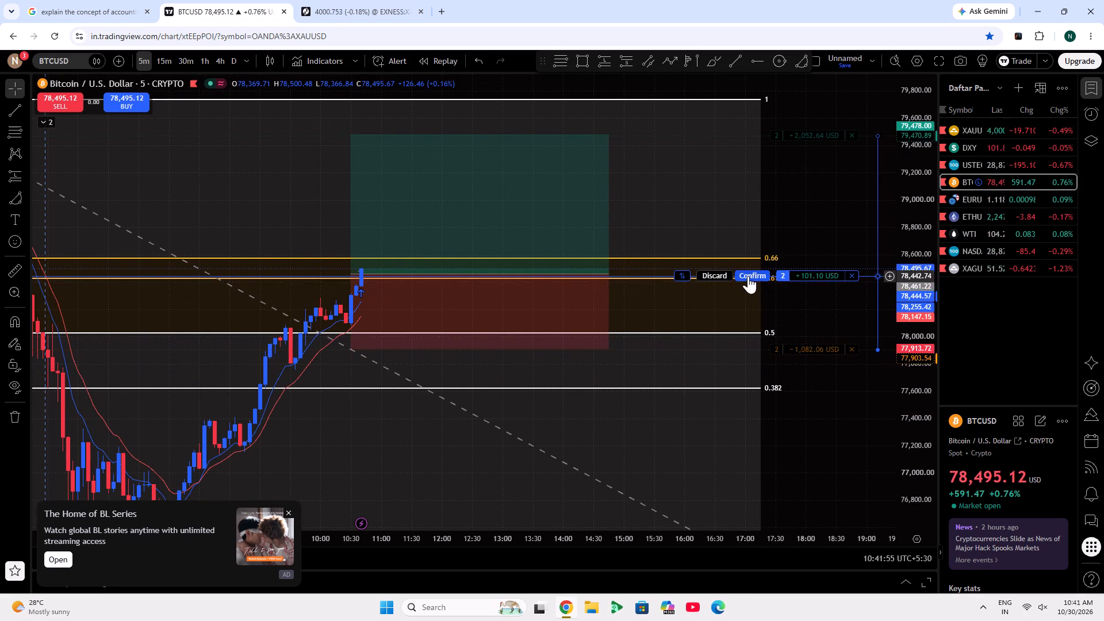
# Submit the BTCUSD position's modified take profit of 79,470.89 and stop loss of 77,903.54.
pyautogui.click(748, 276)
# Examine the BTCUSD position's entry, target and stop against the full Fibonacci retracement and surrounding price action.
pyautogui.moveTo(802, 218); pyautogui.dragTo(814, 245)
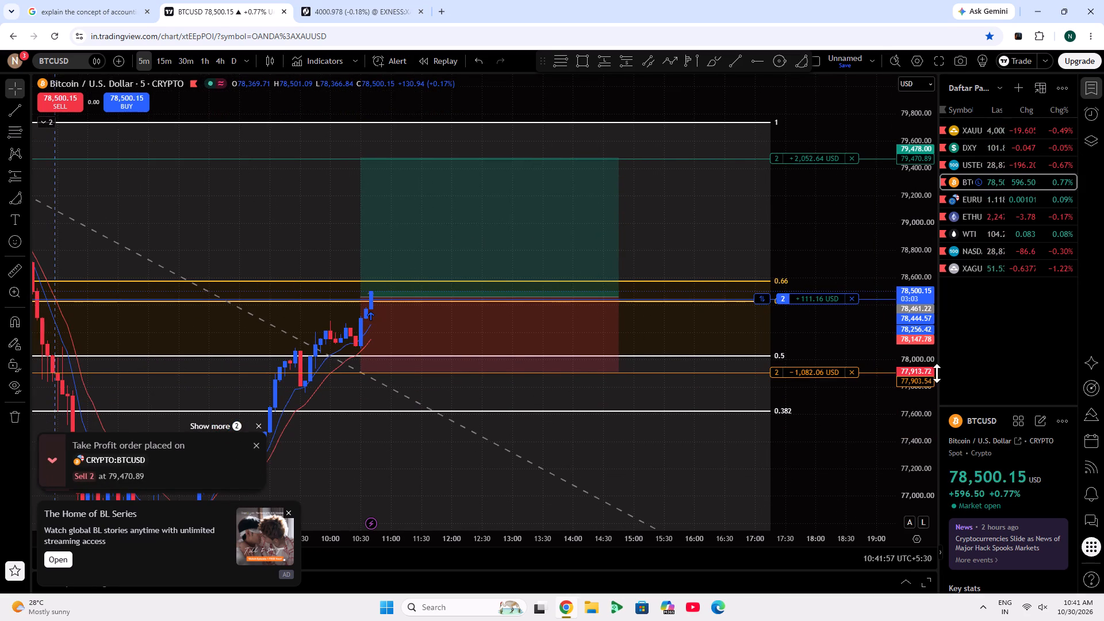
pyautogui.doubleClick(926, 354)
pyautogui.scroll(-5, 775, 397)
pyautogui.scroll(2, 921, 429)
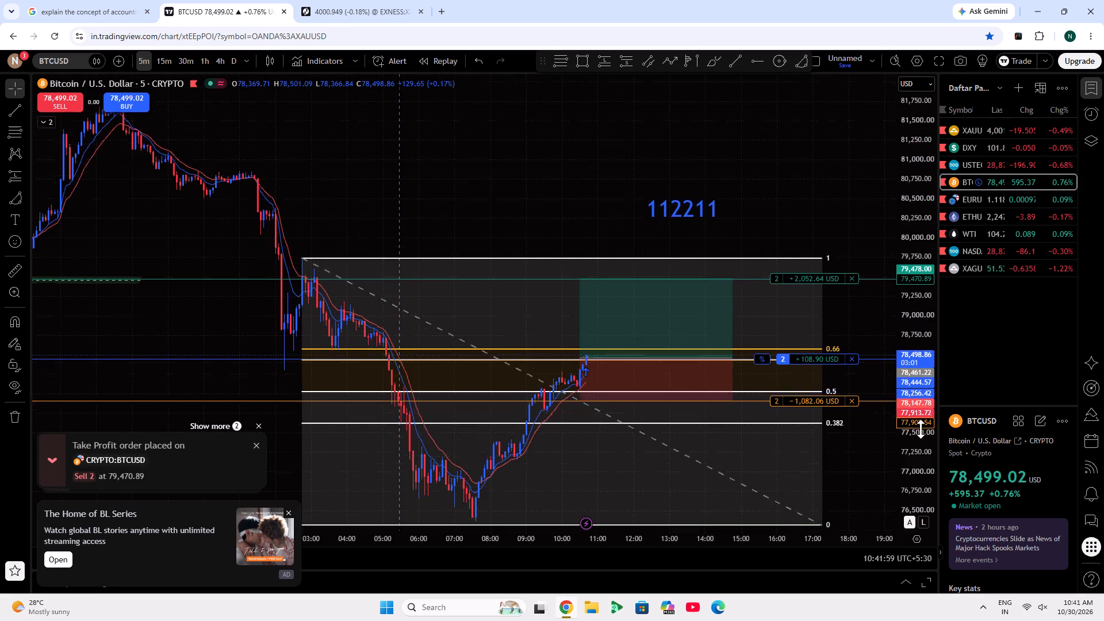
pyautogui.scroll(2, 921, 429)
pyautogui.moveTo(858, 488); pyautogui.dragTo(743, 326)
pyautogui.scroll(-4, 801, 375)
pyautogui.scroll(-4, 917, 384)
pyautogui.scroll(4, 835, 408)
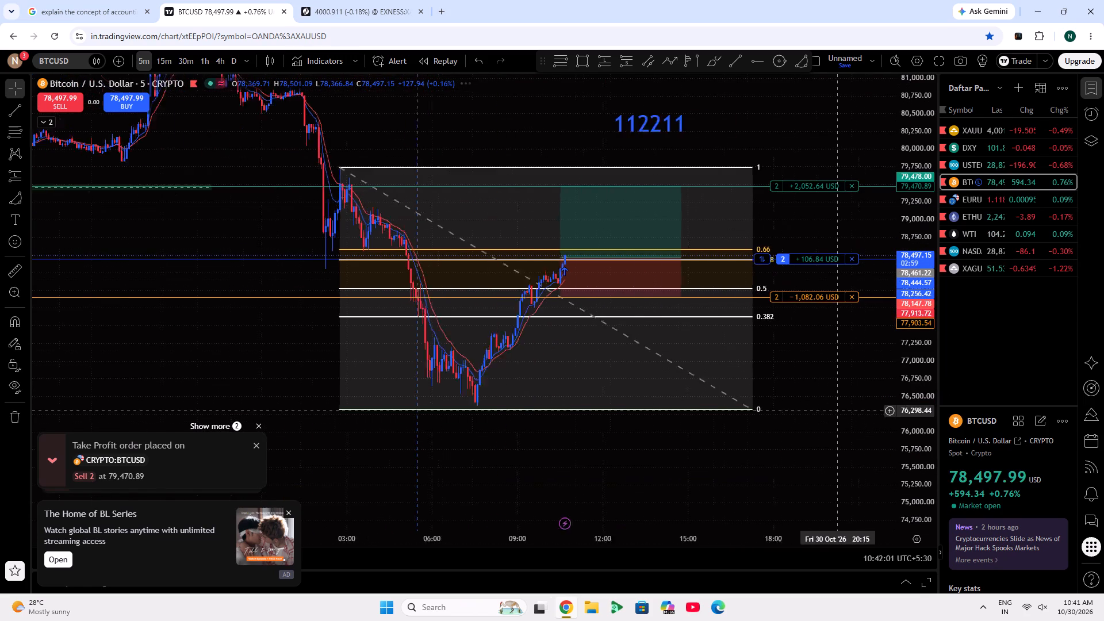
pyautogui.moveTo(832, 379); pyautogui.dragTo(845, 421)
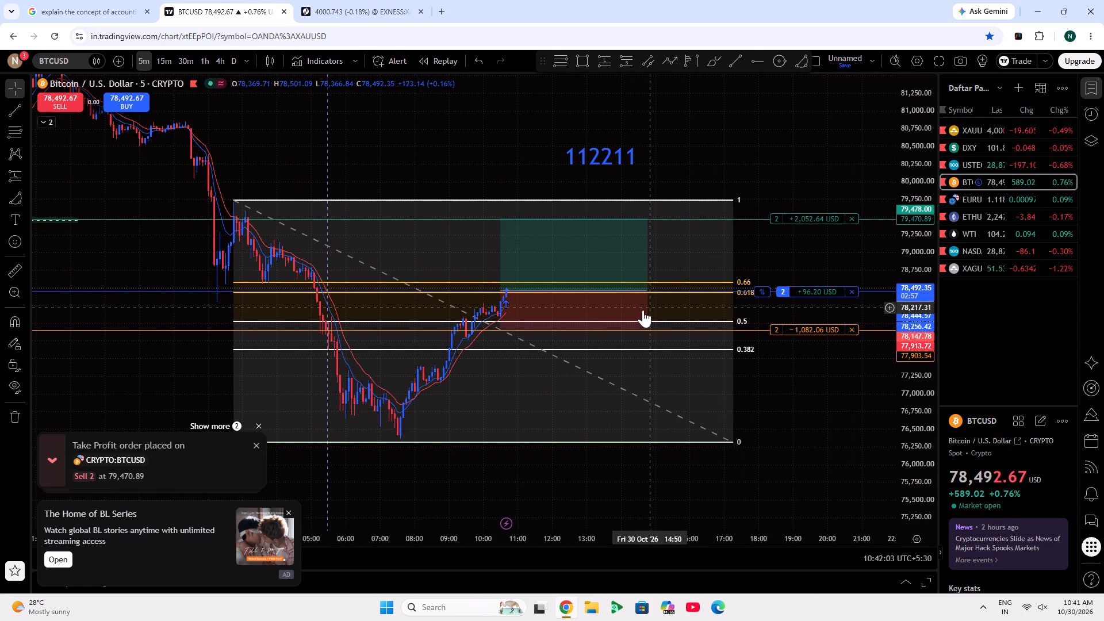
# Open the BTCUSD Fibonacci retracement's settings and look through its style, coordinates and visibility options.
pyautogui.click(675, 286)
pyautogui.click(676, 280)
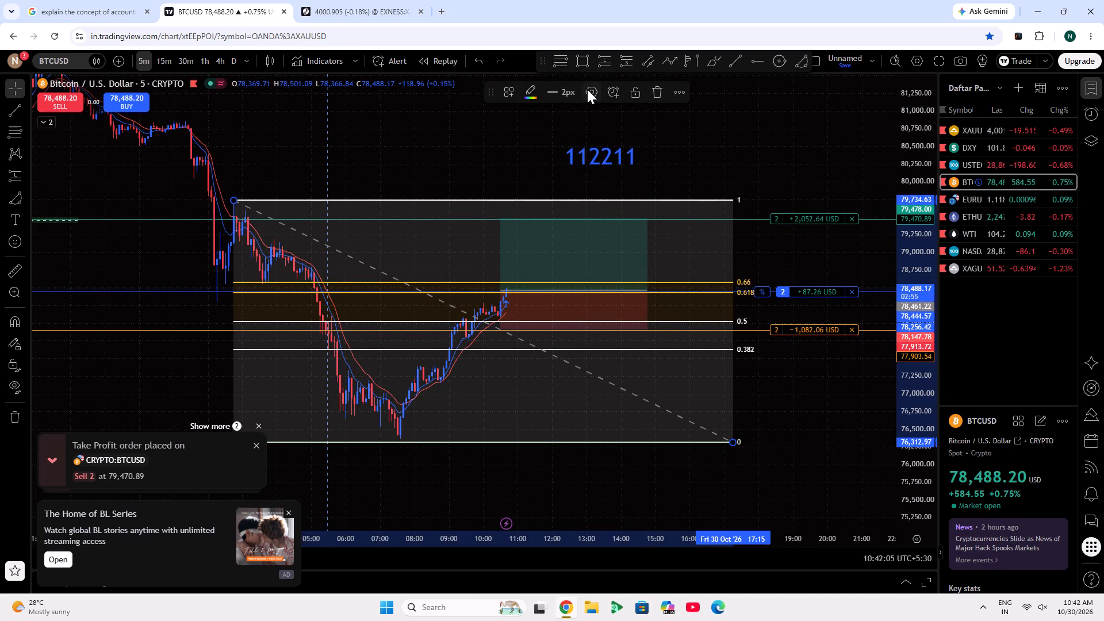
pyautogui.click(587, 89)
pyautogui.scroll(-4, 581, 298)
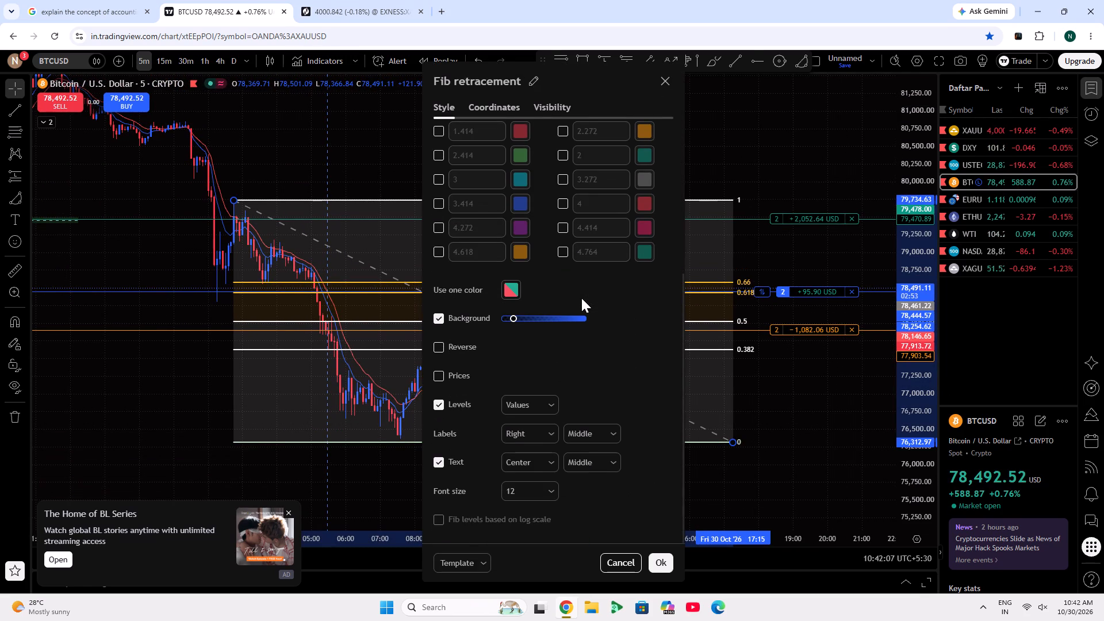
pyautogui.scroll(5, 581, 298)
pyautogui.doubleClick(549, 195)
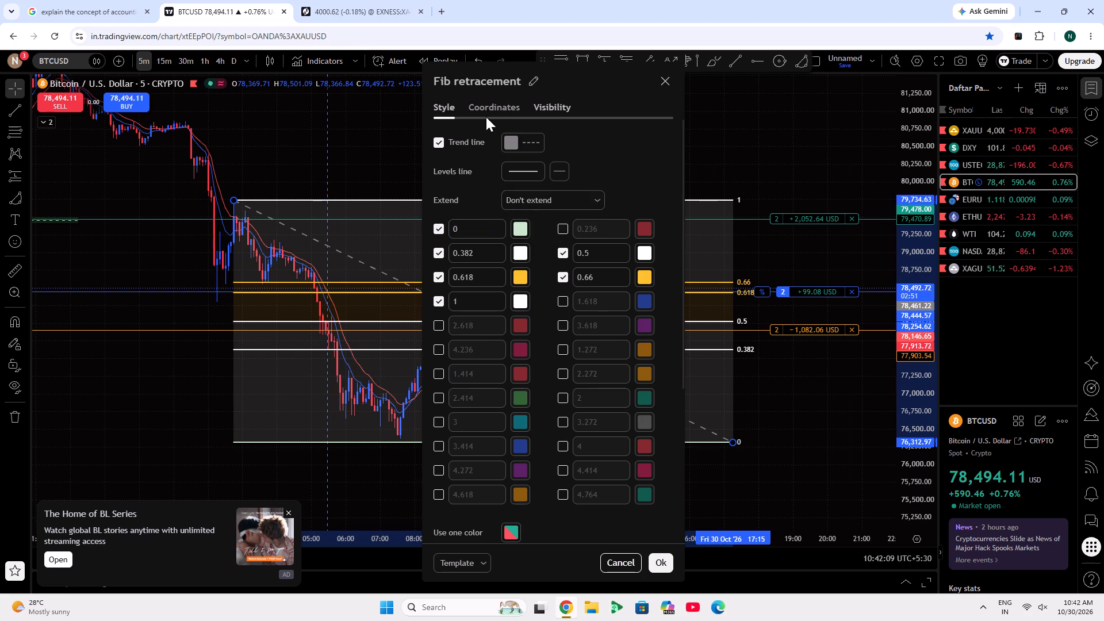
pyautogui.click(491, 102)
pyautogui.click(562, 112)
pyautogui.click(453, 102)
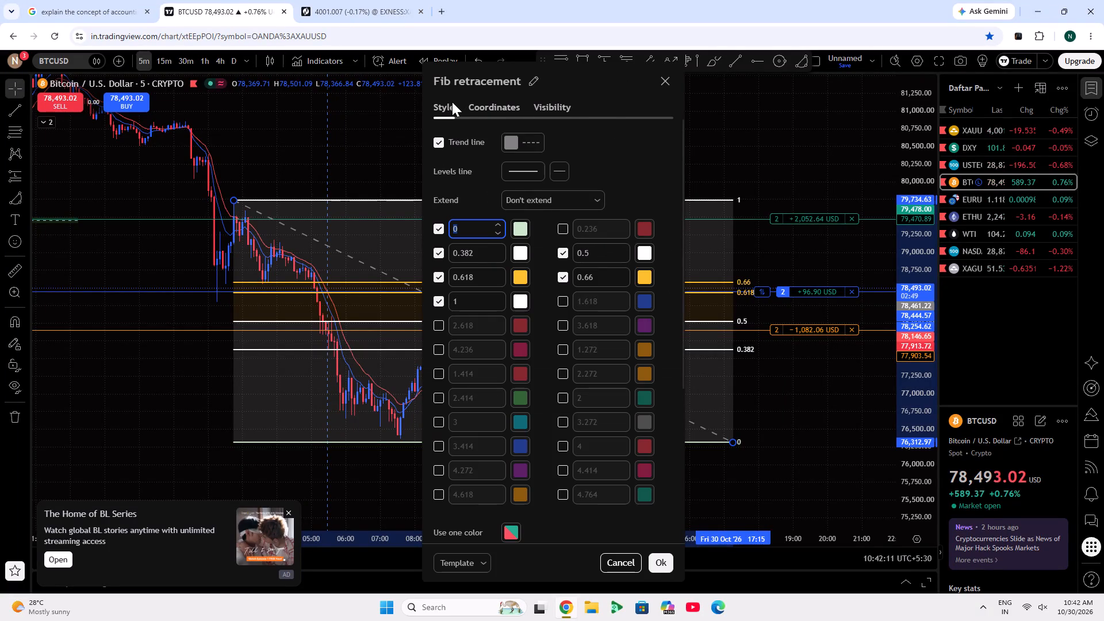
pyautogui.click(547, 218)
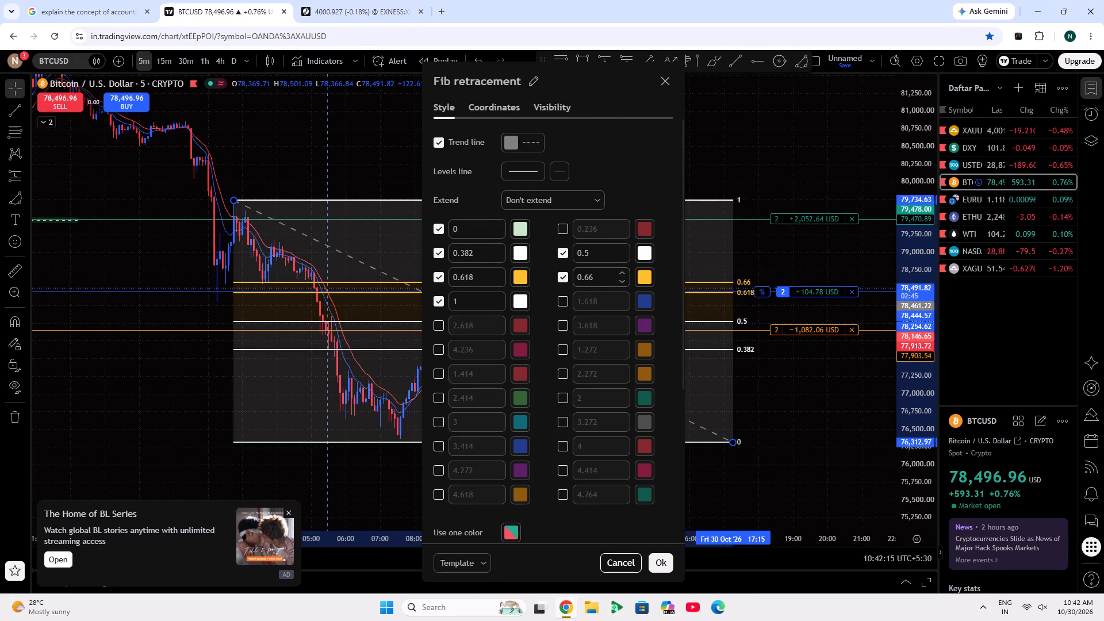
pyautogui.scroll(1, 505, 566)
pyautogui.scroll(-1, 505, 566)
pyautogui.scroll(-1, 534, 406)
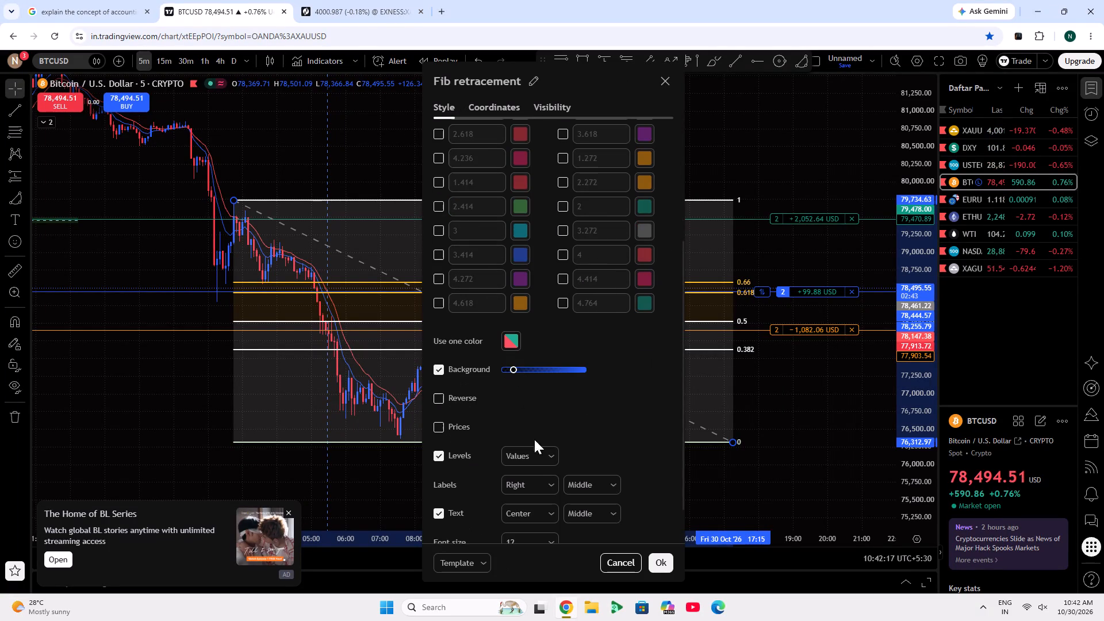
pyautogui.scroll(-1, 534, 328)
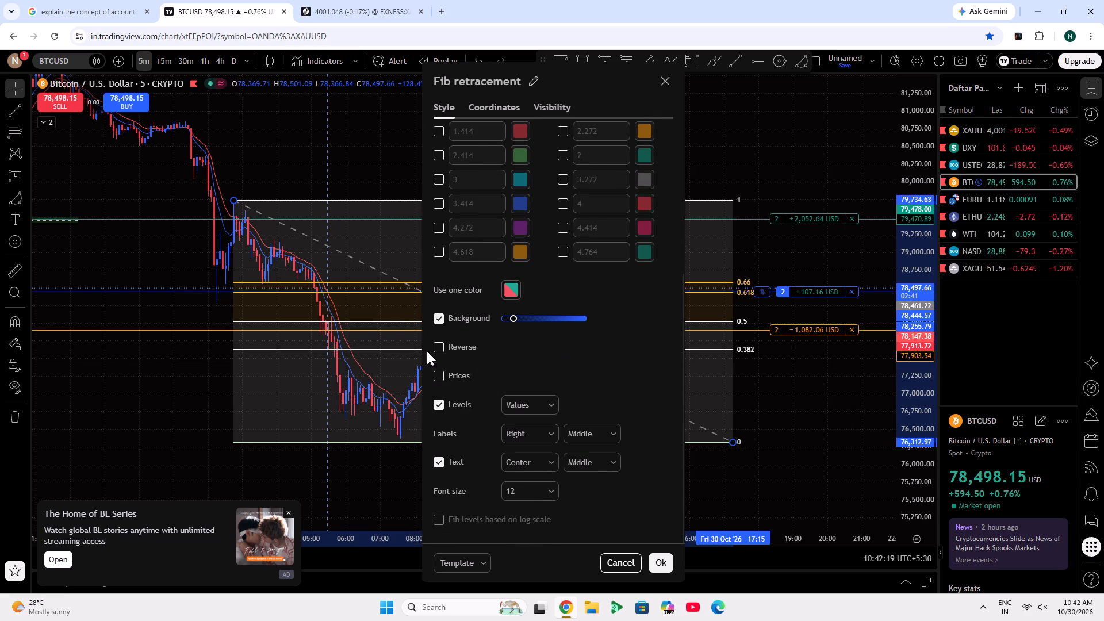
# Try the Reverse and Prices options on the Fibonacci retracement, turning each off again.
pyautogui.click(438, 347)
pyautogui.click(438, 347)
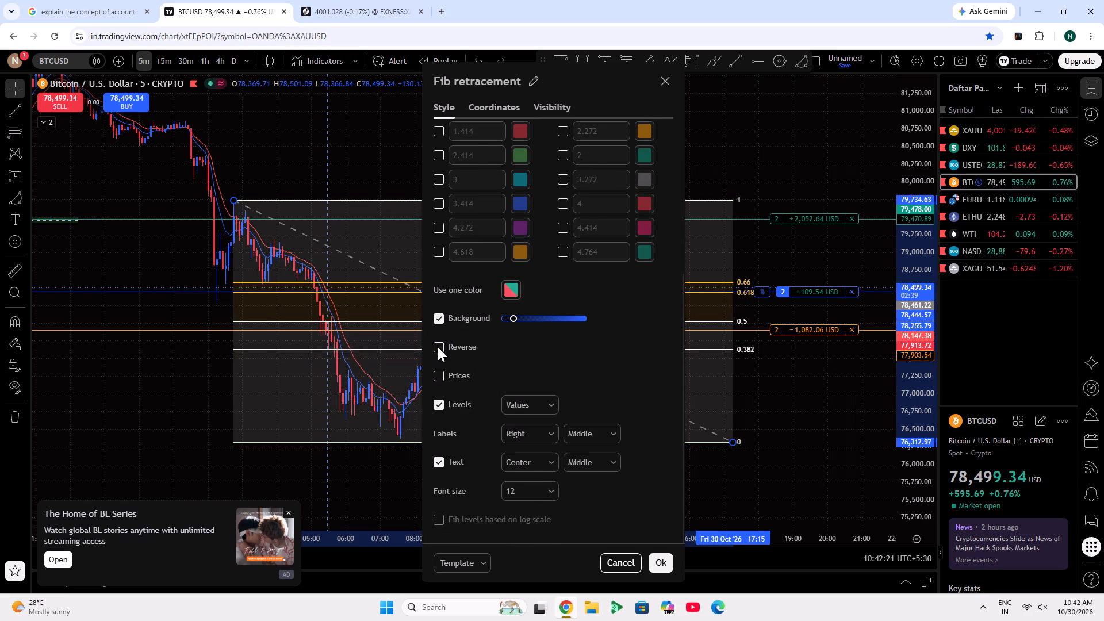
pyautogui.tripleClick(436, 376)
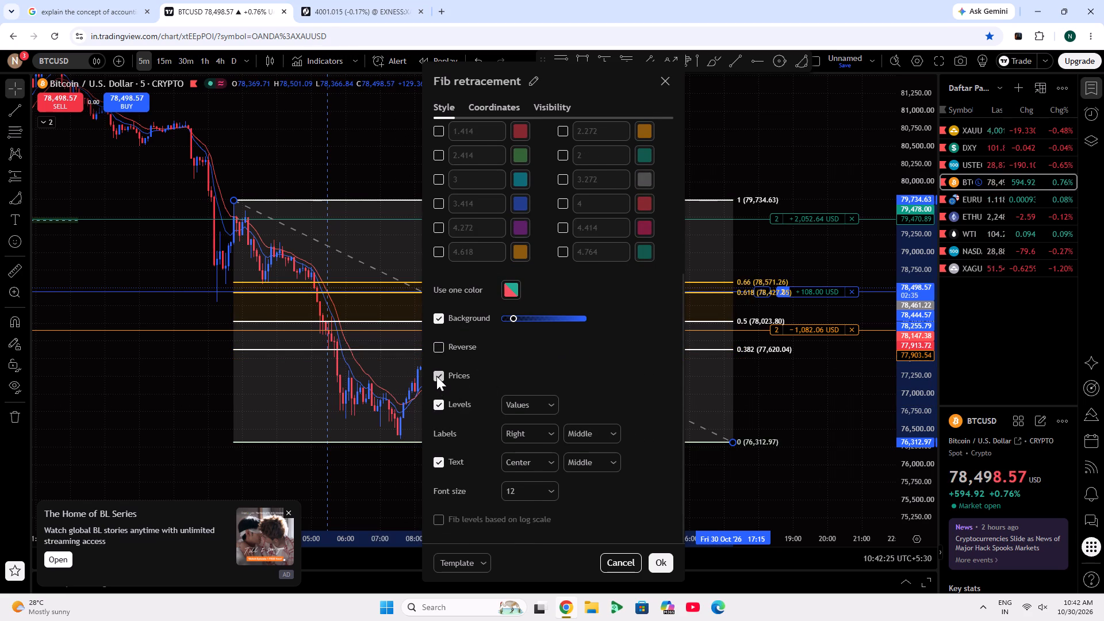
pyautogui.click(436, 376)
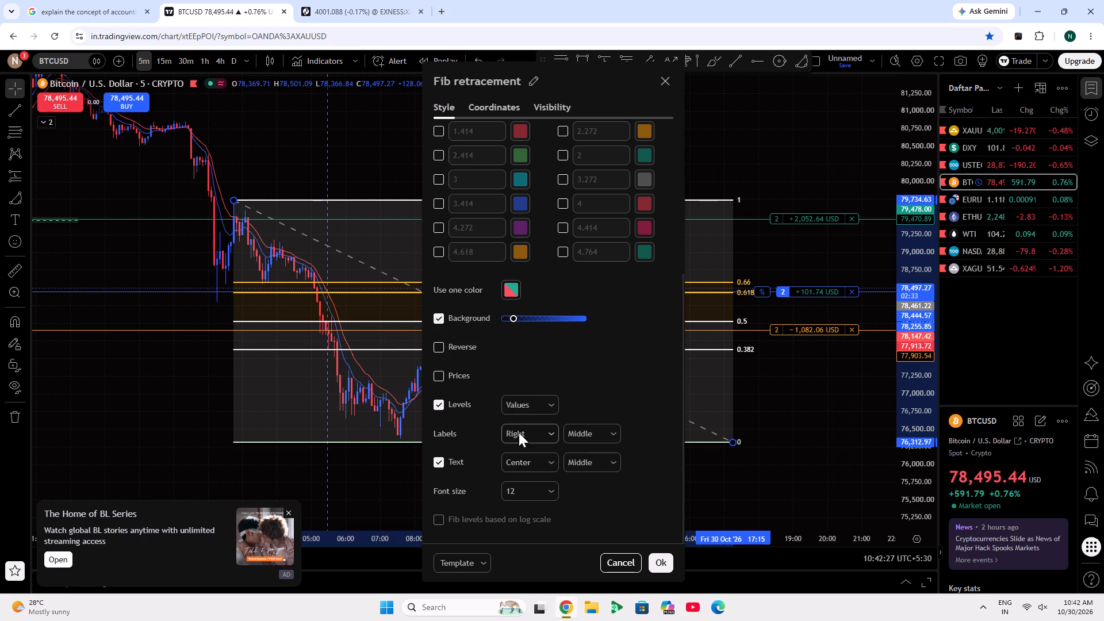
# Set the Fibonacci level labels to Left and Middle, trying Top and Bottom alignment on the way, and close the settings.
pyautogui.click(525, 432)
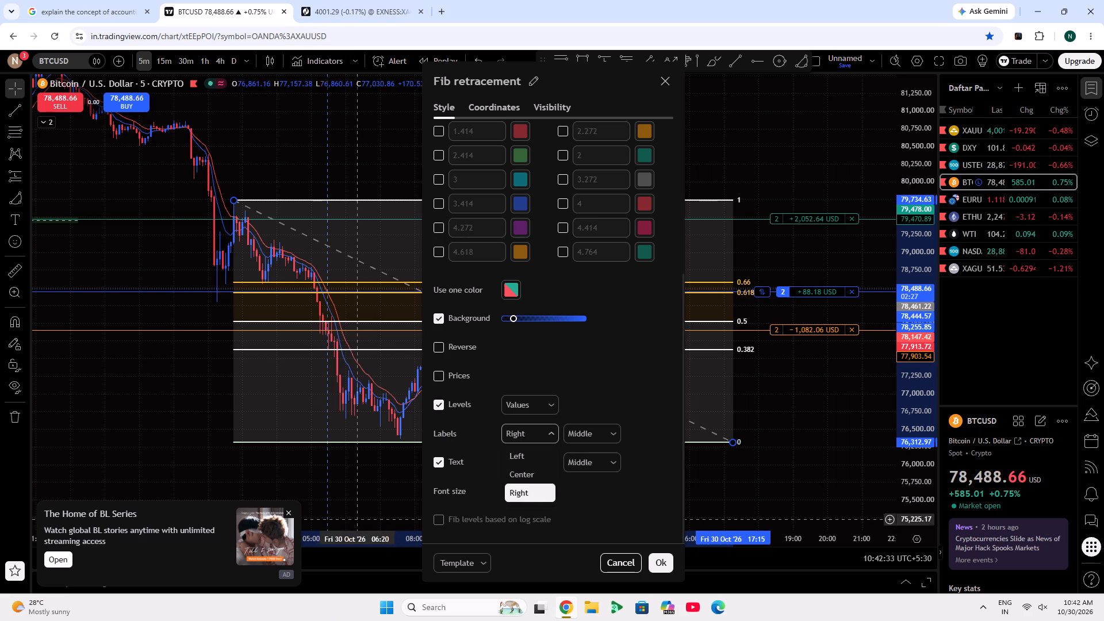
pyautogui.click(527, 449)
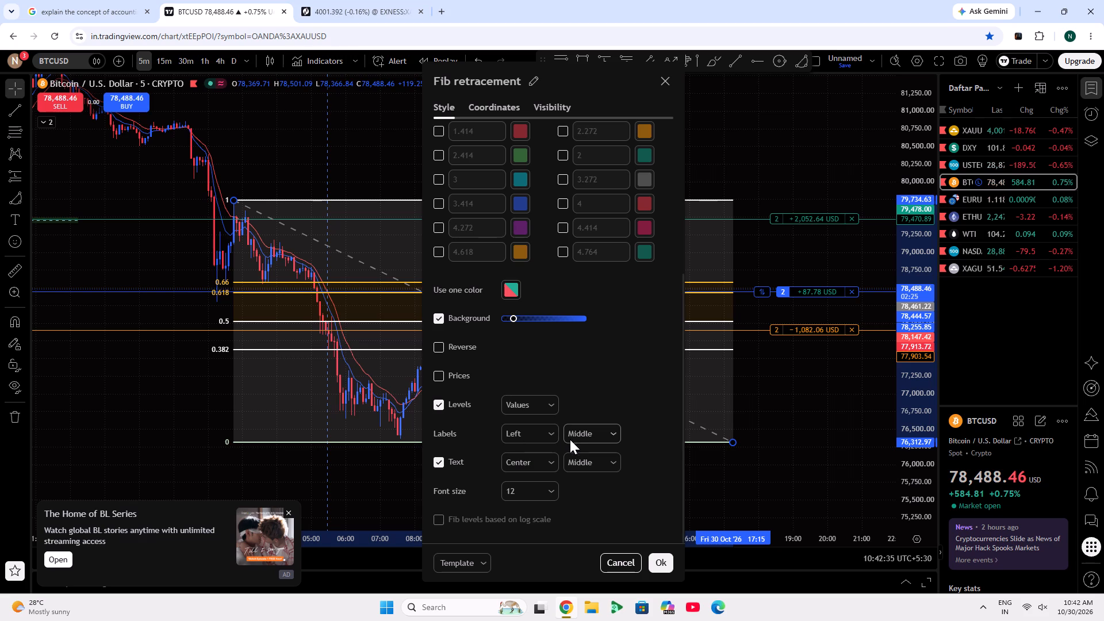
pyautogui.click(574, 436)
pyautogui.click(585, 454)
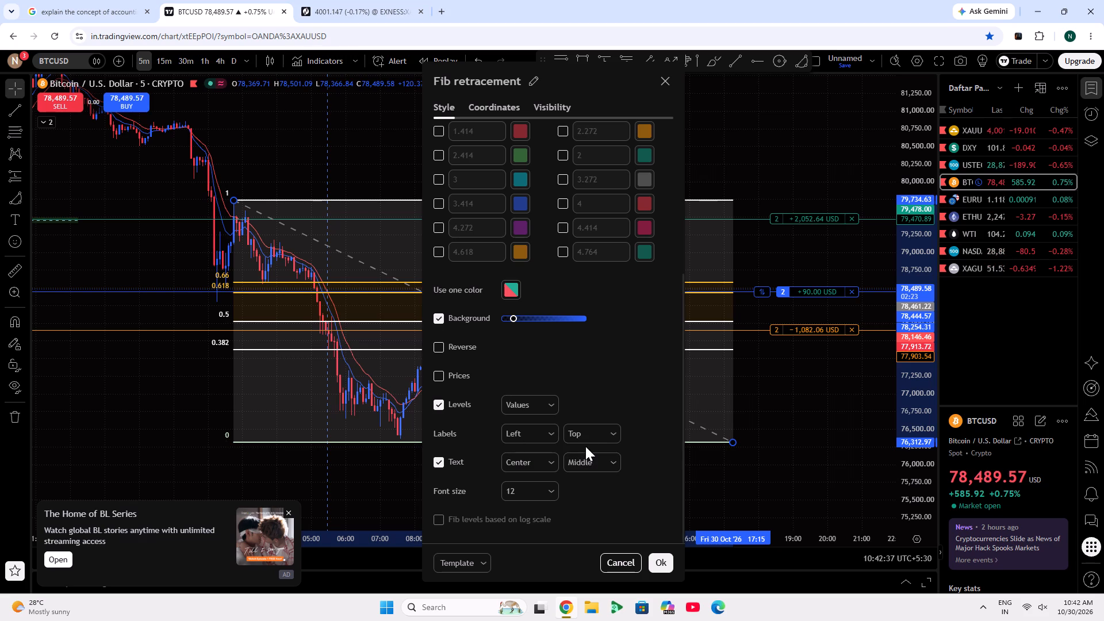
pyautogui.click(589, 434)
pyautogui.click(587, 493)
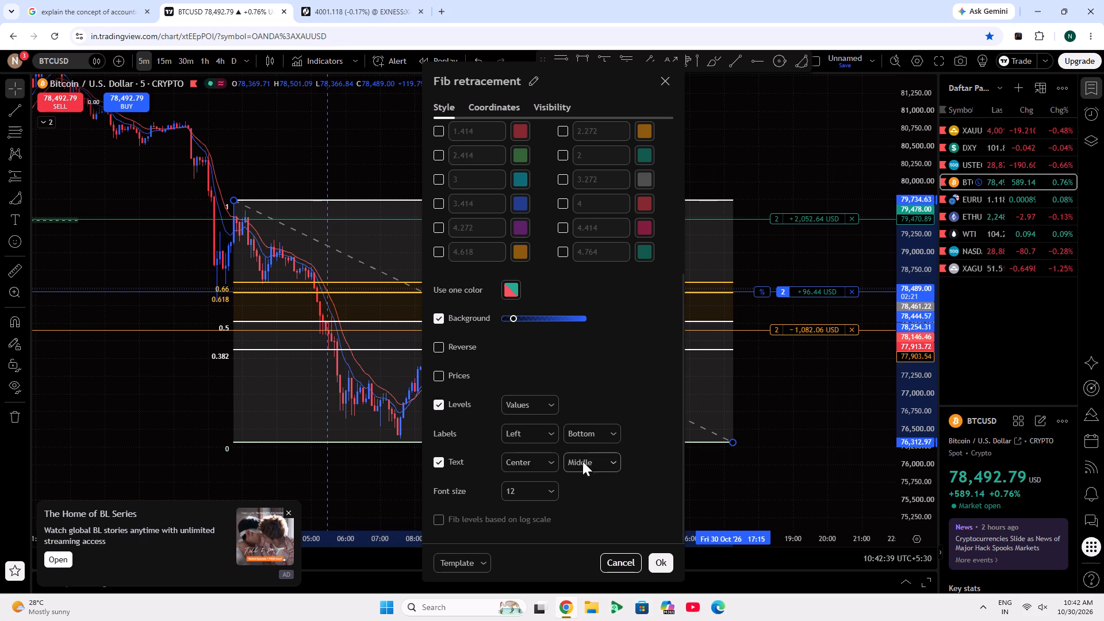
pyautogui.click(595, 430)
pyautogui.click(582, 469)
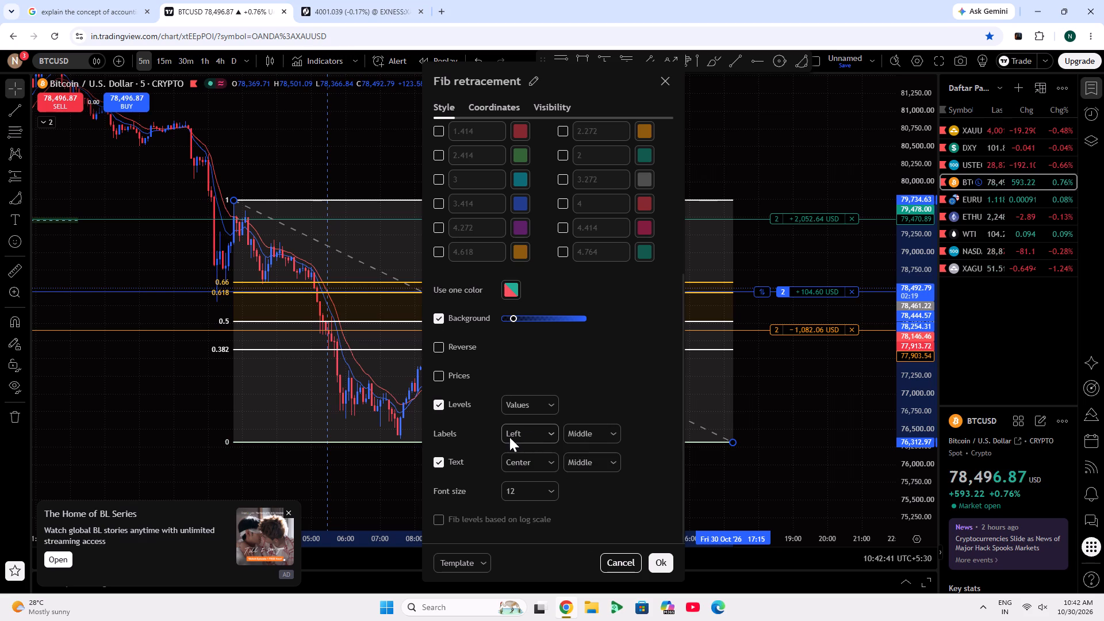
pyautogui.click(529, 433)
pyautogui.click(126, 355)
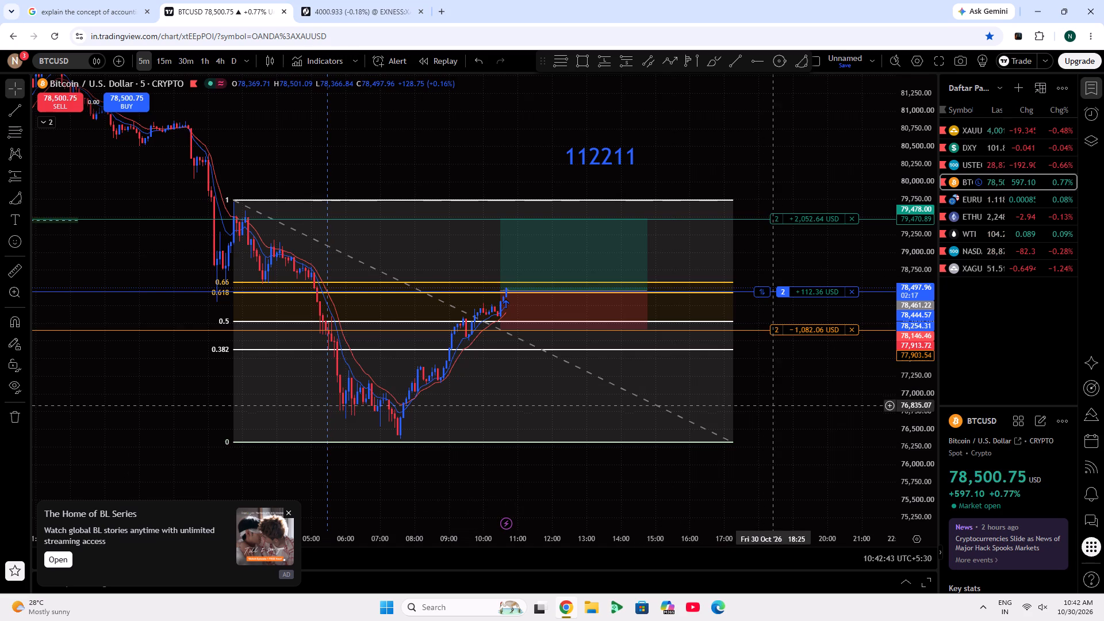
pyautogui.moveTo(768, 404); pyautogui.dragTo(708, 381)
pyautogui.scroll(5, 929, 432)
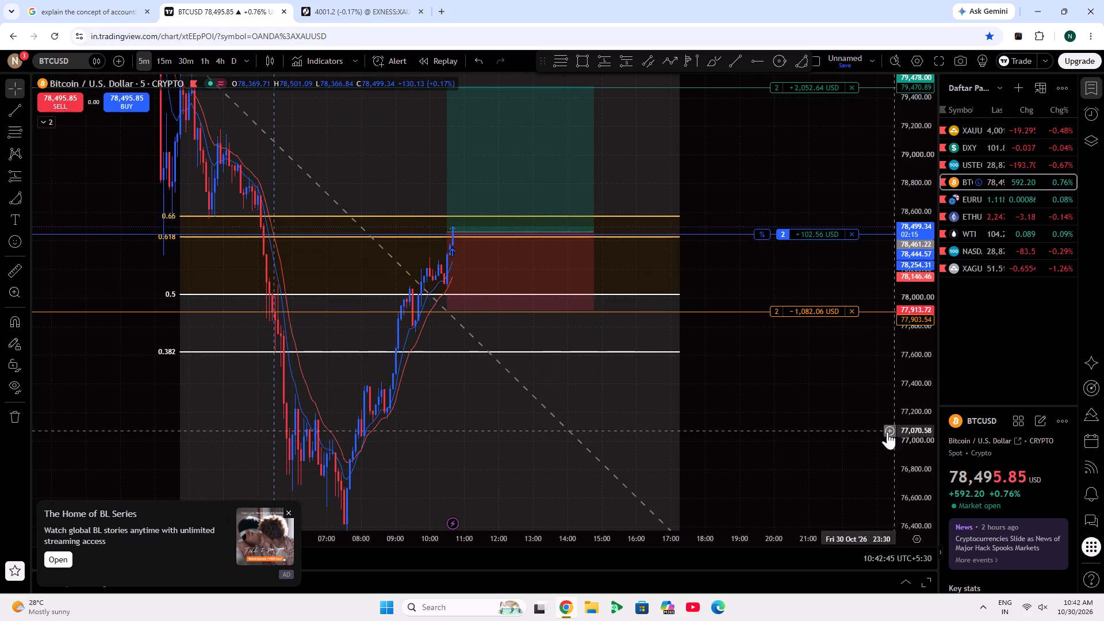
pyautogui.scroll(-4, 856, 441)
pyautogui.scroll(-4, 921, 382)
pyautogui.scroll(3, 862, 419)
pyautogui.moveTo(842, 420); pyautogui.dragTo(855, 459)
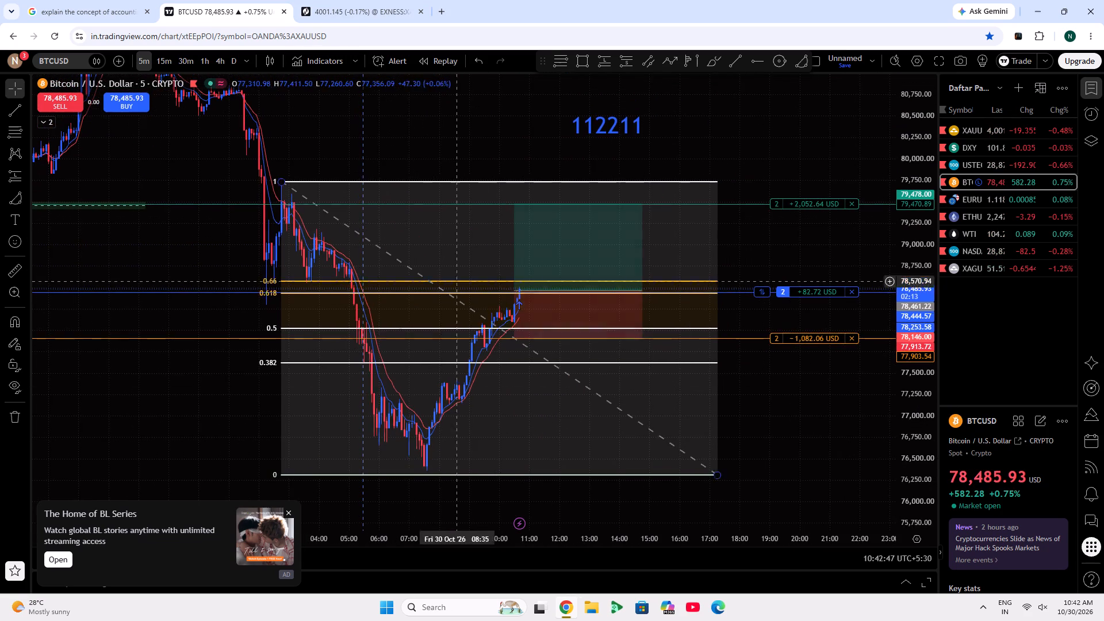
# Switch to the GoCharting XAUUSD chart and start Replay from the 19:35 candle on 21 Oct 26.
pyautogui.click(319, 0)
pyautogui.doubleClick(1044, 186)
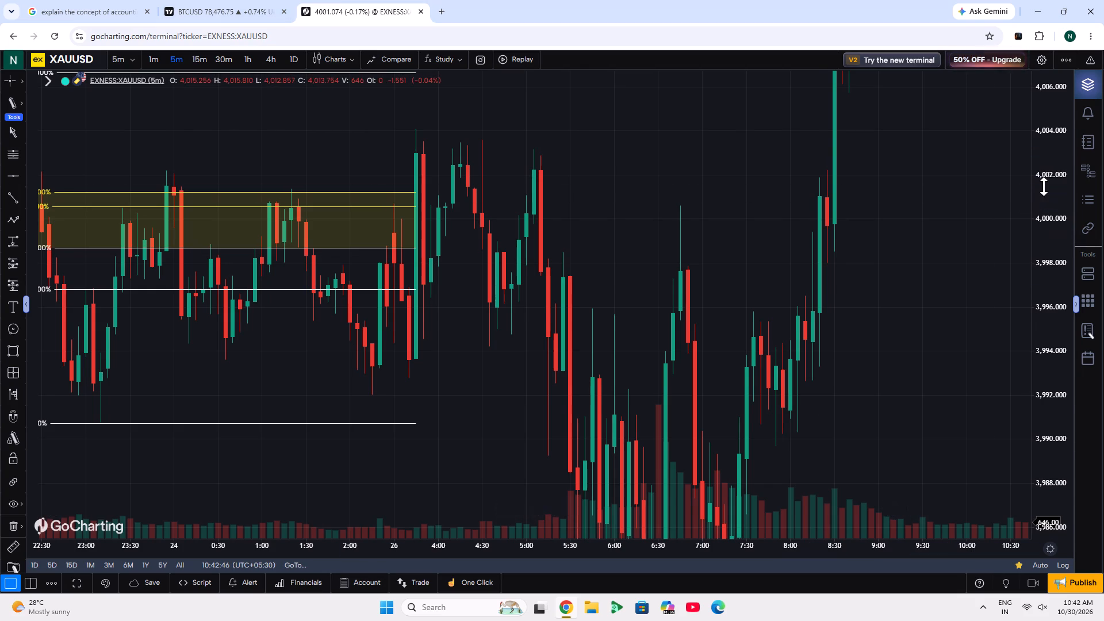
pyautogui.scroll(-10, 705, 370)
pyautogui.moveTo(367, 283); pyautogui.dragTo(718, 209)
pyautogui.moveTo(381, 296); pyautogui.dragTo(796, 177)
pyautogui.click(505, 53)
pyautogui.scroll(-6, 383, 332)
pyautogui.doubleClick(312, 240)
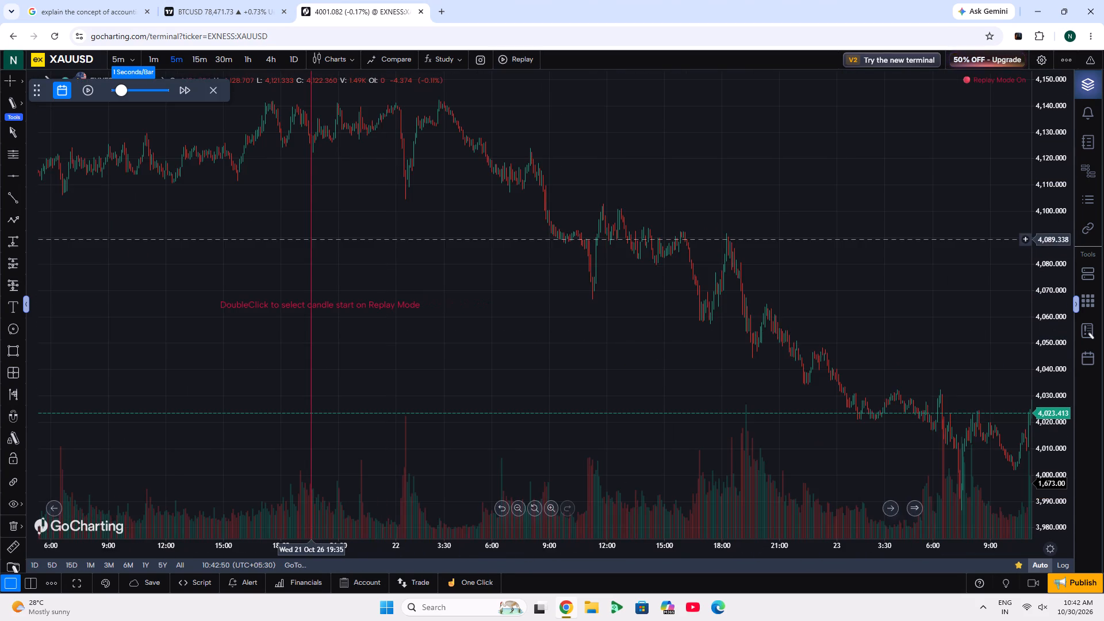
# Draw a Fibonacci retracement on XAUUSD from the 17:35 swing high near 4,142.44 down to the swing low near 4,124.35.
pyautogui.scroll(5, 327, 300)
pyautogui.moveTo(321, 328); pyautogui.dragTo(607, 393)
pyautogui.scroll(6, 607, 394)
pyautogui.moveTo(693, 283); pyautogui.dragTo(490, 349)
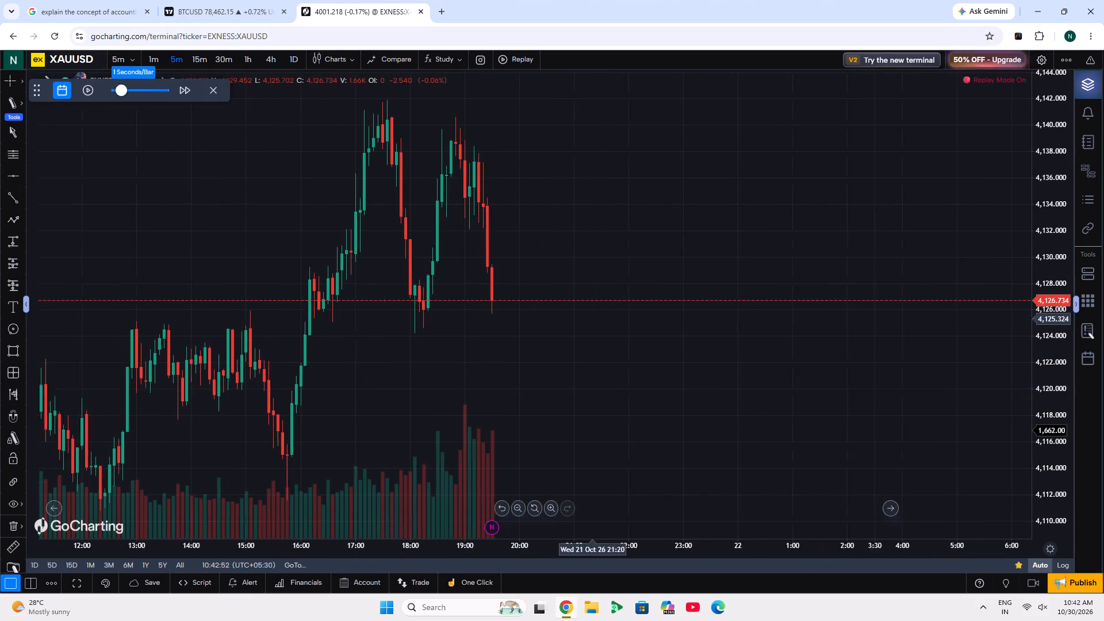
pyautogui.moveTo(490, 349); pyautogui.dragTo(485, 351)
pyautogui.click(3, 148)
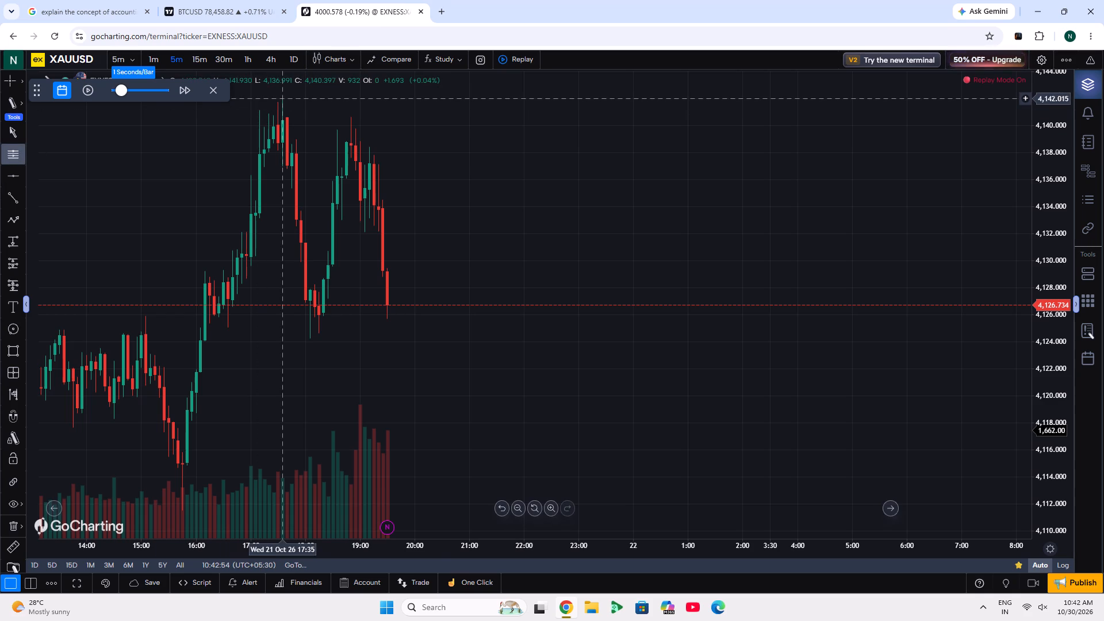
pyautogui.click(281, 93)
pyautogui.click(592, 337)
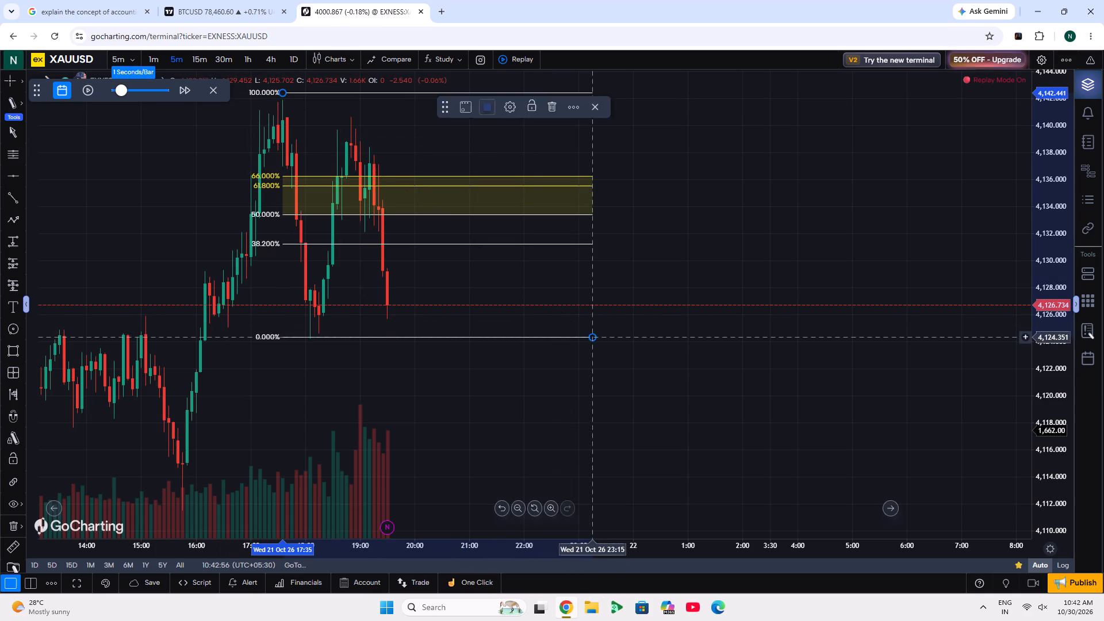
pyautogui.click(574, 364)
# Play the XAUUSD replay and pause it at the 20:05 candle, following price relative to the Fibonacci zone.
pyautogui.click(90, 88)
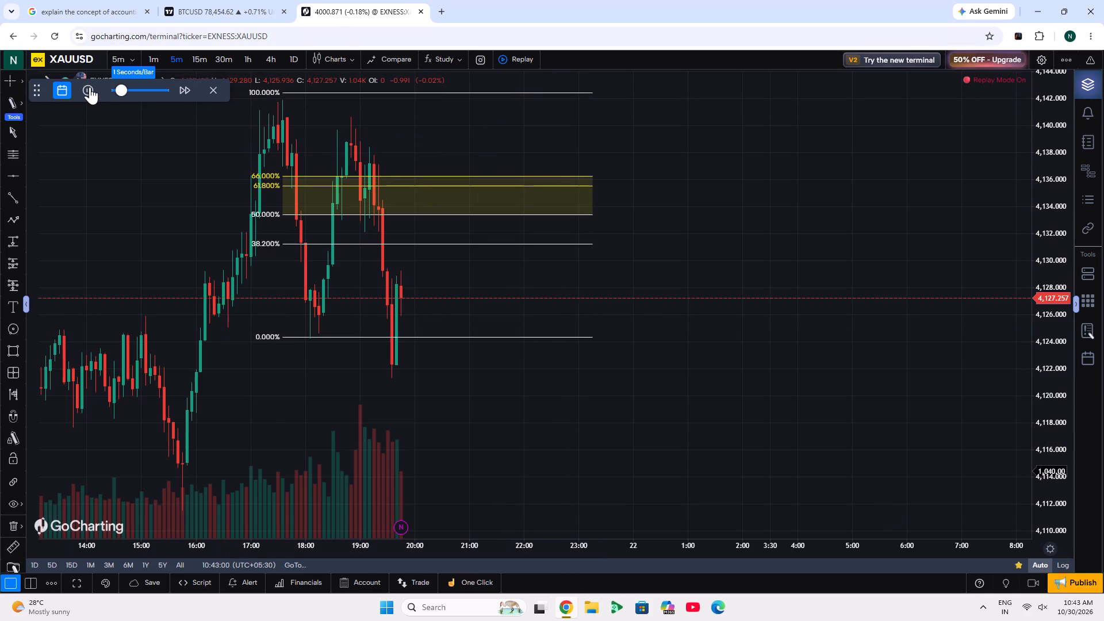
pyautogui.click(90, 87)
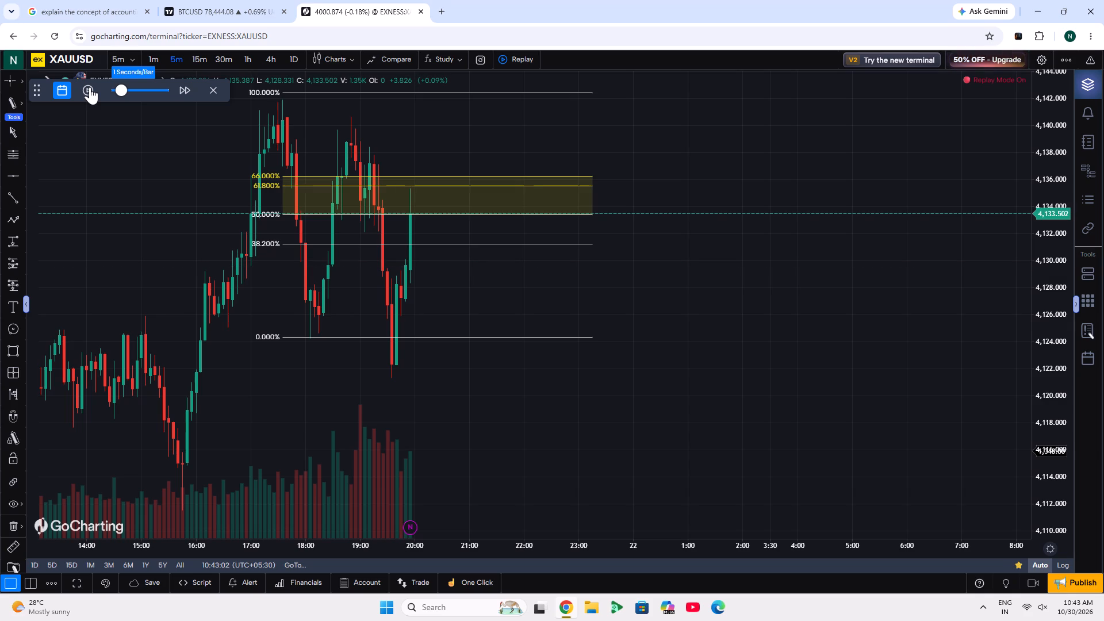
pyautogui.click(90, 87)
pyautogui.click(90, 87)
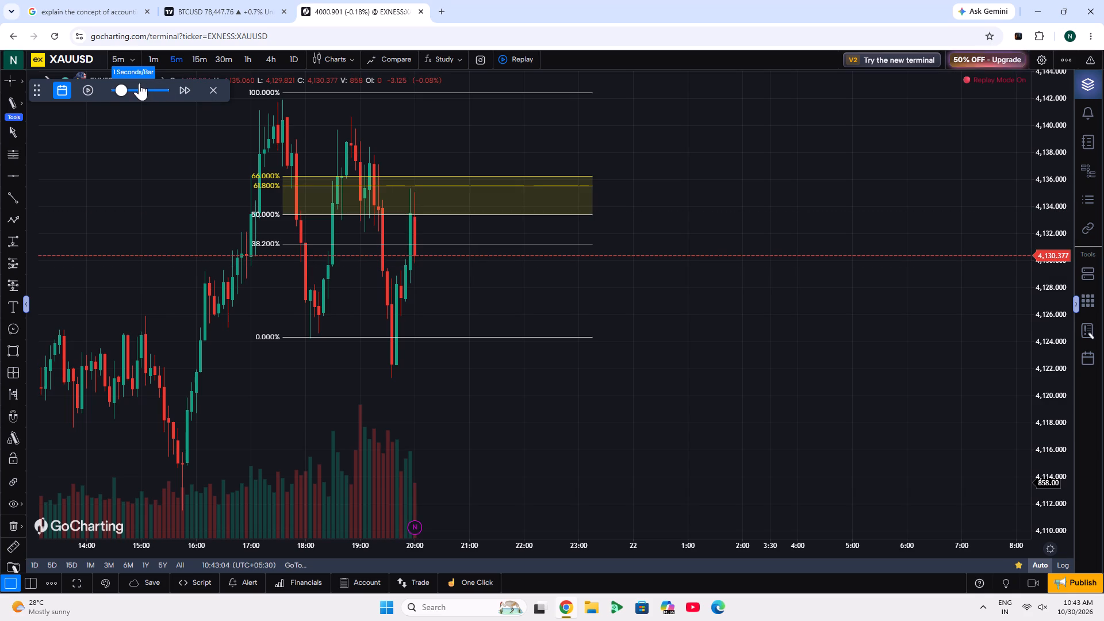
pyautogui.doubleClick(89, 86)
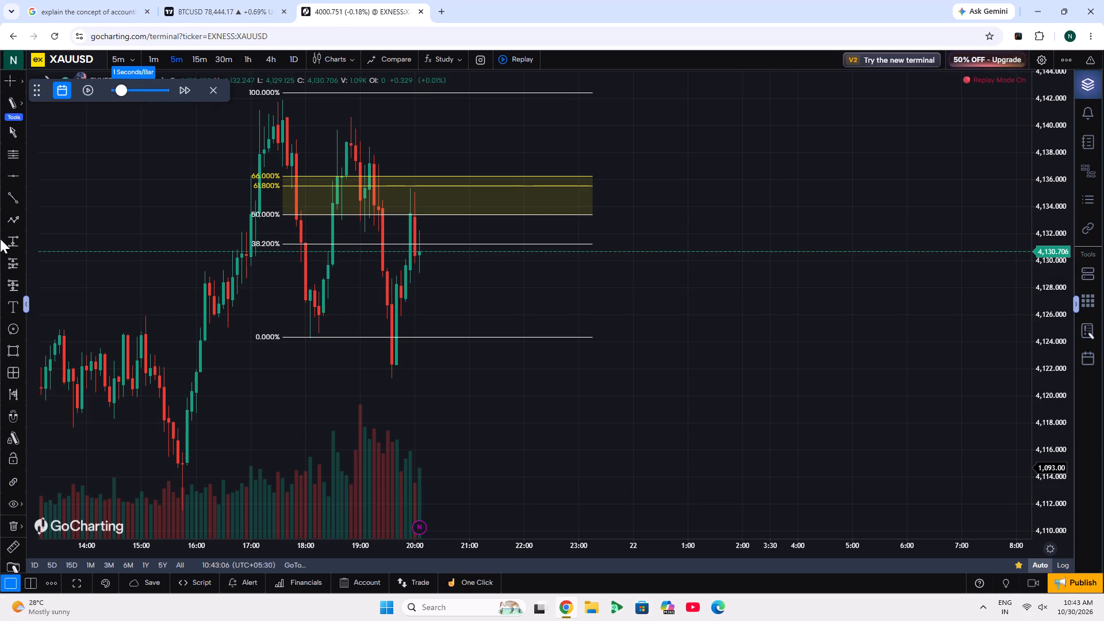
# Place a long position at the 20:05 candle with entry about 4,130.78, target about 4,142.14 and stop about 4,125.29.
pyautogui.click(13, 269)
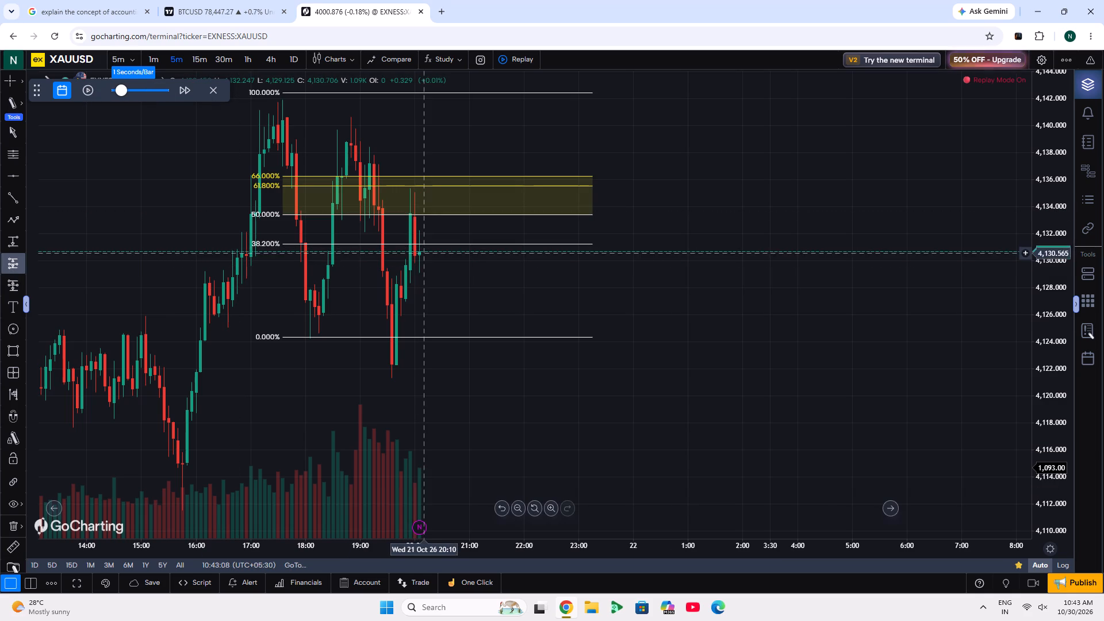
pyautogui.click(420, 250)
pyautogui.moveTo(417, 212); pyautogui.dragTo(427, 120)
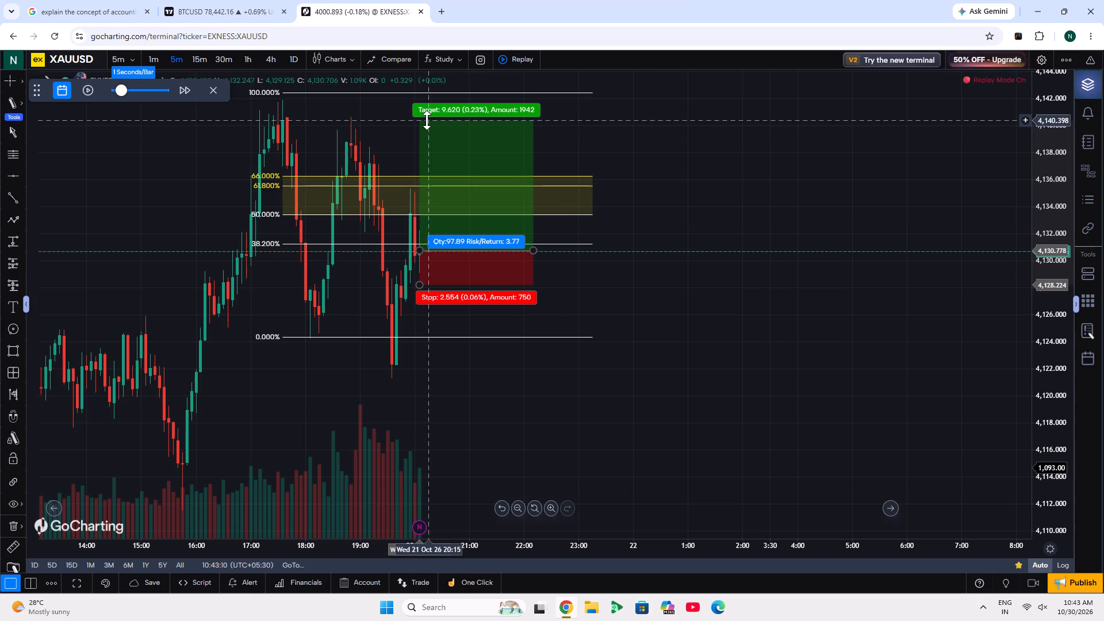
pyautogui.moveTo(427, 120); pyautogui.dragTo(426, 97)
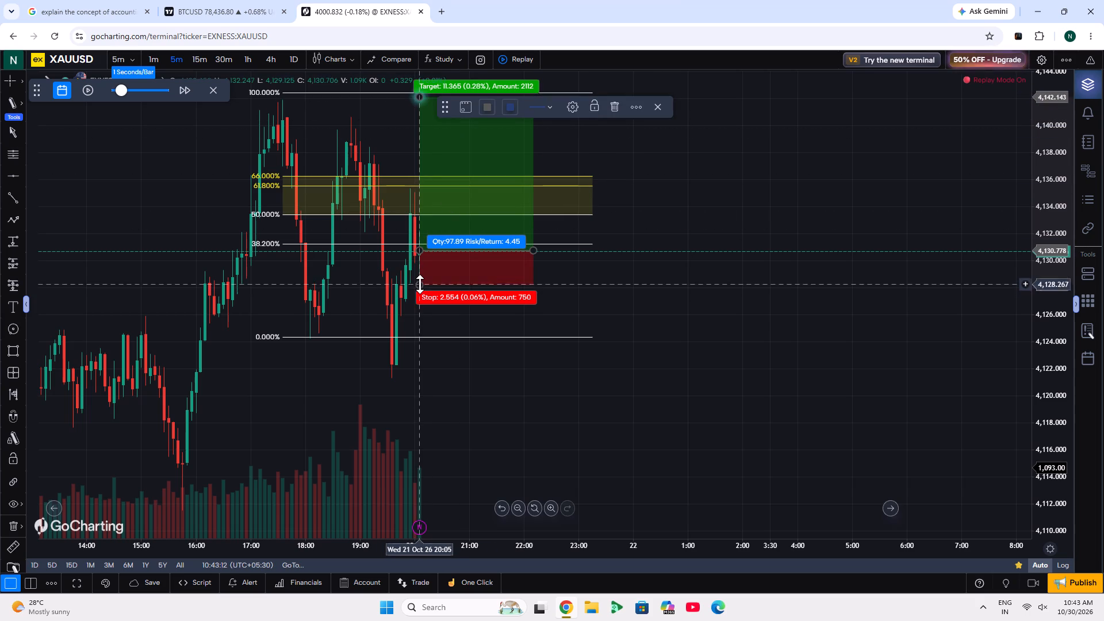
pyautogui.moveTo(420, 284); pyautogui.dragTo(424, 324)
# Resume the XAUUSD replay from the 20:05 candle to play out the long position, and deselect the position drawing.
pyautogui.click(91, 86)
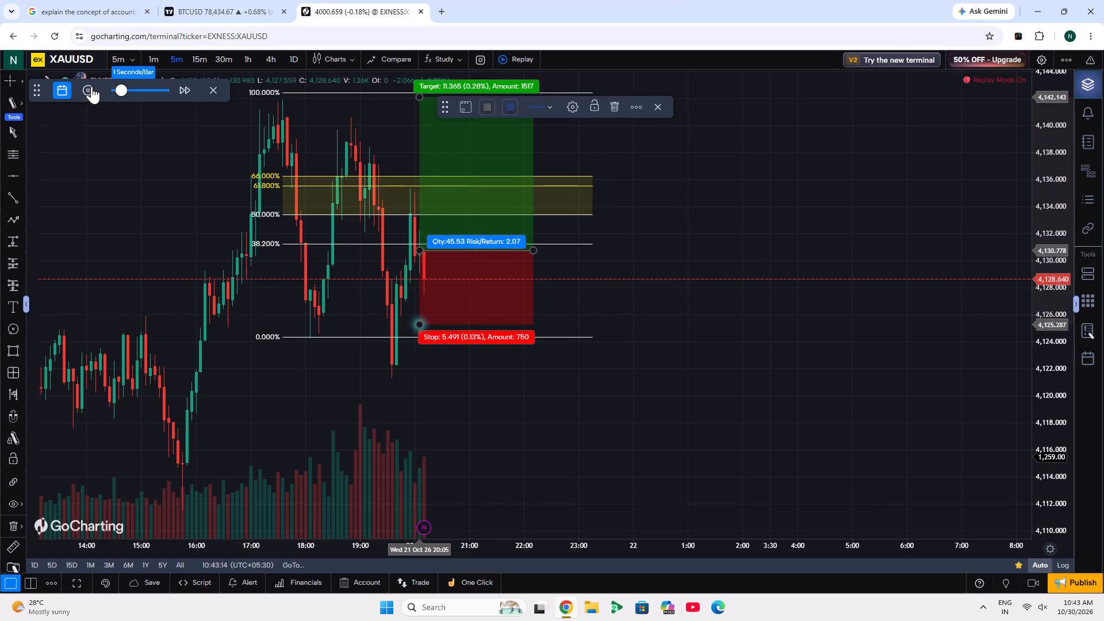
pyautogui.click(120, 219)
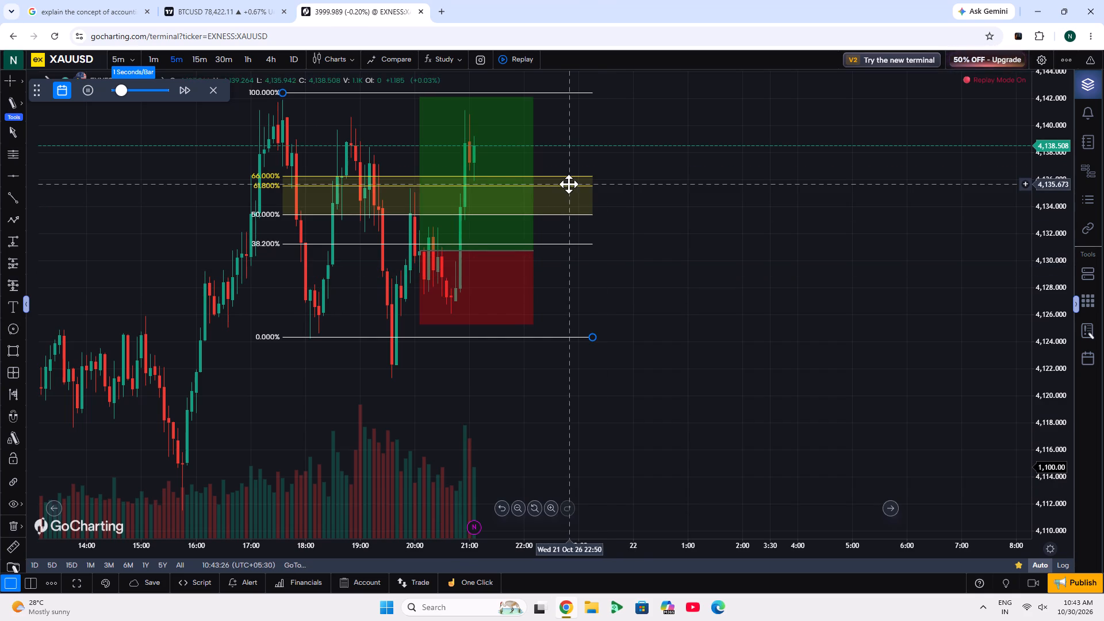
# Extend the XAUUSD long position's time range to about 23:40 on 21 Oct 26 while the replay runs.
pyautogui.scroll(-5, 565, 0)
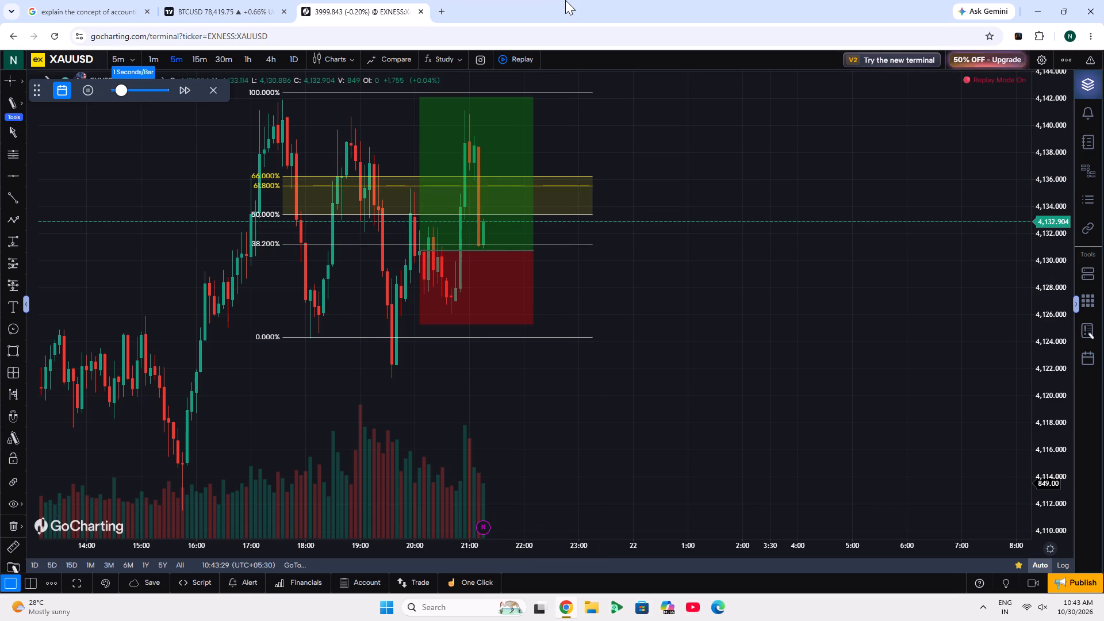
pyautogui.moveTo(729, 232); pyautogui.dragTo(698, 359)
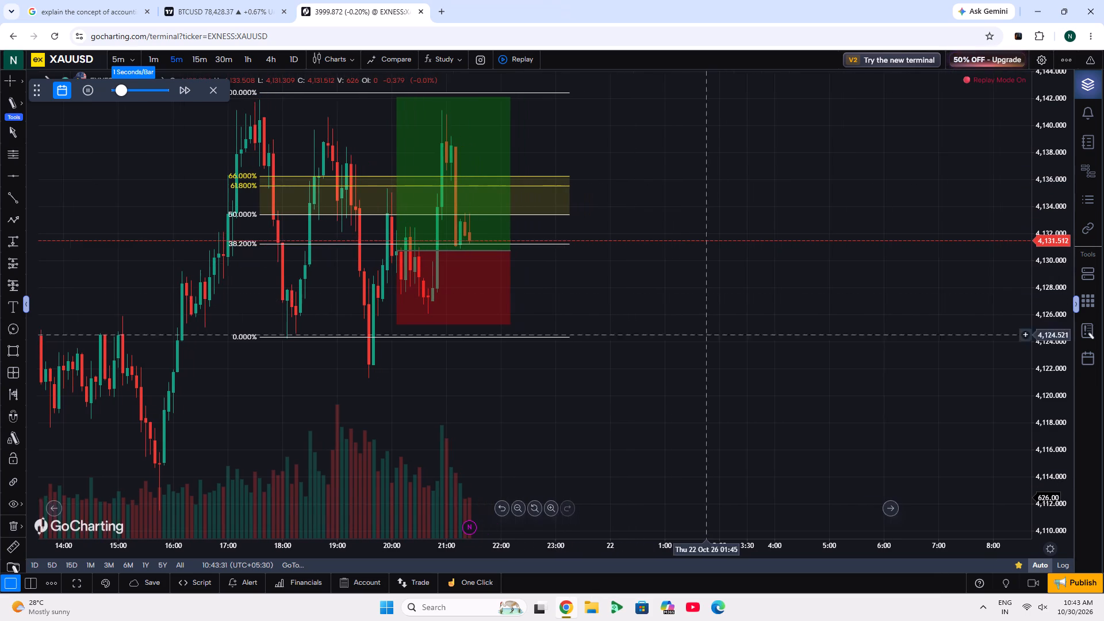
pyautogui.moveTo(698, 359); pyautogui.dragTo(696, 388)
pyautogui.moveTo(1050, 345); pyautogui.dragTo(1050, 335)
pyautogui.moveTo(774, 259); pyautogui.dragTo(774, 431)
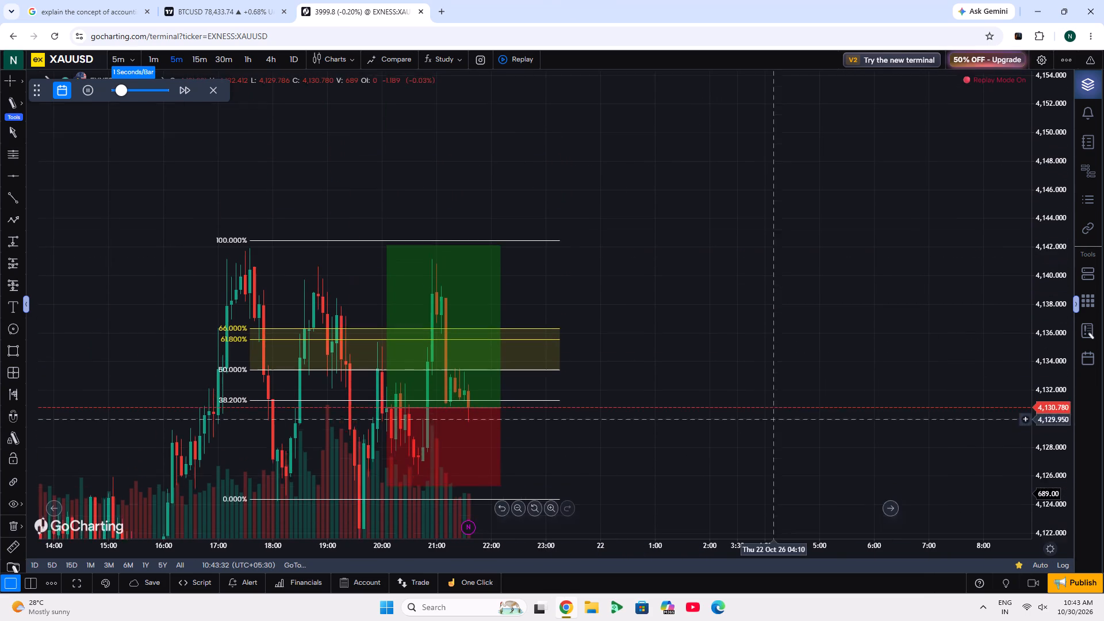
pyautogui.moveTo(774, 431); pyautogui.dragTo(773, 431)
pyautogui.moveTo(684, 392); pyautogui.dragTo(727, 282)
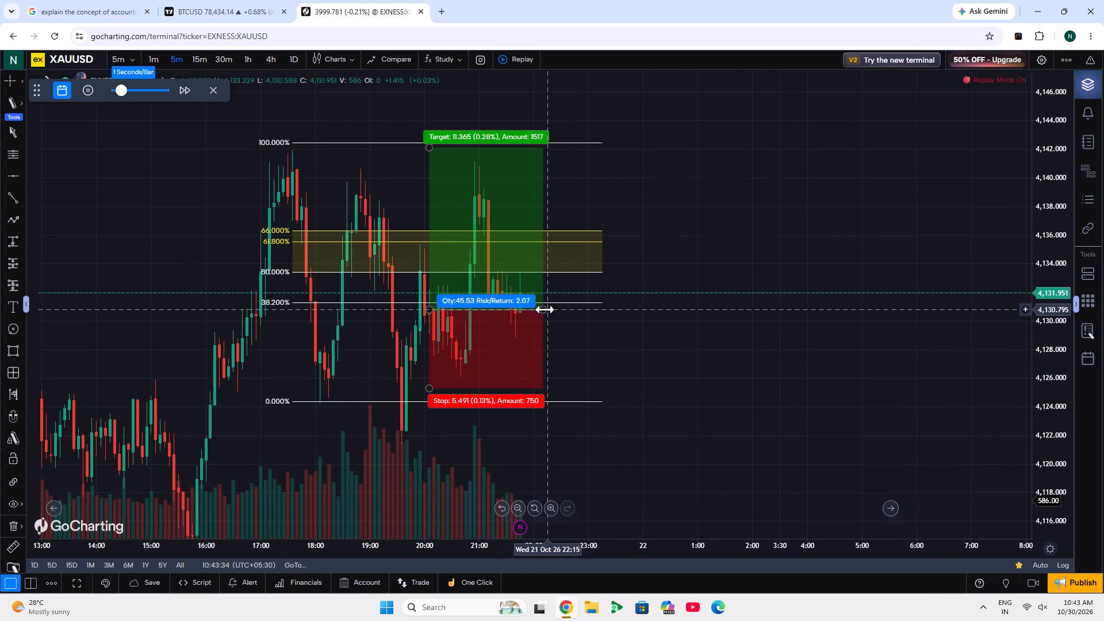
pyautogui.moveTo(545, 309); pyautogui.dragTo(626, 323)
pyautogui.click(646, 340)
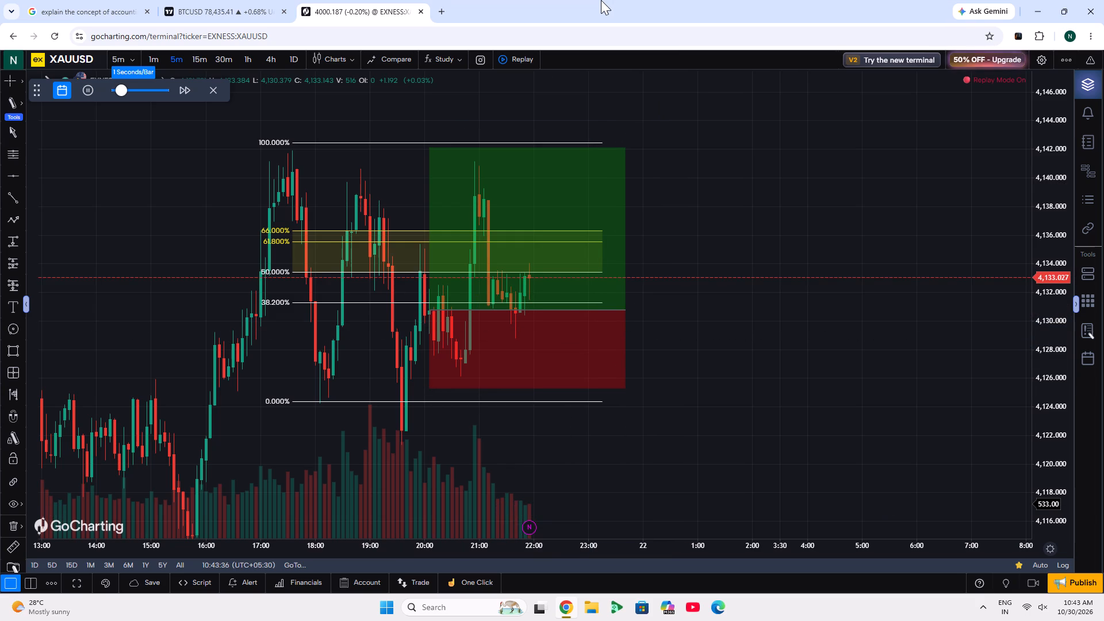
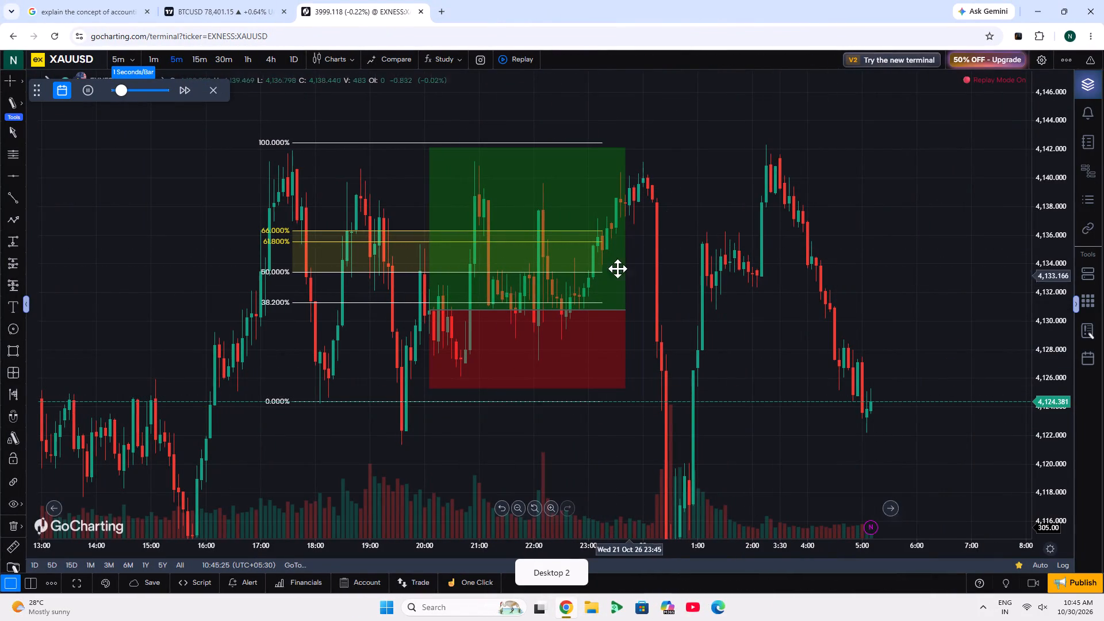
# Lower the XAUUSD long position's target to about 4,141.01 and shorten its time range to about 22:00 on 21 Oct 26.
pyautogui.moveTo(625, 313); pyautogui.dragTo(718, 332)
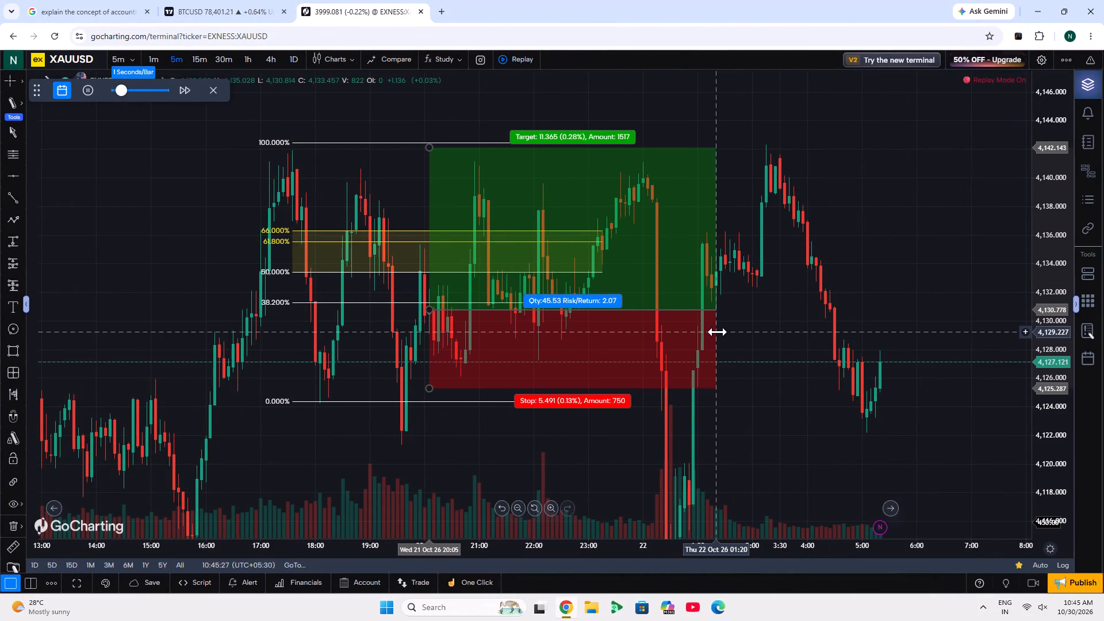
pyautogui.moveTo(718, 332); pyautogui.dragTo(643, 335)
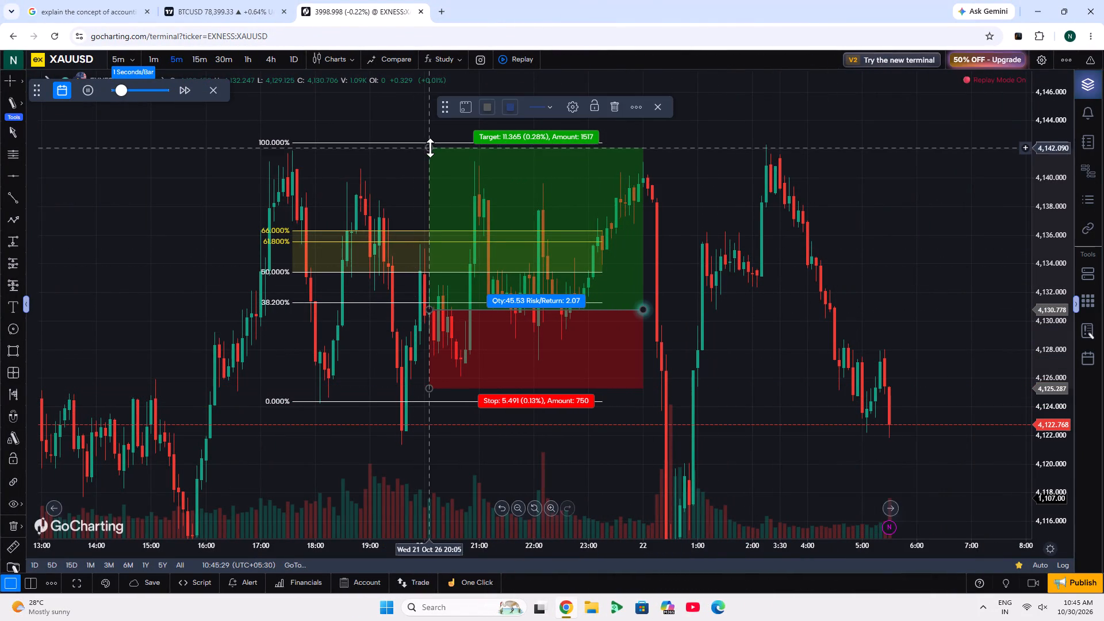
pyautogui.moveTo(430, 148); pyautogui.dragTo(416, 164)
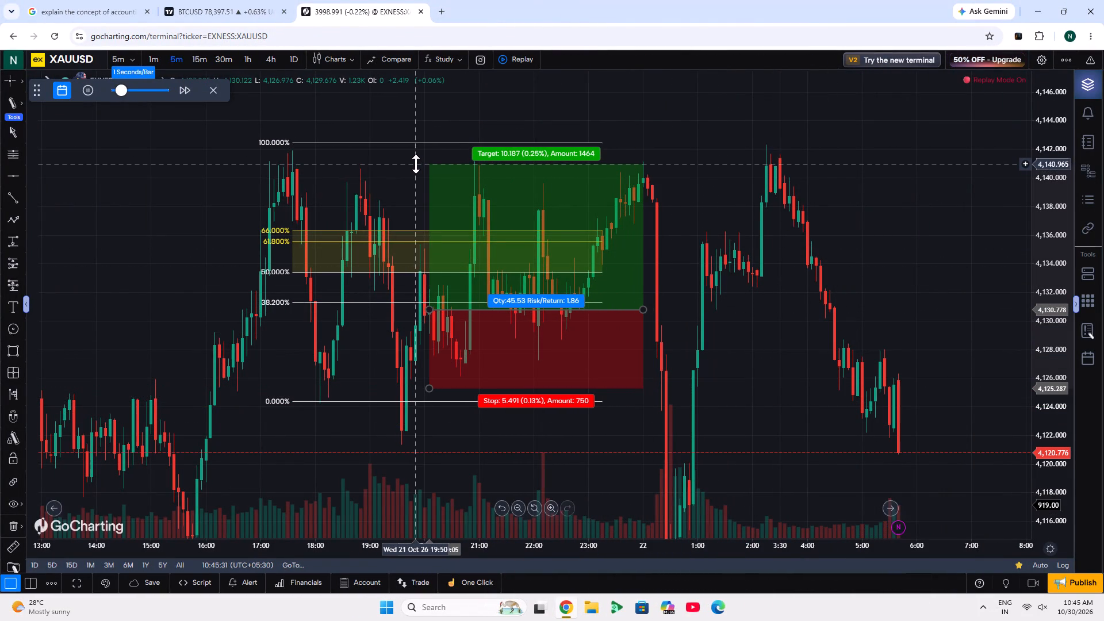
pyautogui.moveTo(416, 164); pyautogui.dragTo(420, 163)
pyautogui.click(378, 173)
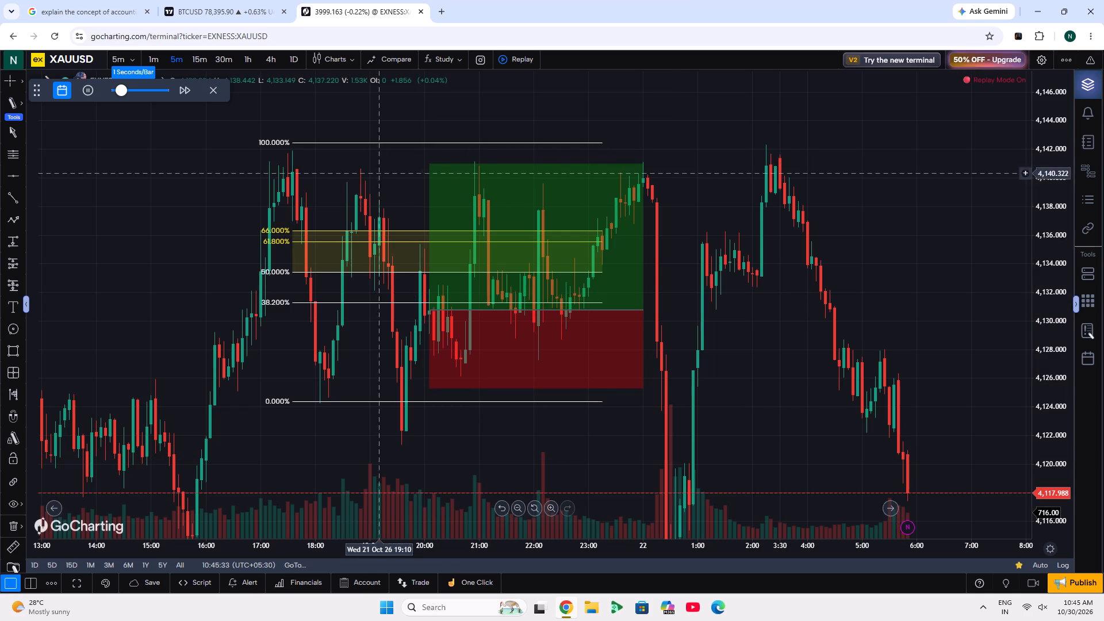
pyautogui.moveTo(639, 308); pyautogui.dragTo(454, 269)
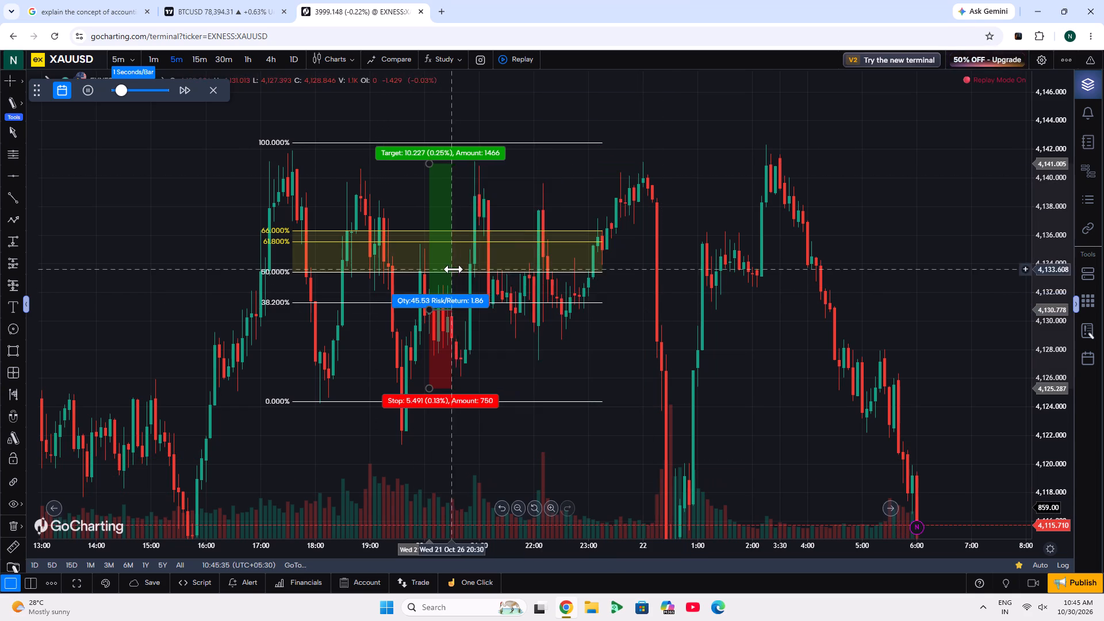
pyautogui.moveTo(454, 269); pyautogui.dragTo(532, 286)
pyautogui.click(635, 315)
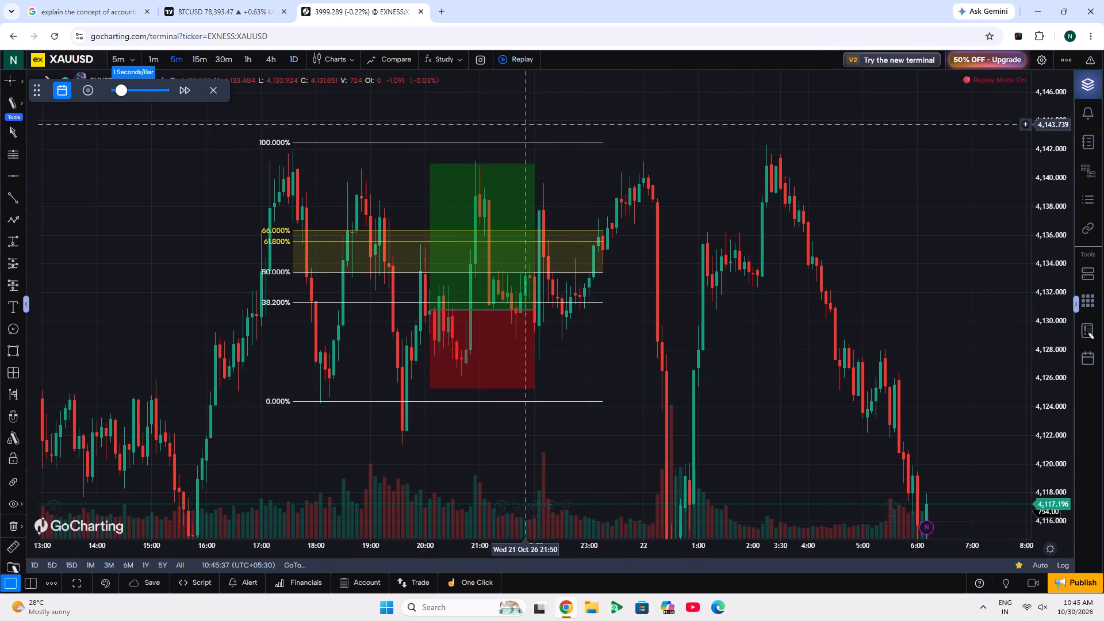
# Exit the current replay and start a new XAUUSD replay from the candle at about 04:40 on 21 Oct 26.
pyautogui.click(213, 85)
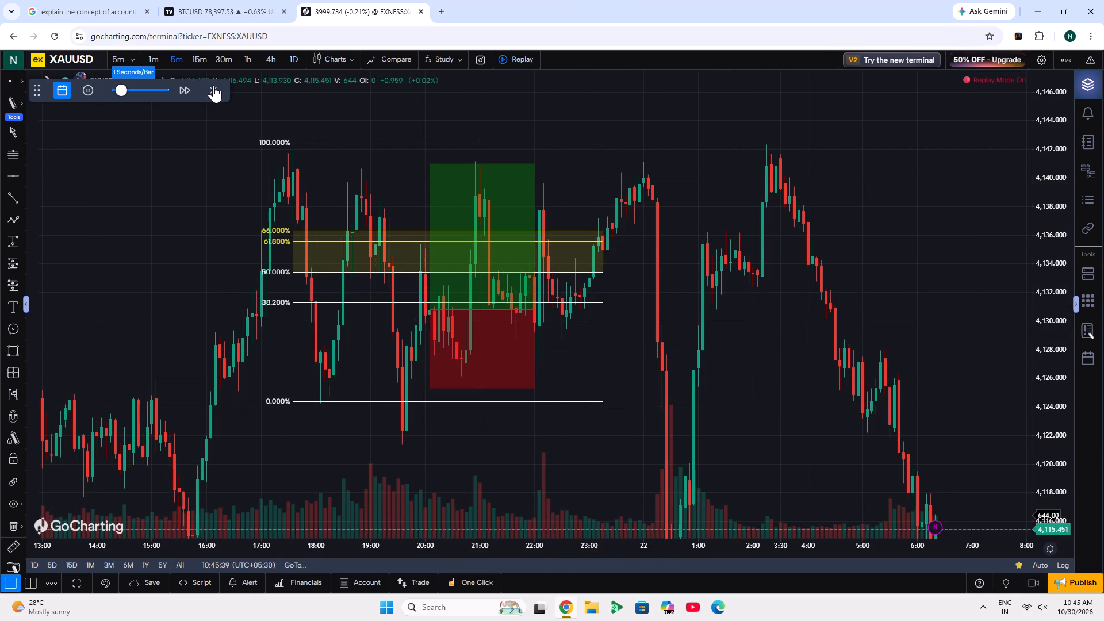
pyautogui.moveTo(186, 182); pyautogui.dragTo(949, 98)
pyautogui.moveTo(248, 232); pyautogui.dragTo(969, 251)
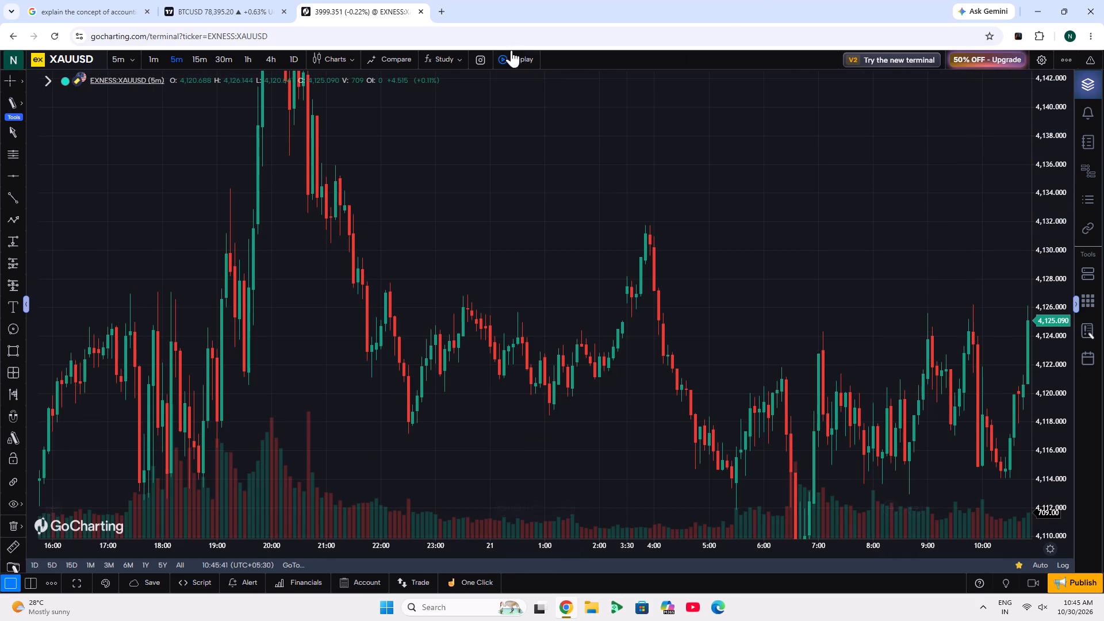
pyautogui.click(524, 60)
pyautogui.scroll(-8, 1053, 423)
pyautogui.scroll(6, 516, 328)
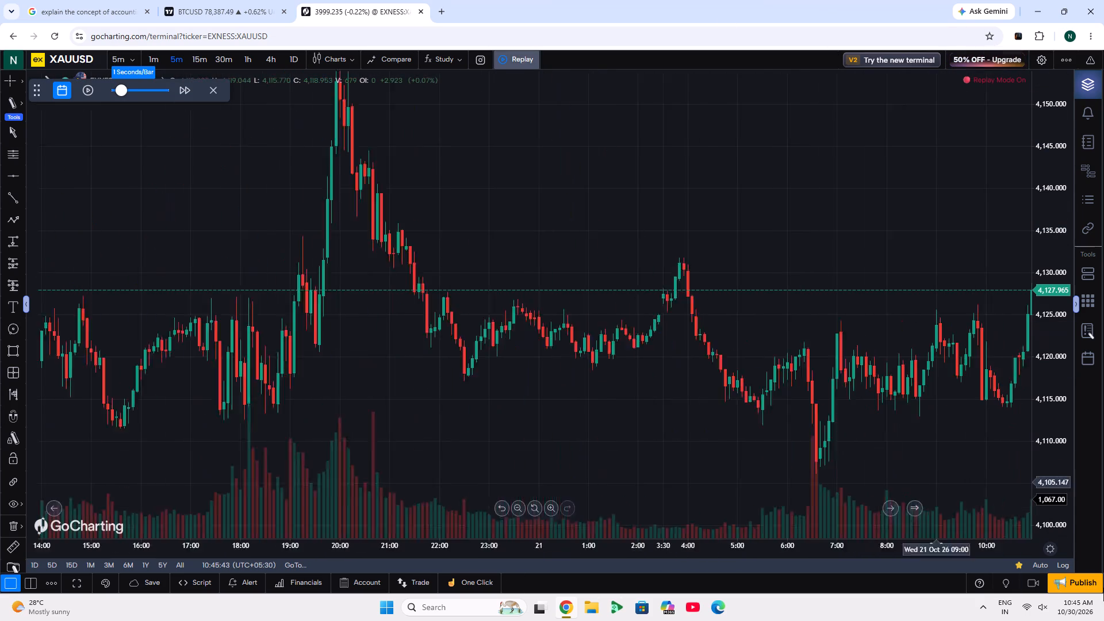
pyautogui.scroll(3, 1103, 588)
pyautogui.scroll(-9, 662, 368)
pyautogui.scroll(6, 466, 319)
pyautogui.doubleClick(727, 313)
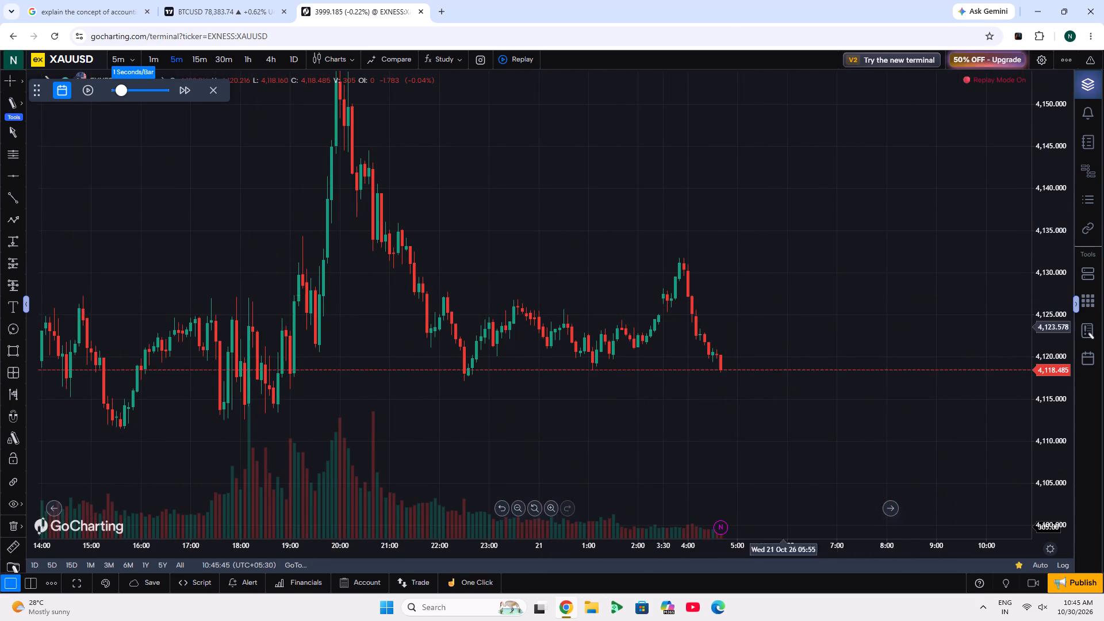
# Draw a Fibonacci retracement from the 01:05 low at about 4,118.46 up to about 4,132.00 at 08:10 on 21 Oct 26.
pyautogui.moveTo(825, 242); pyautogui.dragTo(567, 247)
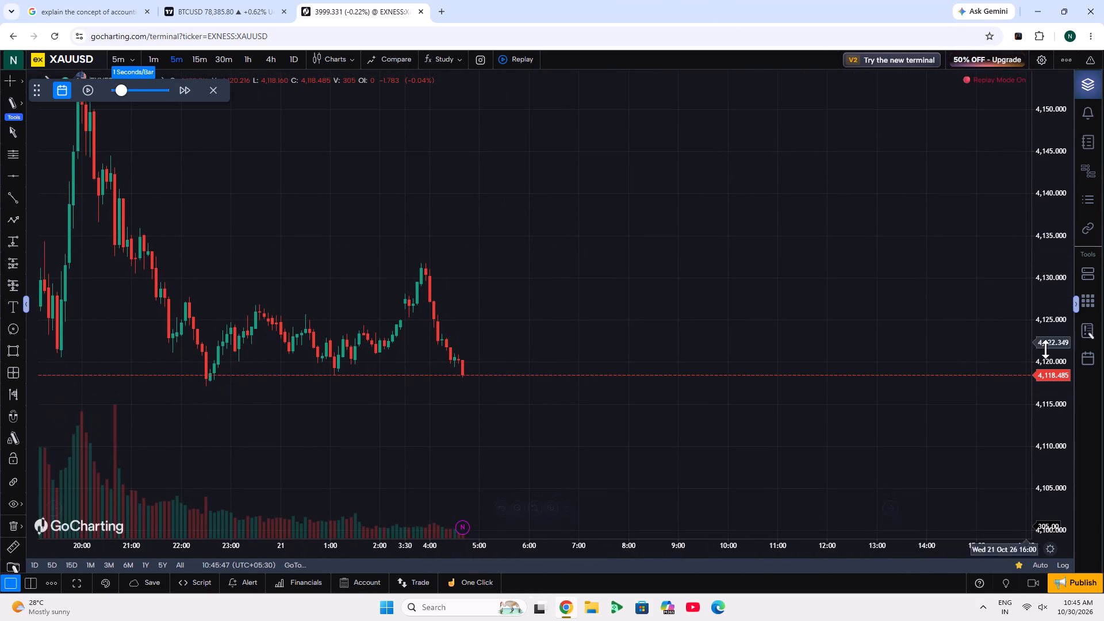
pyautogui.scroll(6, 1057, 356)
pyautogui.moveTo(714, 355); pyautogui.dragTo(813, 295)
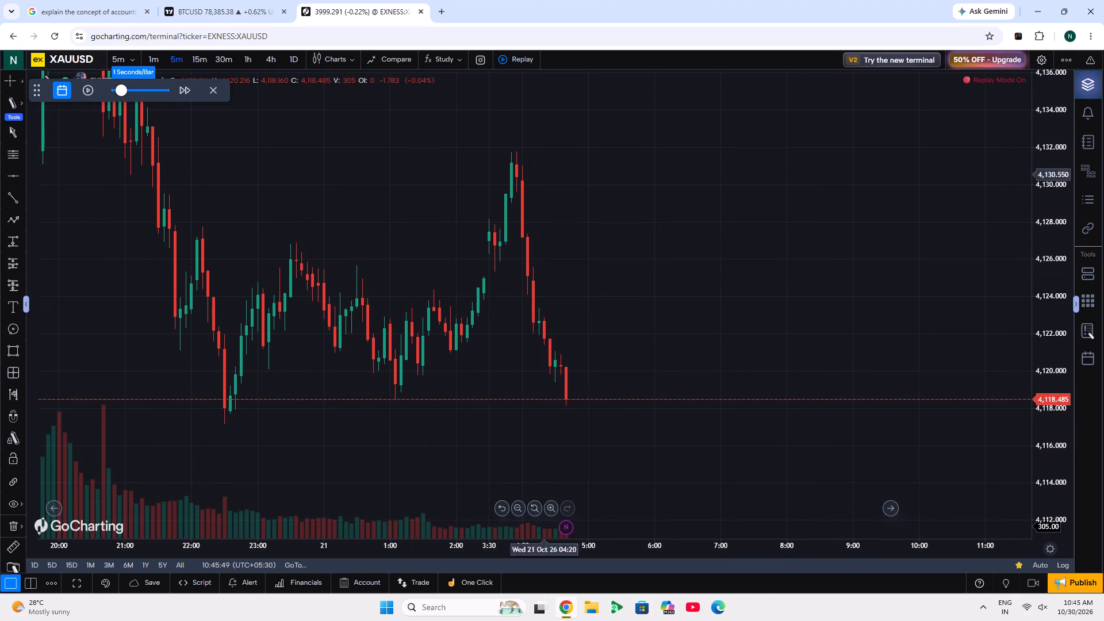
pyautogui.click(18, 151)
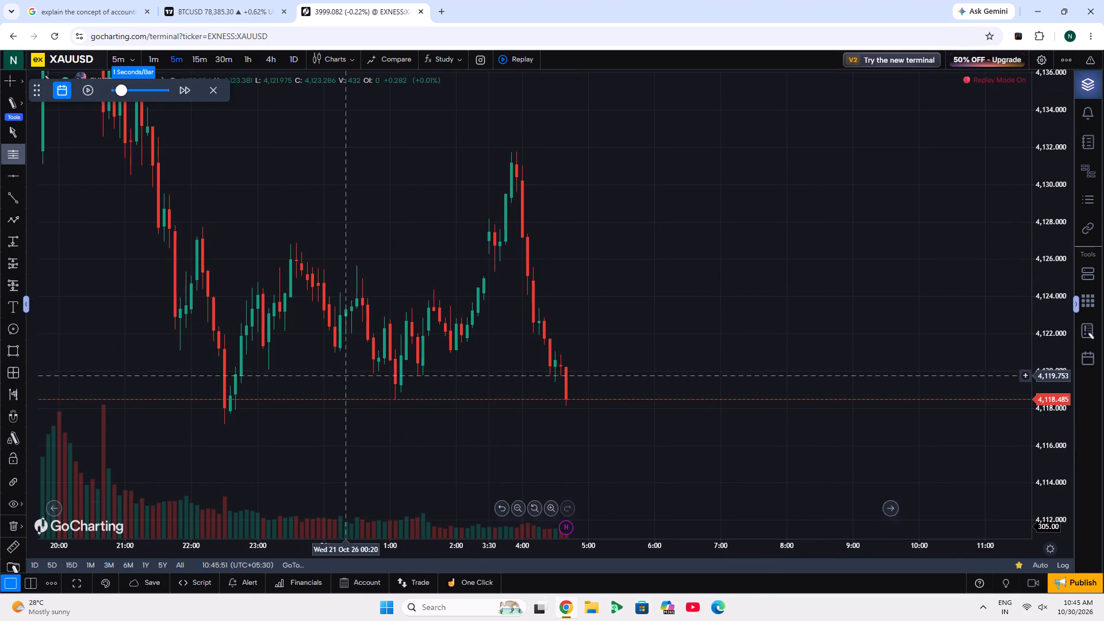
pyautogui.click(394, 400)
pyautogui.click(795, 147)
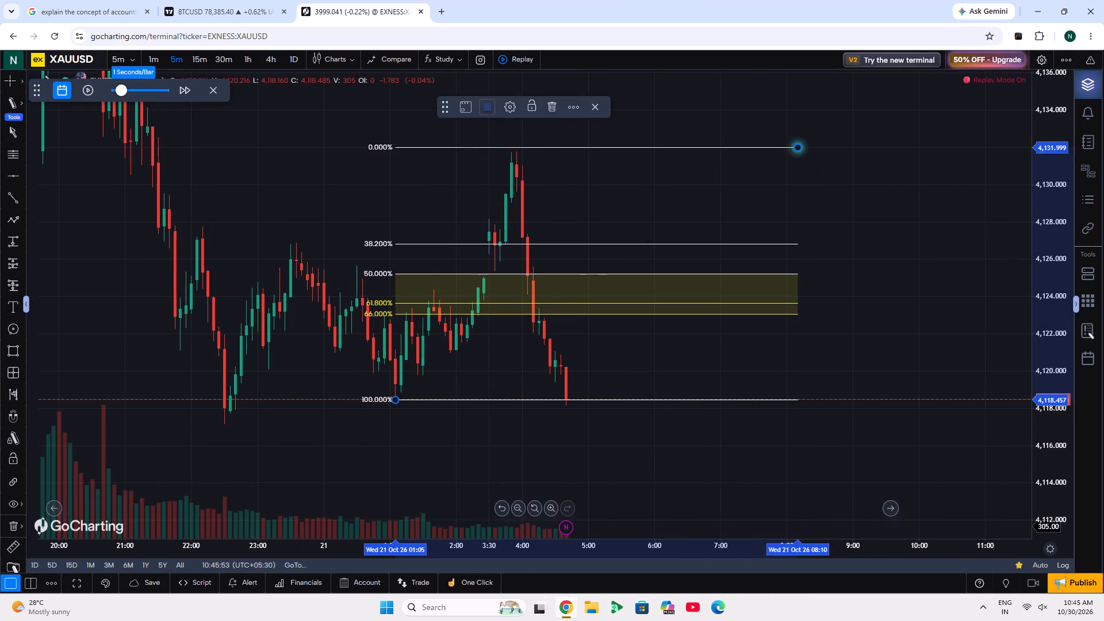
pyautogui.click(879, 201)
# Play the XAUUSD replay and pause it at the 07:20 candle, following price back into the Fibonacci zone.
pyautogui.click(90, 91)
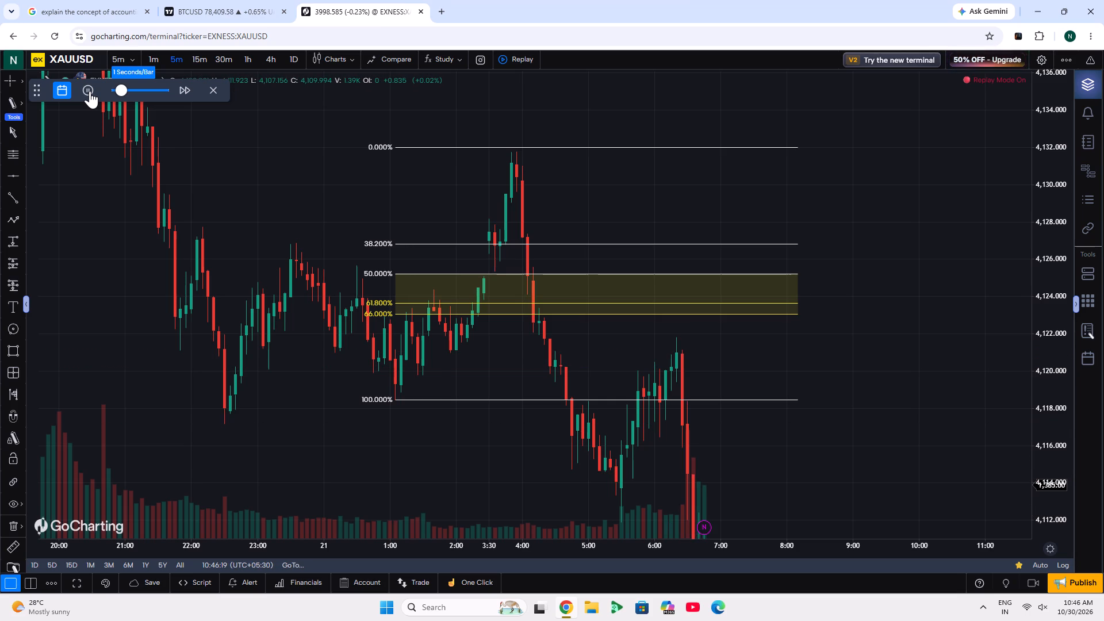
pyautogui.moveTo(876, 409); pyautogui.dragTo(730, 172)
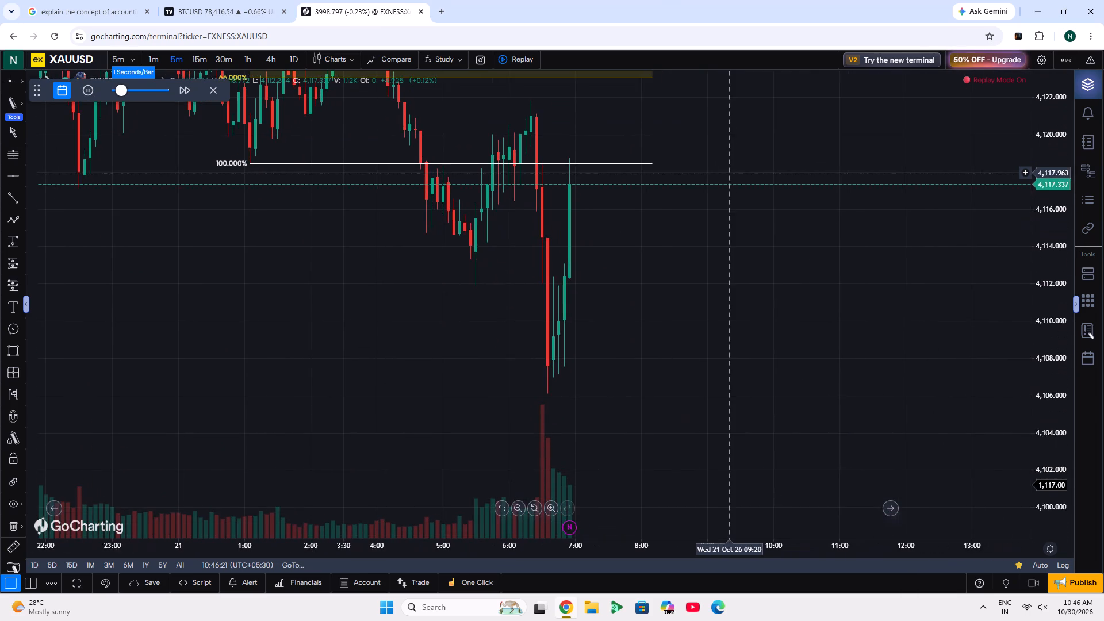
pyautogui.moveTo(730, 172); pyautogui.dragTo(795, 404)
pyautogui.moveTo(804, 297); pyautogui.dragTo(752, 297)
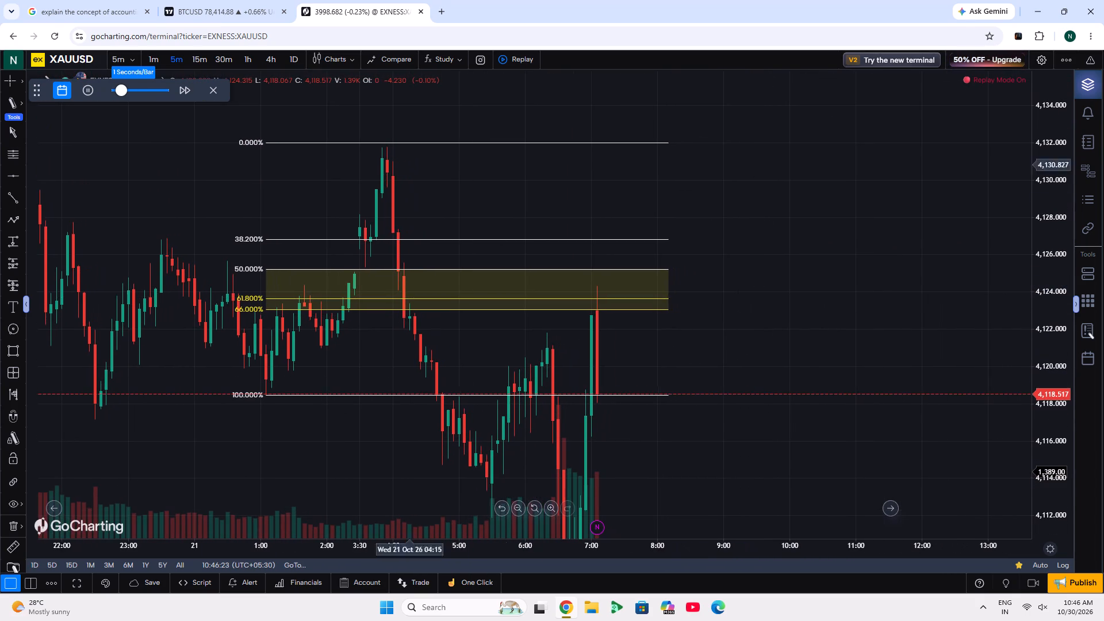
pyautogui.click(81, 90)
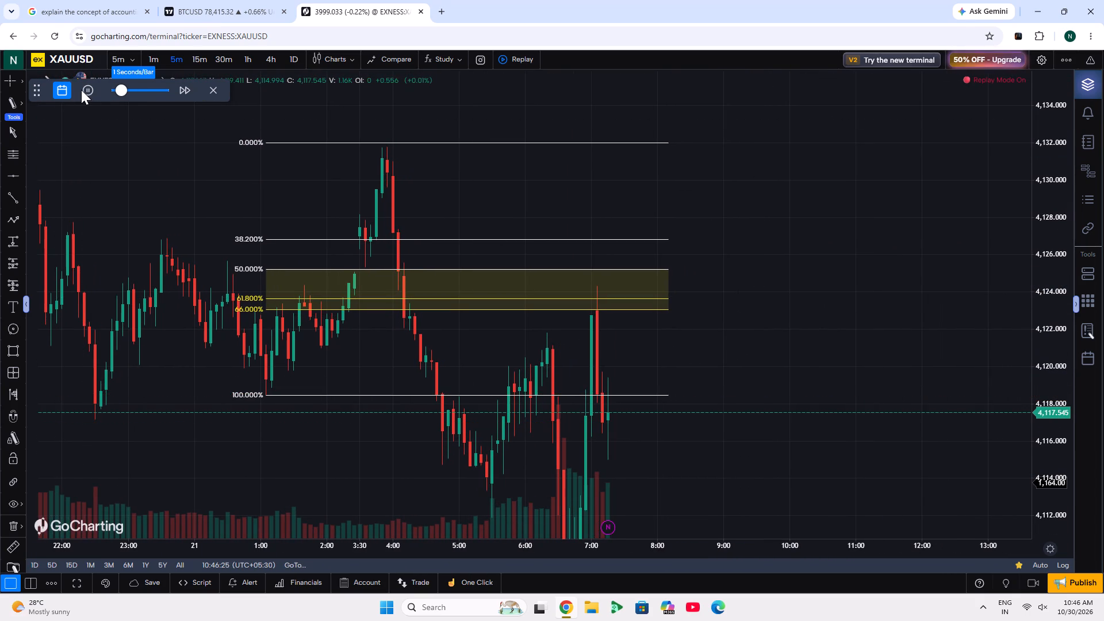
pyautogui.click(94, 91)
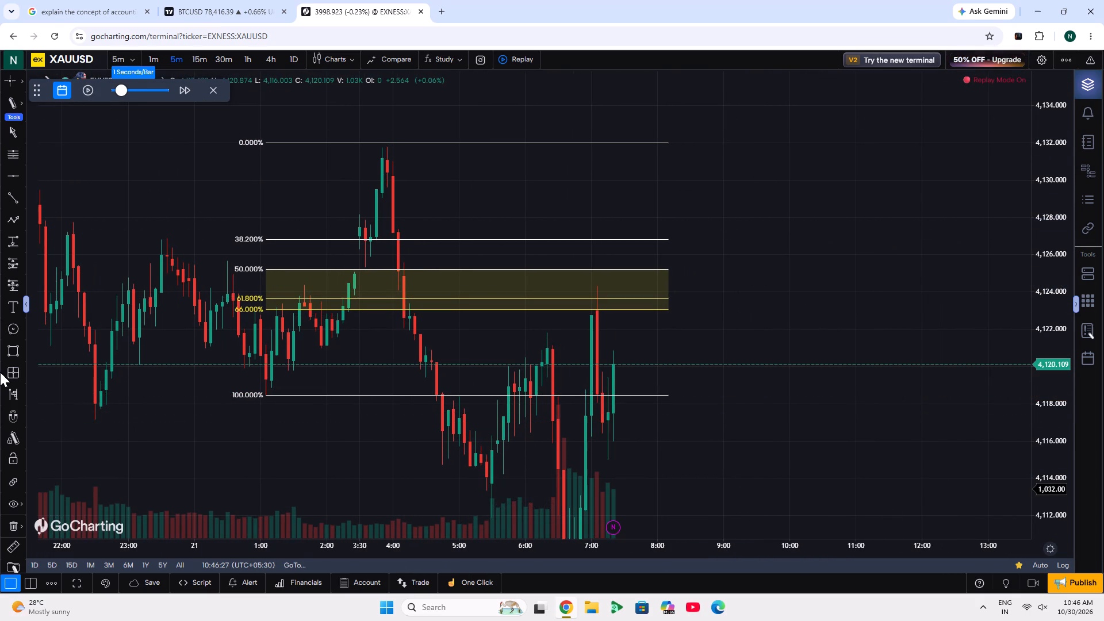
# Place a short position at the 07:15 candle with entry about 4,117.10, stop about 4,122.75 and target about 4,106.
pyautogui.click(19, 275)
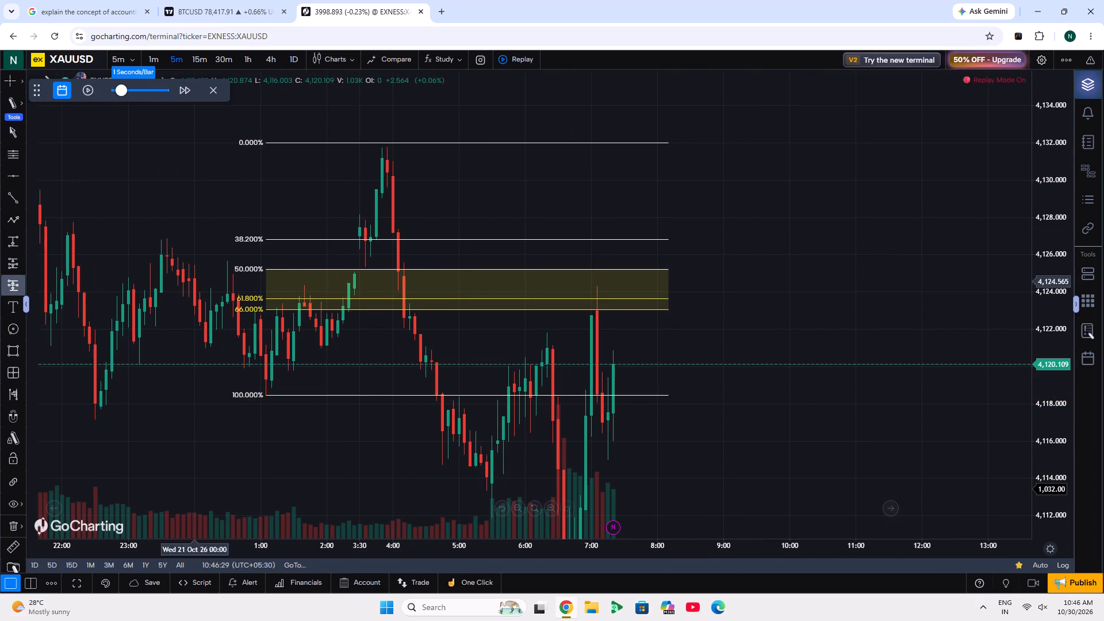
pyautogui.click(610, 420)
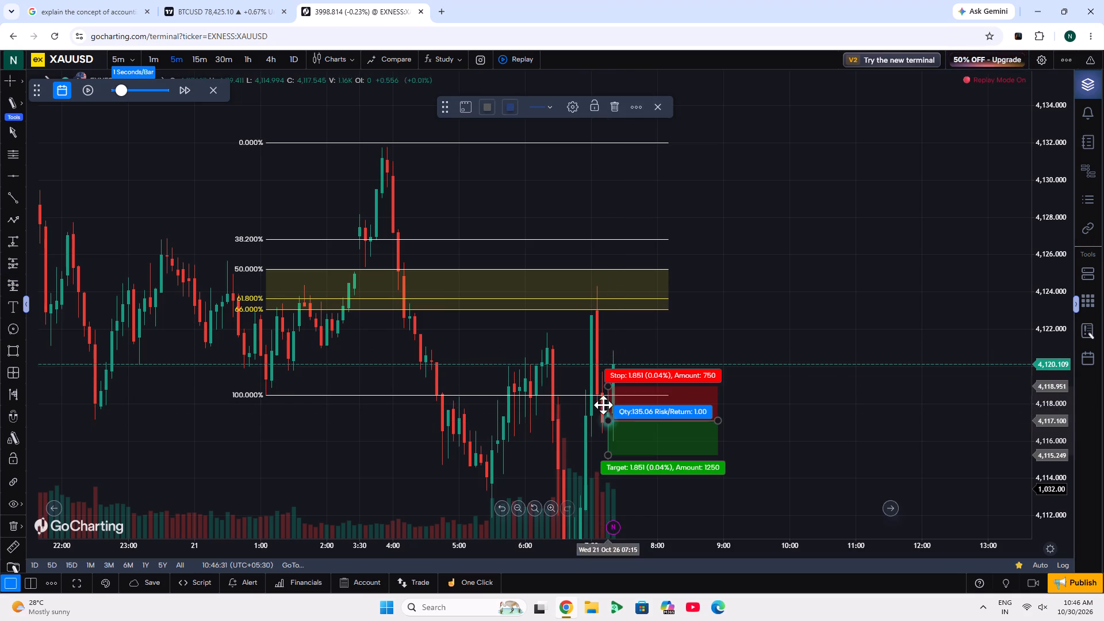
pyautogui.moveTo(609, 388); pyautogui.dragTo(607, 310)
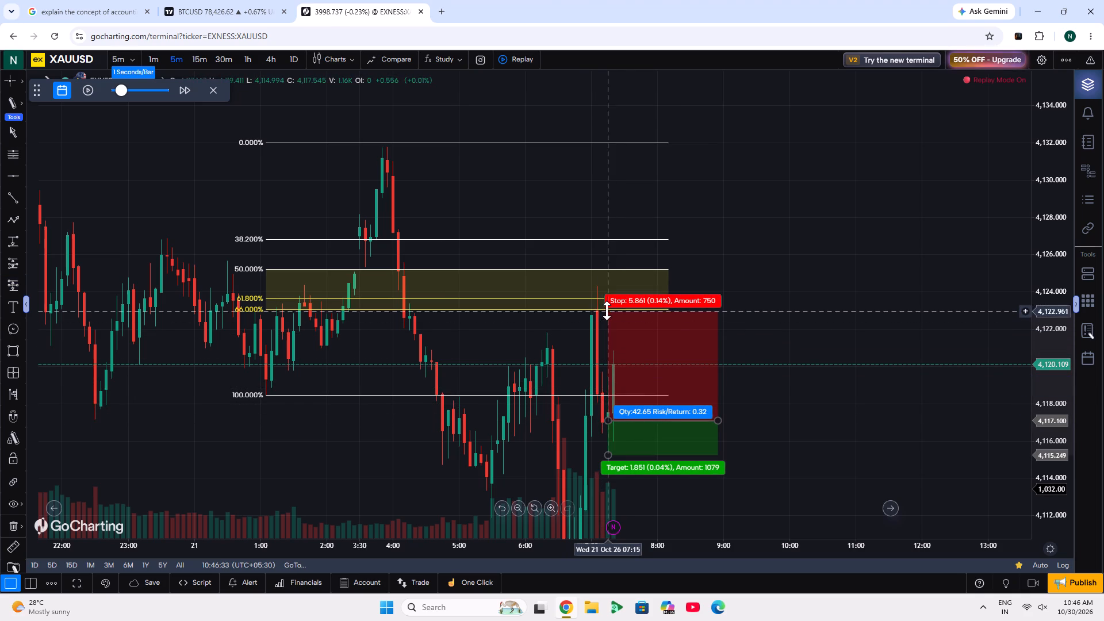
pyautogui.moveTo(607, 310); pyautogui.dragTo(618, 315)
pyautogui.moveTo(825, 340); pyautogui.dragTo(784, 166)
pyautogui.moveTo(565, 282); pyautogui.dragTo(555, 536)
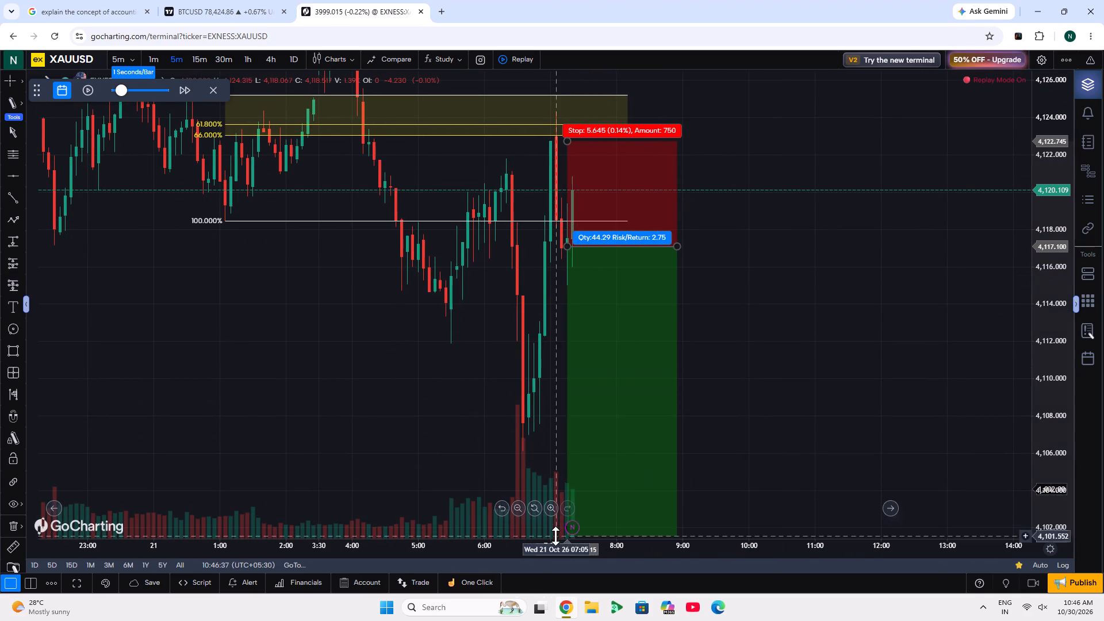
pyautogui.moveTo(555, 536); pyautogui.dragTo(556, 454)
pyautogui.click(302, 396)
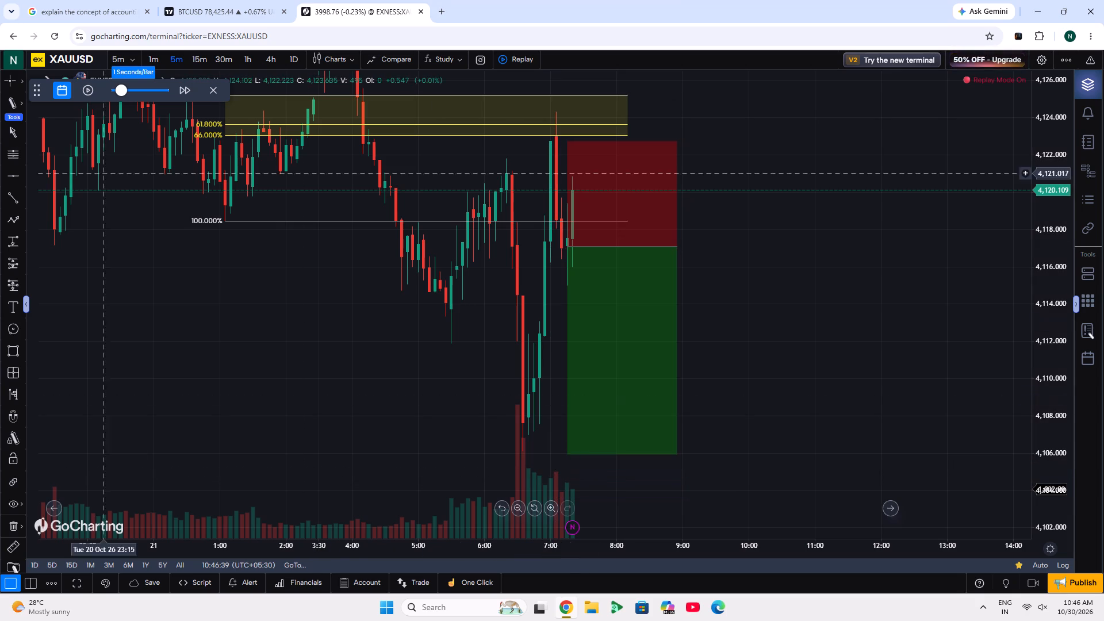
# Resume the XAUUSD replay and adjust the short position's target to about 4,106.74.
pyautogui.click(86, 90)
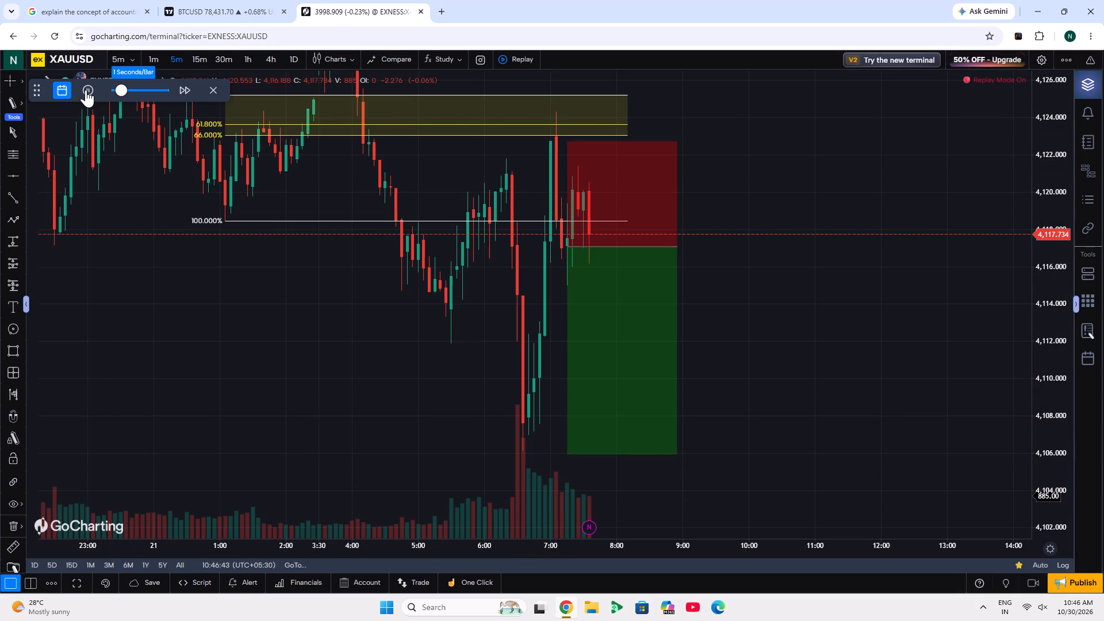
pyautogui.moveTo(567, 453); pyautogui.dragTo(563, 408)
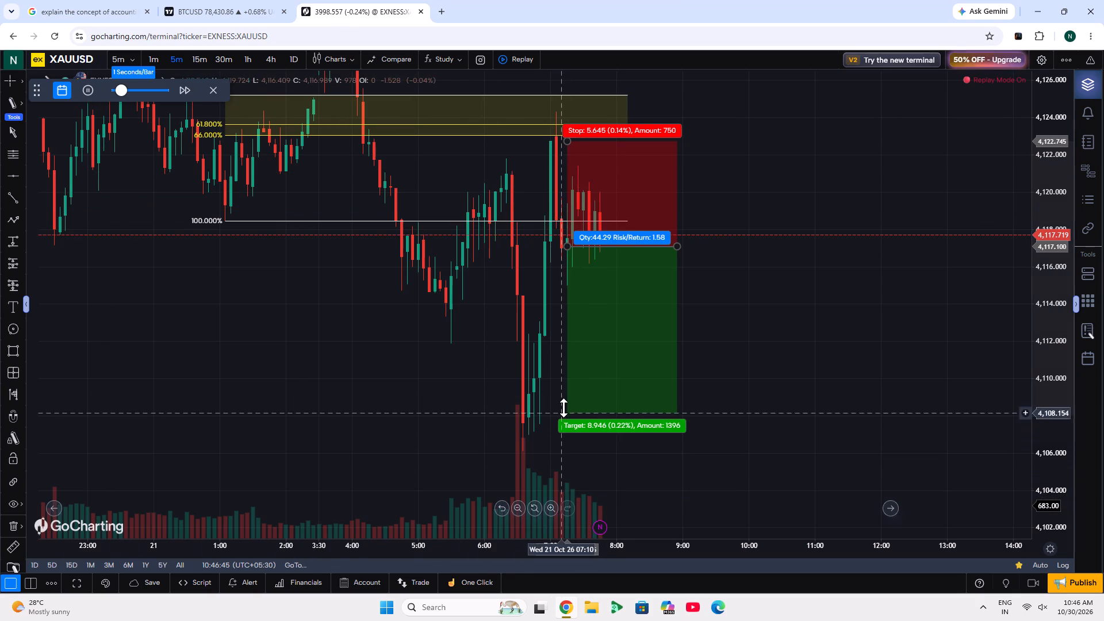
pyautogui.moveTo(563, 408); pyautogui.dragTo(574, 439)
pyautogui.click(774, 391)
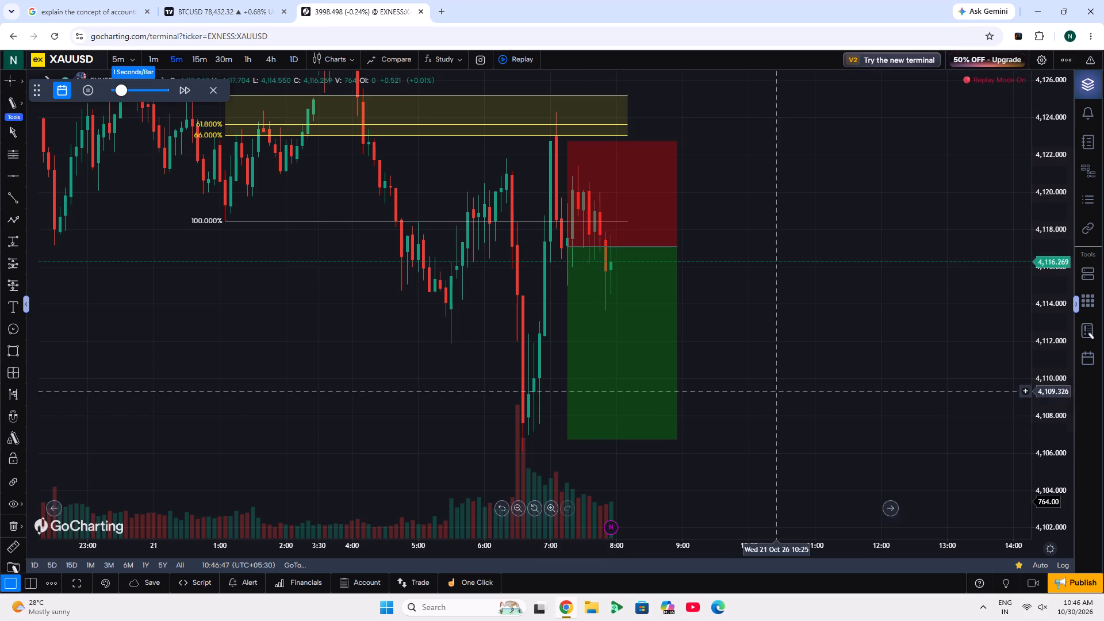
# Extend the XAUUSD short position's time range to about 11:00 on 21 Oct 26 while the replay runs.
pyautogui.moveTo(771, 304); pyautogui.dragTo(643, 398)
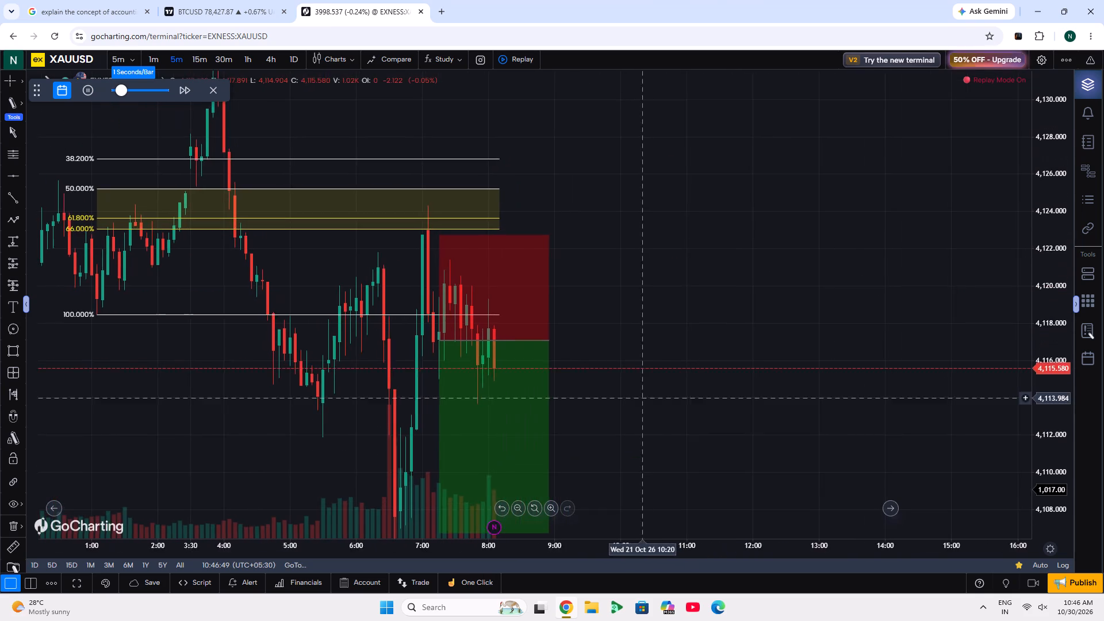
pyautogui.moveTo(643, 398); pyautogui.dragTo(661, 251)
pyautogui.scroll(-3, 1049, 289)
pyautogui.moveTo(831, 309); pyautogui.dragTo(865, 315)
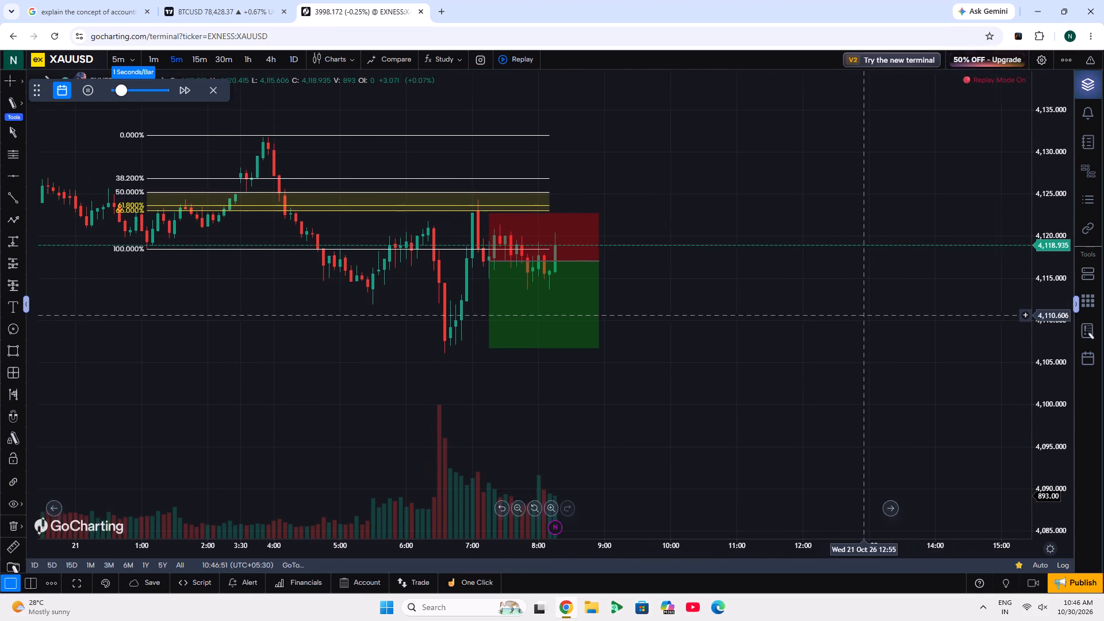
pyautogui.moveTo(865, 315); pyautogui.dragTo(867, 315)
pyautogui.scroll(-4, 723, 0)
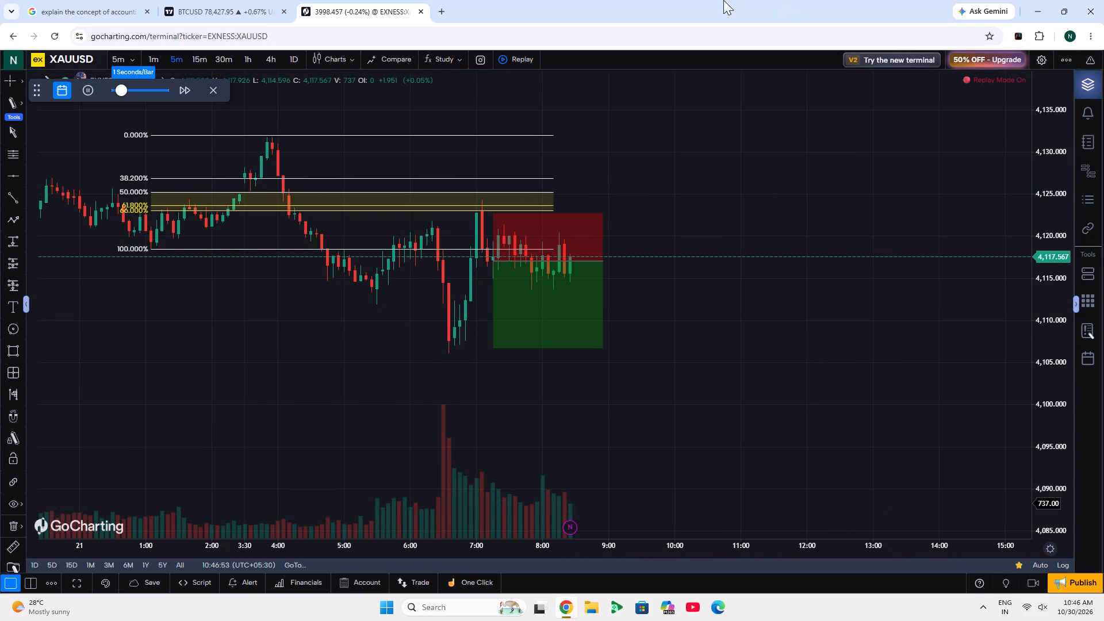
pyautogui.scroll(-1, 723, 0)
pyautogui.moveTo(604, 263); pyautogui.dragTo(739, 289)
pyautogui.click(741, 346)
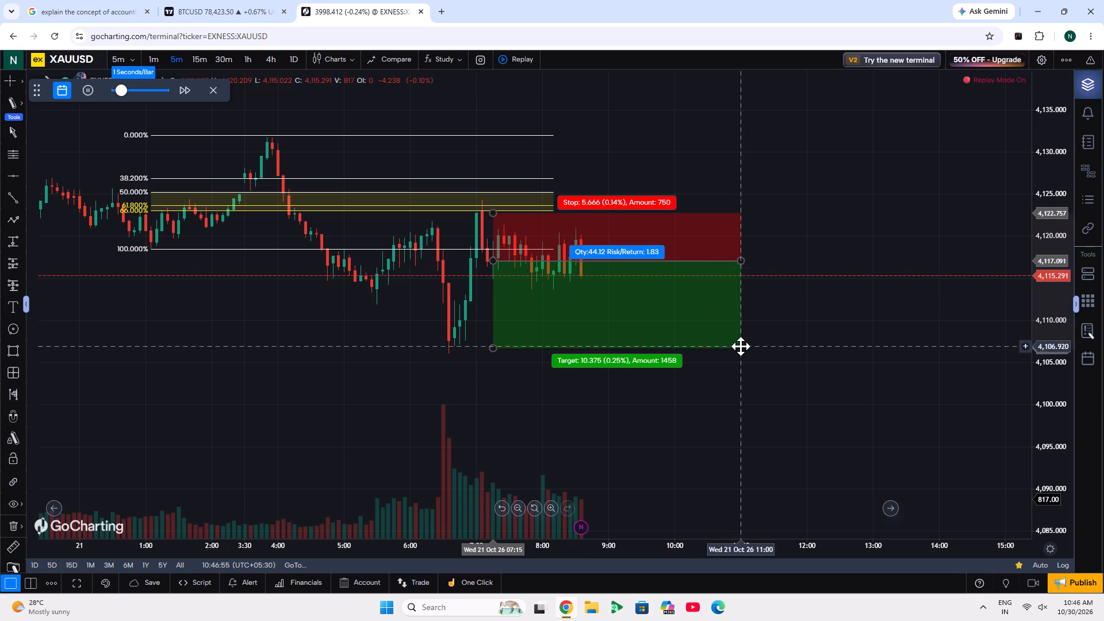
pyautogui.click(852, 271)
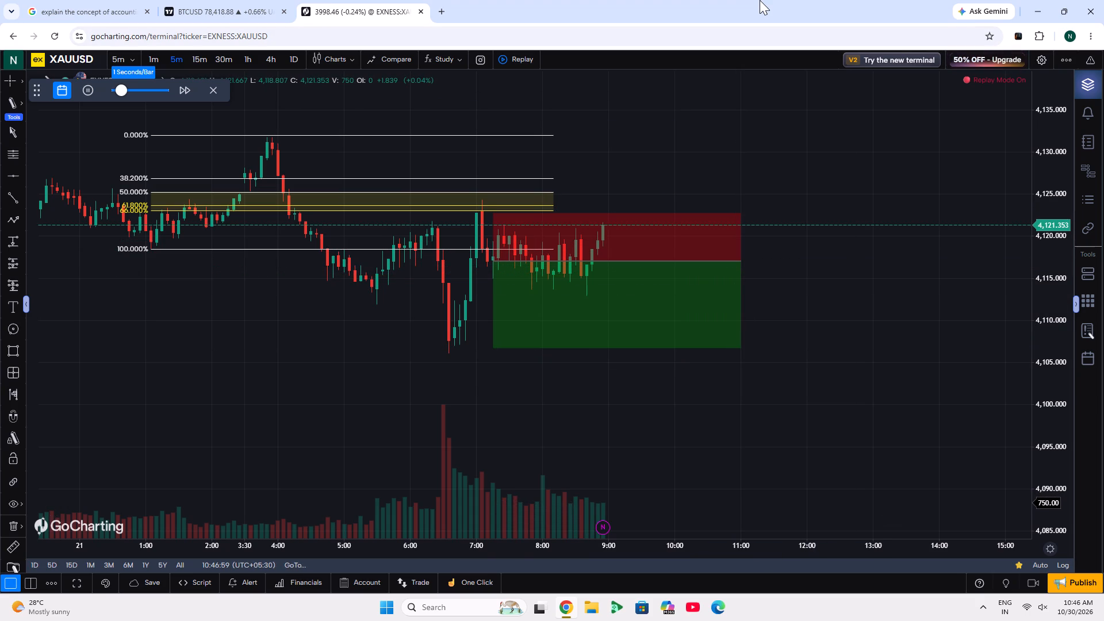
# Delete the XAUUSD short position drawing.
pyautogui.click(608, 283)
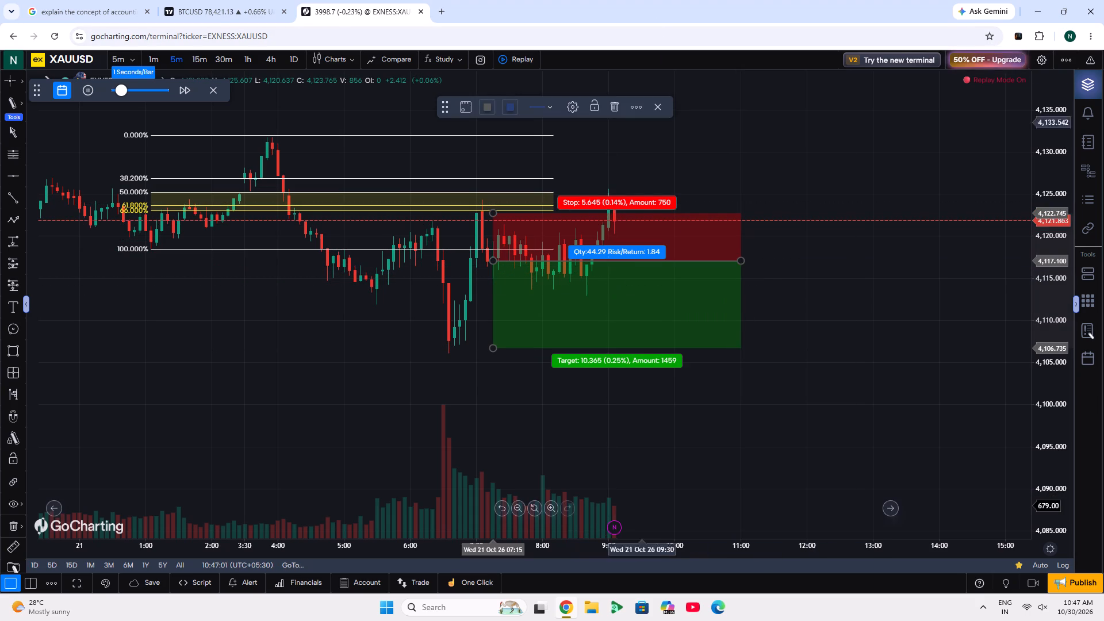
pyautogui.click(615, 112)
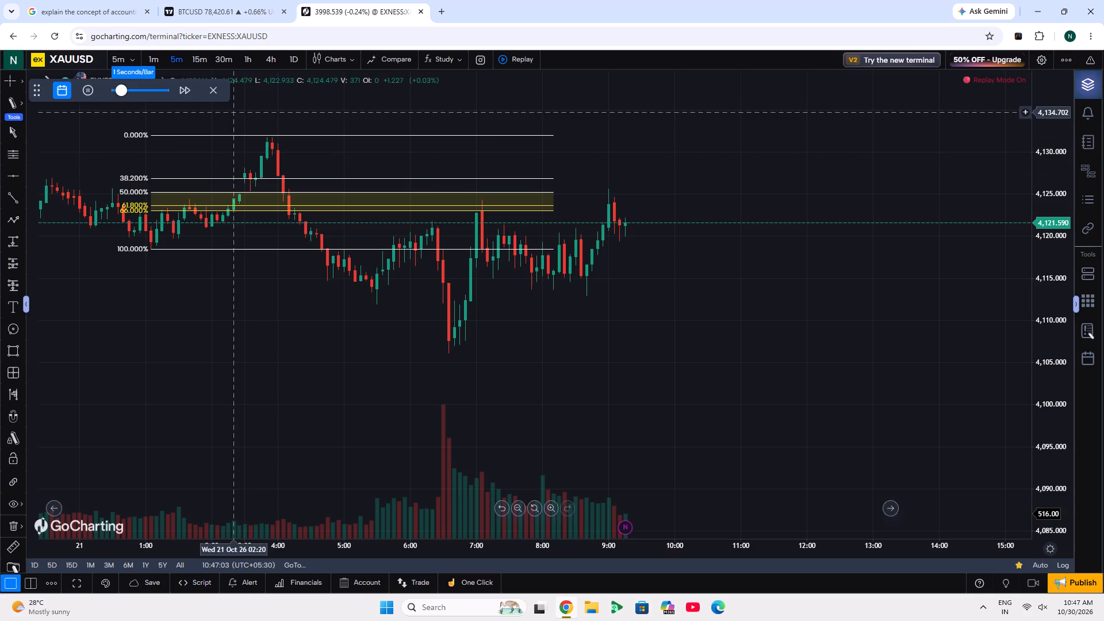
# Exit the XAUUSD replay and return to the full chart.
pyautogui.click(215, 97)
pyautogui.scroll(-6, 430, 264)
pyautogui.moveTo(737, 300); pyautogui.dragTo(717, 317)
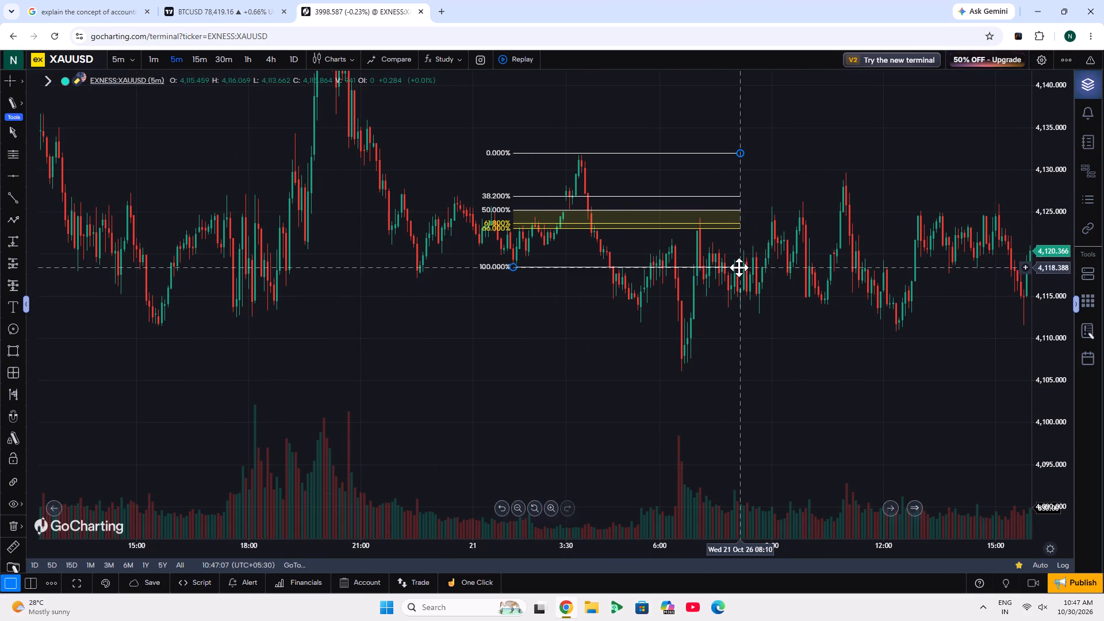
# Move the 21 Oct Fibonacci retracement's 100% anchor to about 4,105.97 at 02:10.
pyautogui.moveTo(510, 266); pyautogui.dragTo(564, 362)
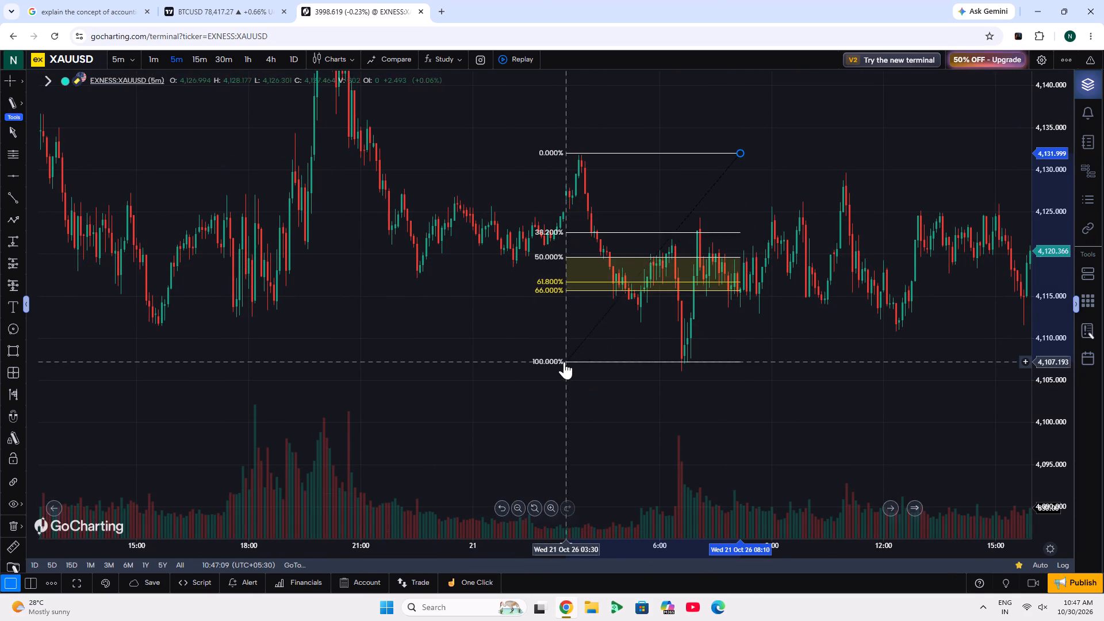
pyautogui.moveTo(564, 362); pyautogui.dragTo(554, 372)
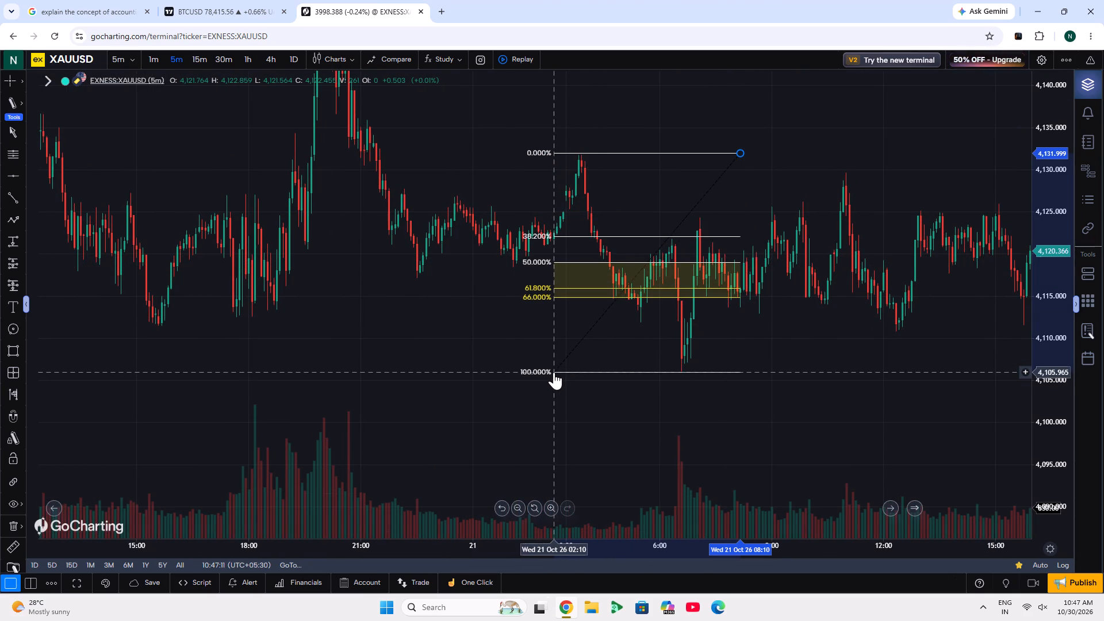
pyautogui.moveTo(554, 372); pyautogui.dragTo(137, 286)
pyautogui.click(551, 103)
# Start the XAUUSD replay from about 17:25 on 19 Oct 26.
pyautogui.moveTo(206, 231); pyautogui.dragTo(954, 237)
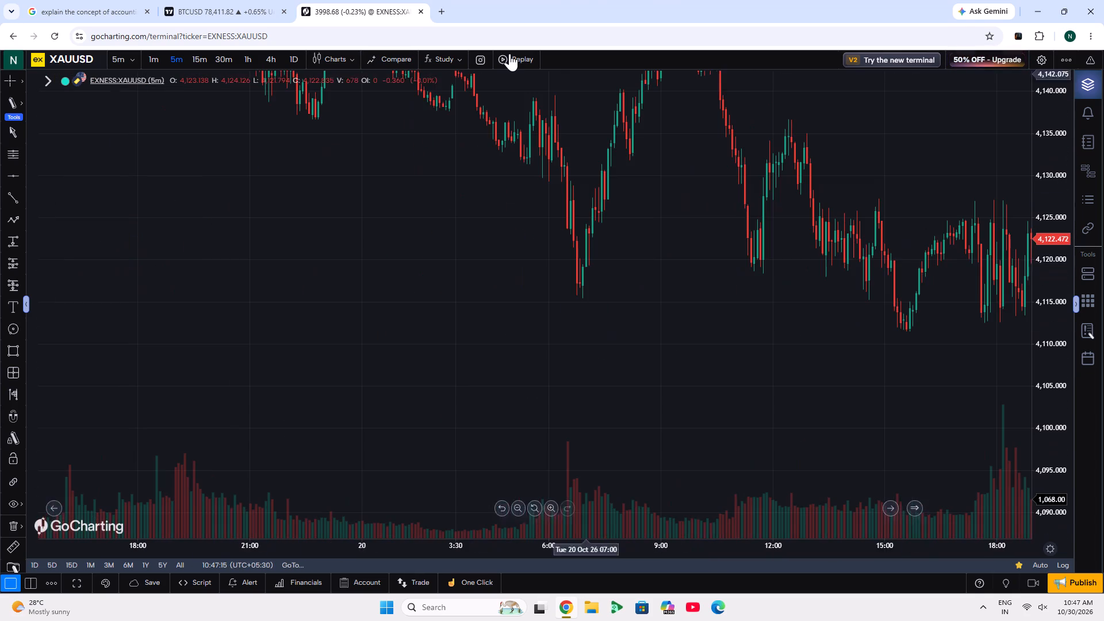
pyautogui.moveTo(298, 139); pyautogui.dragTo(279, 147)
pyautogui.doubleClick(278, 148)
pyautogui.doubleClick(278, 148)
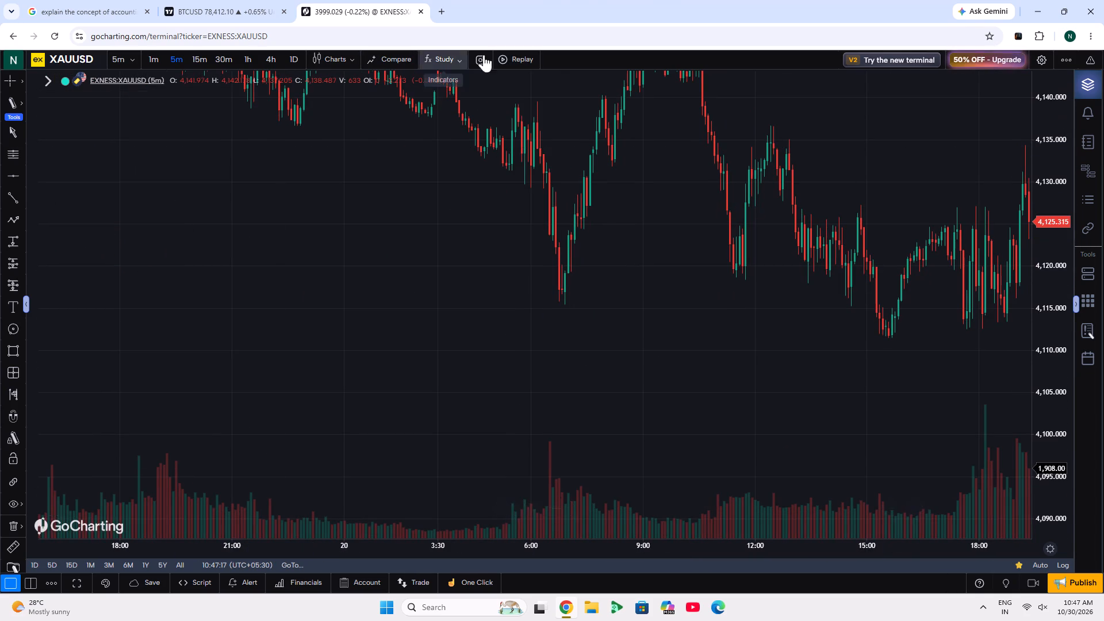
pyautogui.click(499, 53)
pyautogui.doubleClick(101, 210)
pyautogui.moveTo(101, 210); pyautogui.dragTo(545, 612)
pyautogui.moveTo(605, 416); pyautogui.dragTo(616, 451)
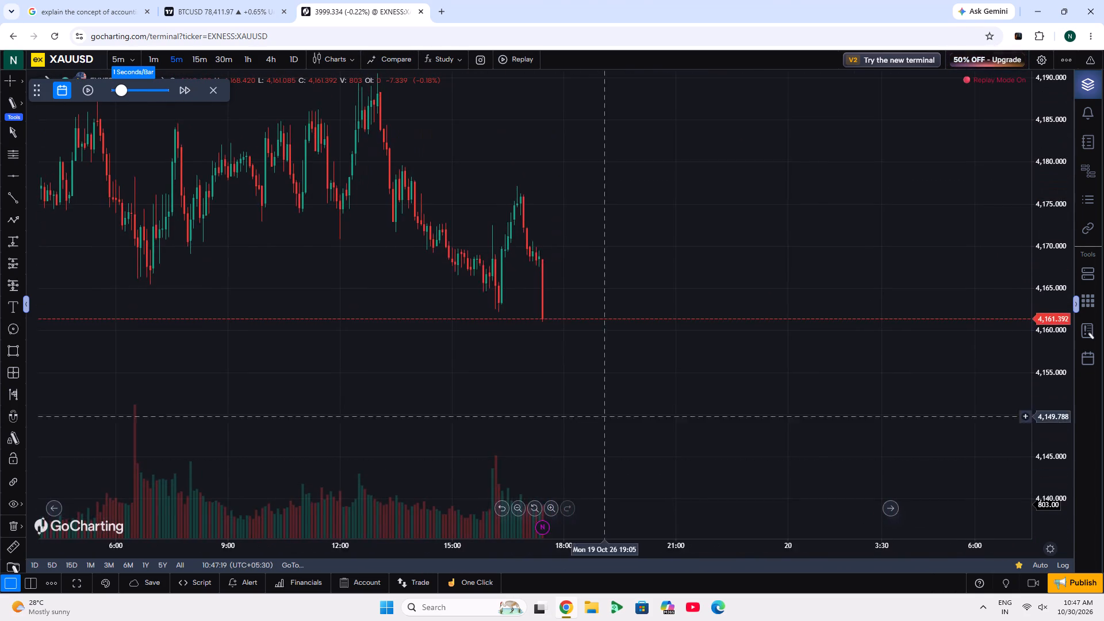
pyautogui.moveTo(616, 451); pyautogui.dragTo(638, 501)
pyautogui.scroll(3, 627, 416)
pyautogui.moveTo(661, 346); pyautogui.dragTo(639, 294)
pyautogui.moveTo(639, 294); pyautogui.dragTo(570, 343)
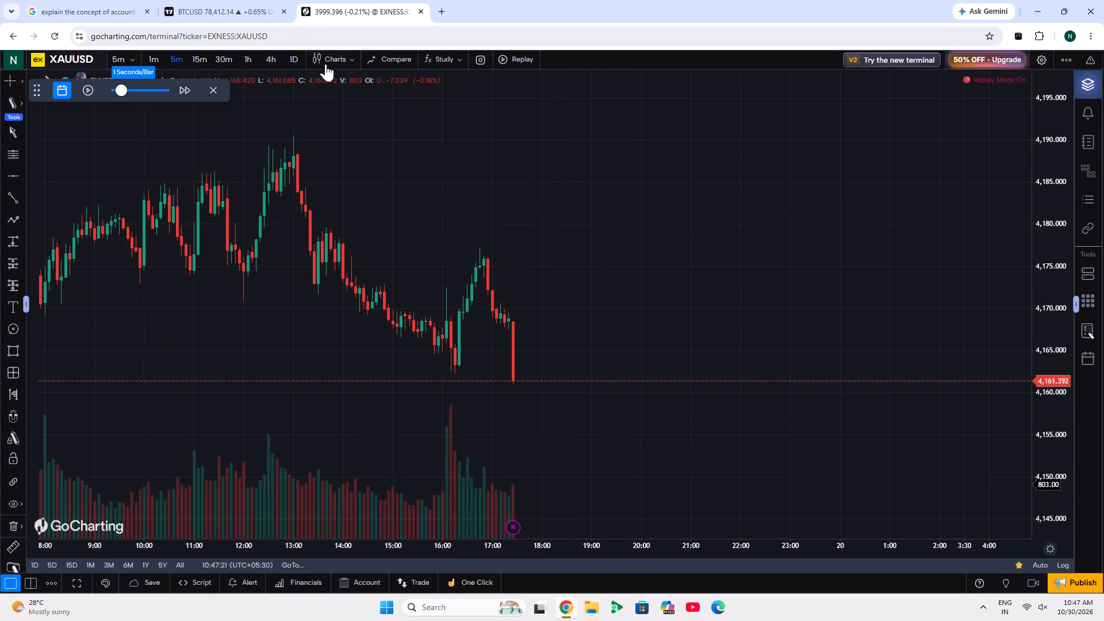
# Draw a Fibonacci retracement from about 4,190.47 at 13:05 on 19 Oct down to about 4,162.4 near 20:40.
pyautogui.click(11, 149)
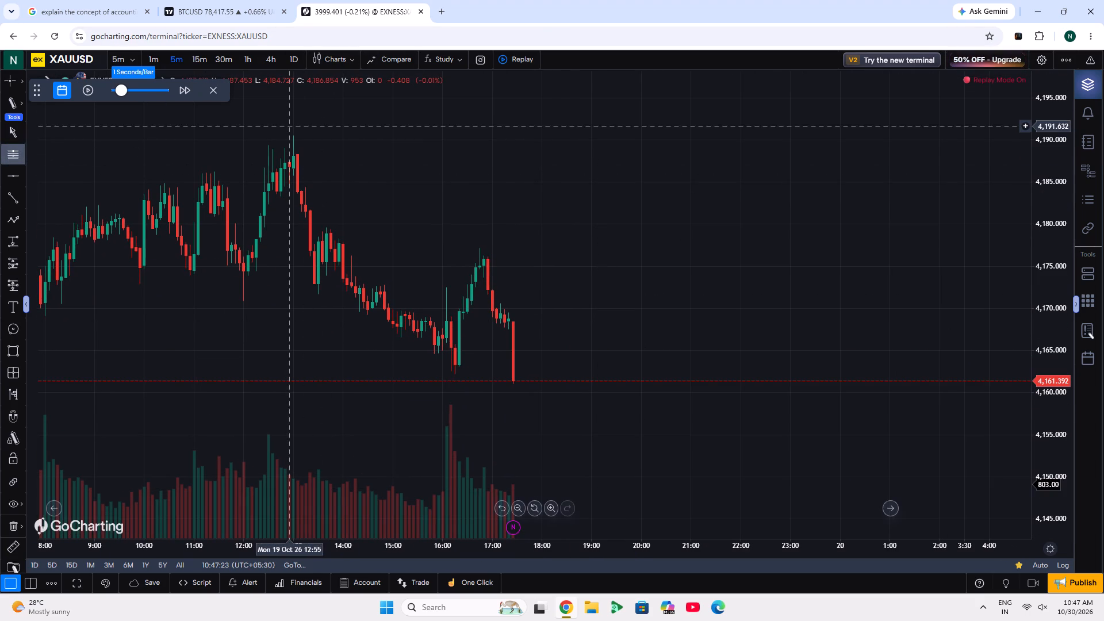
pyautogui.click(296, 136)
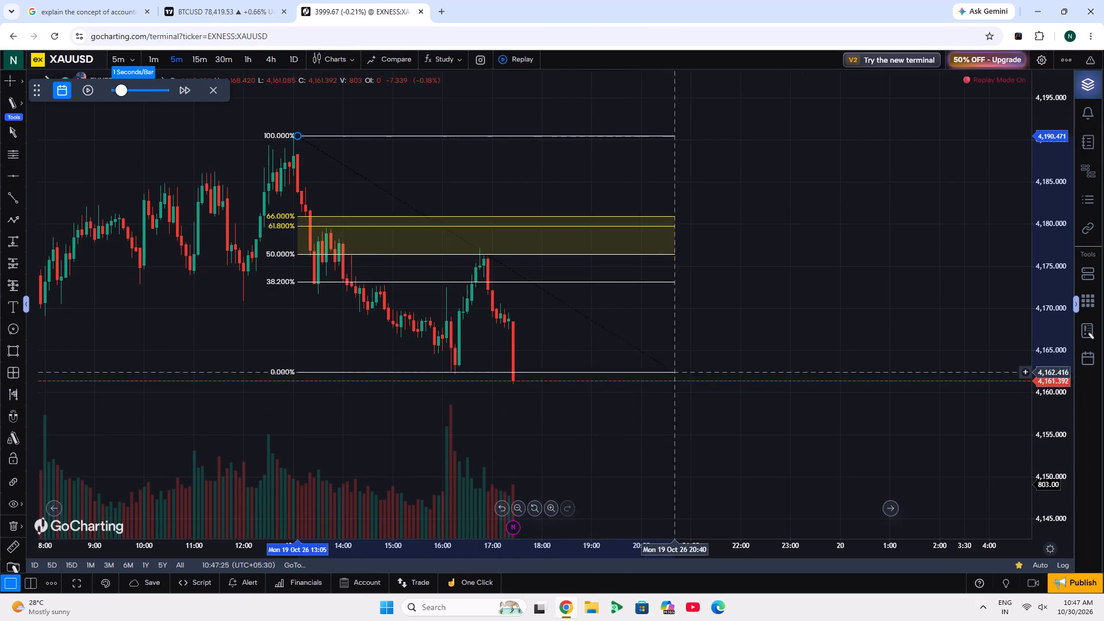
pyautogui.click(680, 373)
pyautogui.click(679, 404)
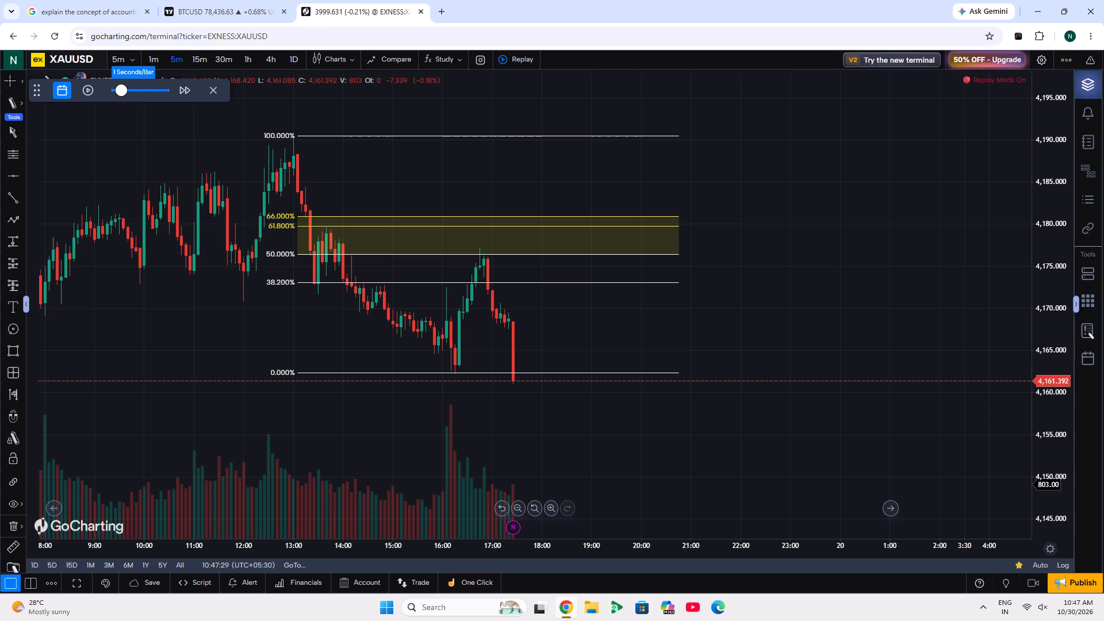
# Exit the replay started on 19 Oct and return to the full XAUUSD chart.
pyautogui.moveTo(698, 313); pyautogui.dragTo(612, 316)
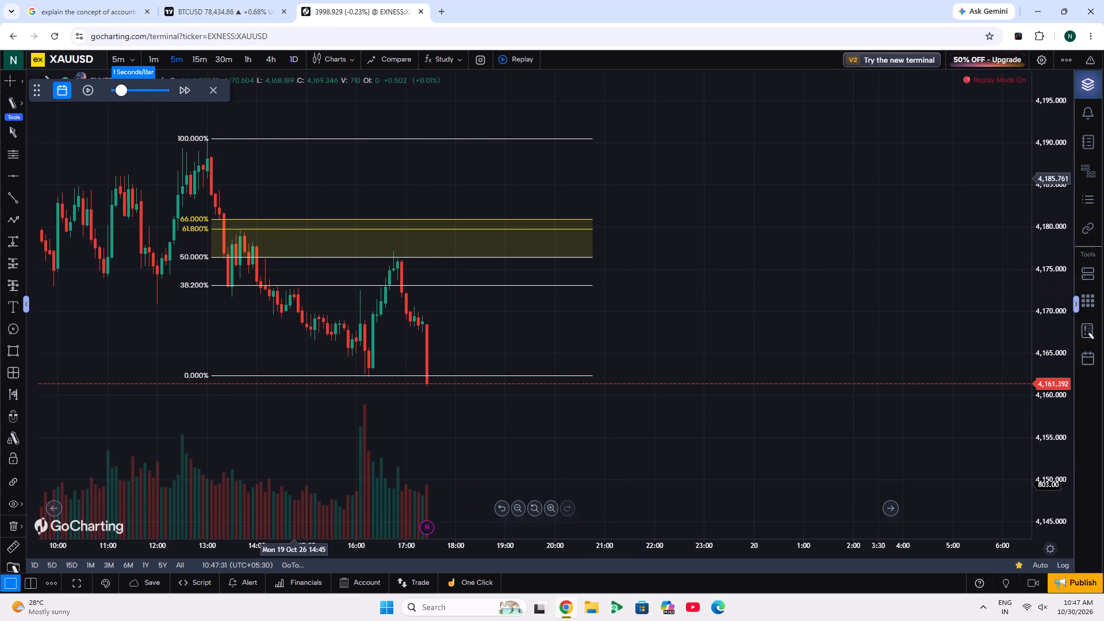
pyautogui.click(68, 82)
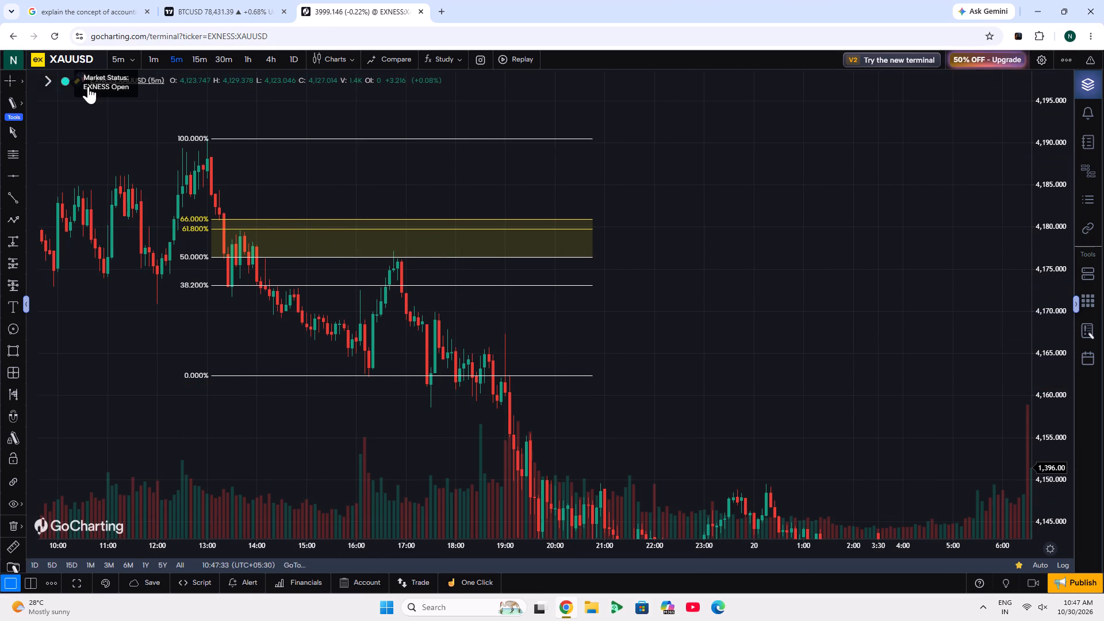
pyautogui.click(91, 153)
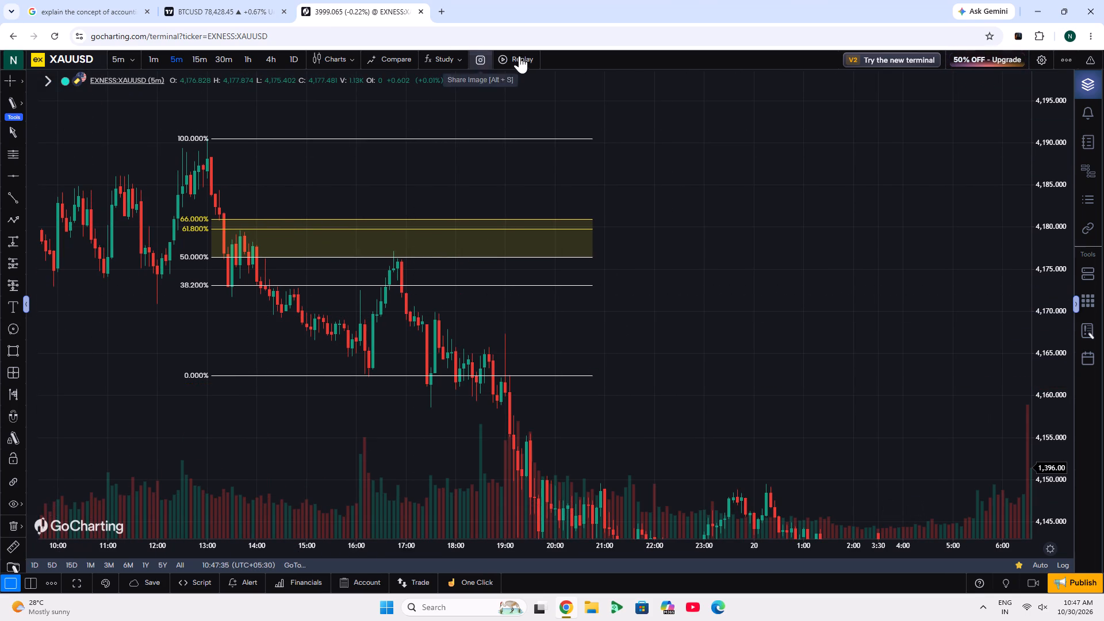
# Start the XAUUSD replay from the candle at about 09:10 on 20 Oct 26.
pyautogui.click(522, 58)
pyautogui.scroll(-1, 727, 411)
pyautogui.moveTo(841, 404); pyautogui.dragTo(647, 212)
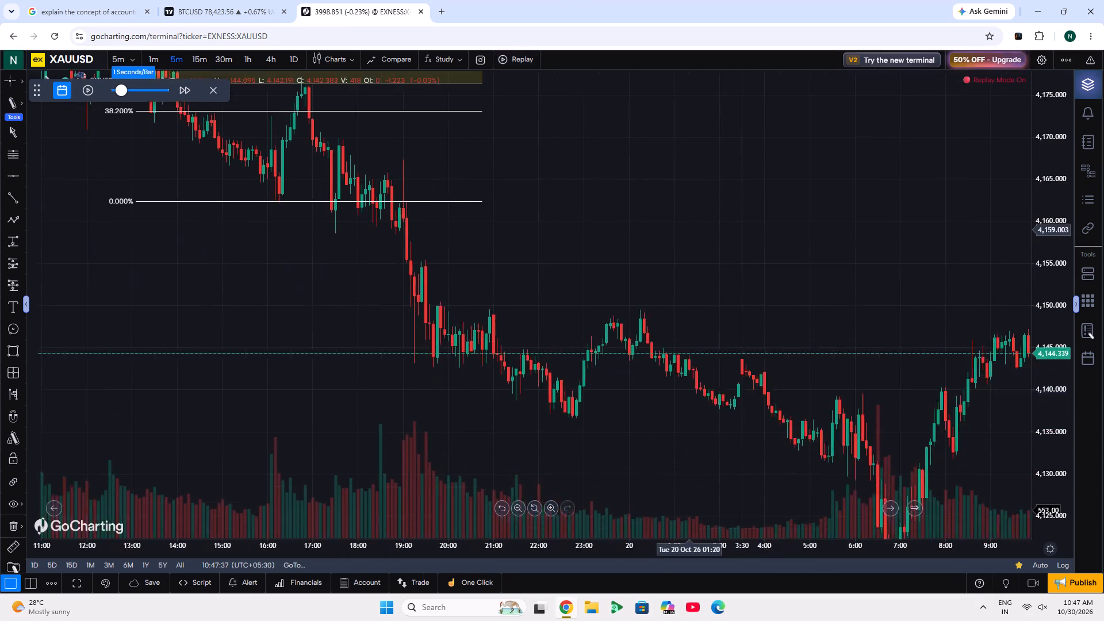
pyautogui.moveTo(647, 212); pyautogui.dragTo(37, 23)
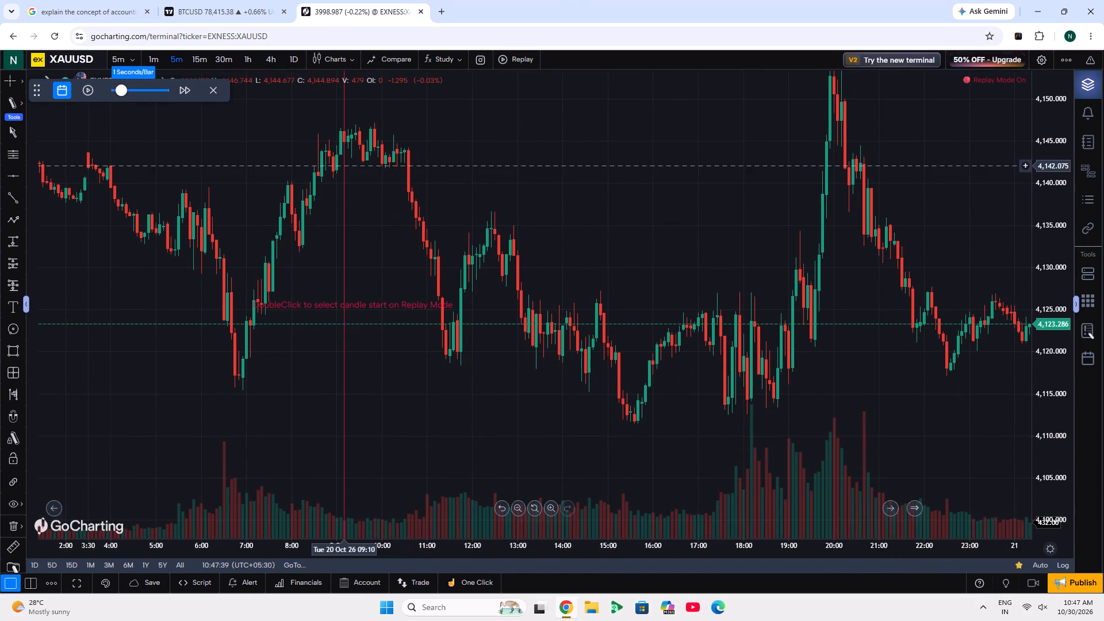
pyautogui.doubleClick(343, 166)
pyautogui.moveTo(374, 171); pyautogui.dragTo(452, 187)
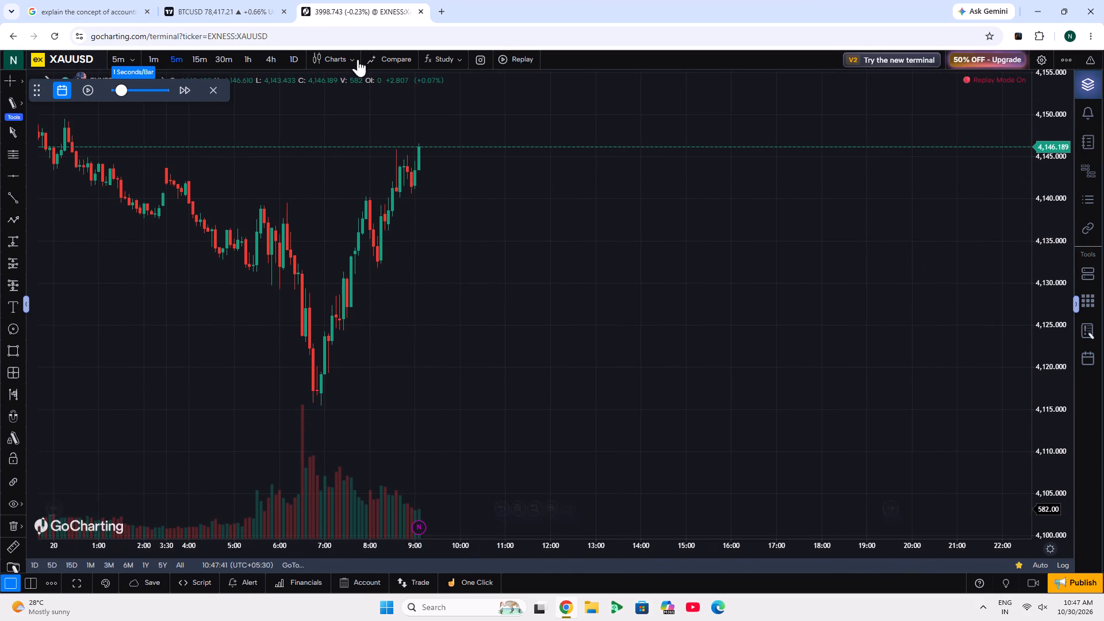
# Draw a Fibonacci retracement from the low at about 4,115.11, 06:55 on 20 Oct, up to about 4,146.31 at 14:20.
pyautogui.click(13, 149)
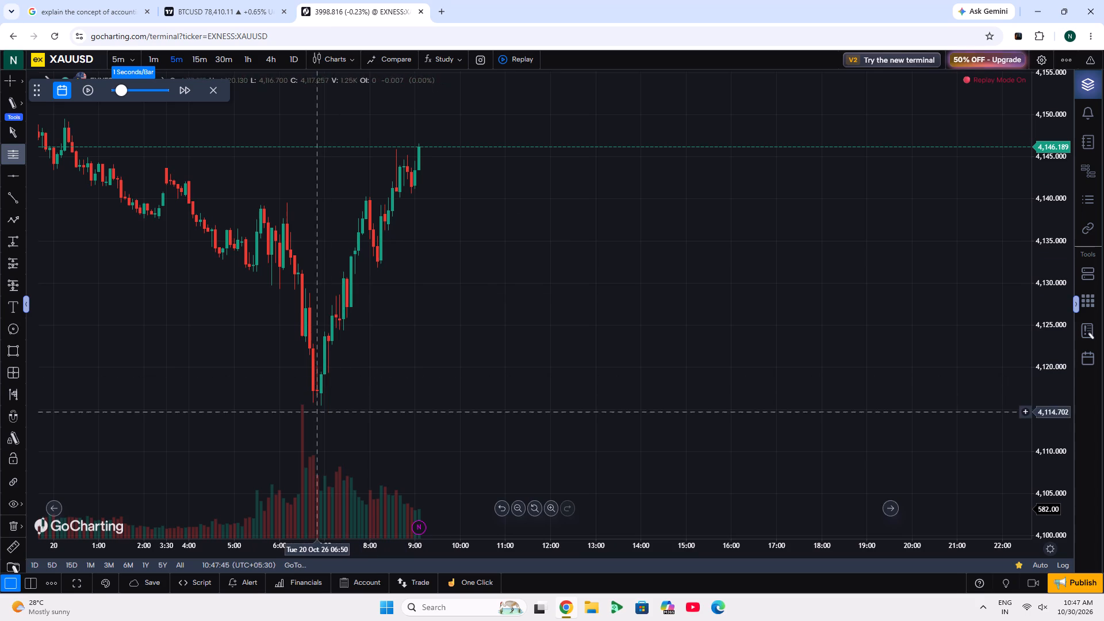
pyautogui.click(320, 408)
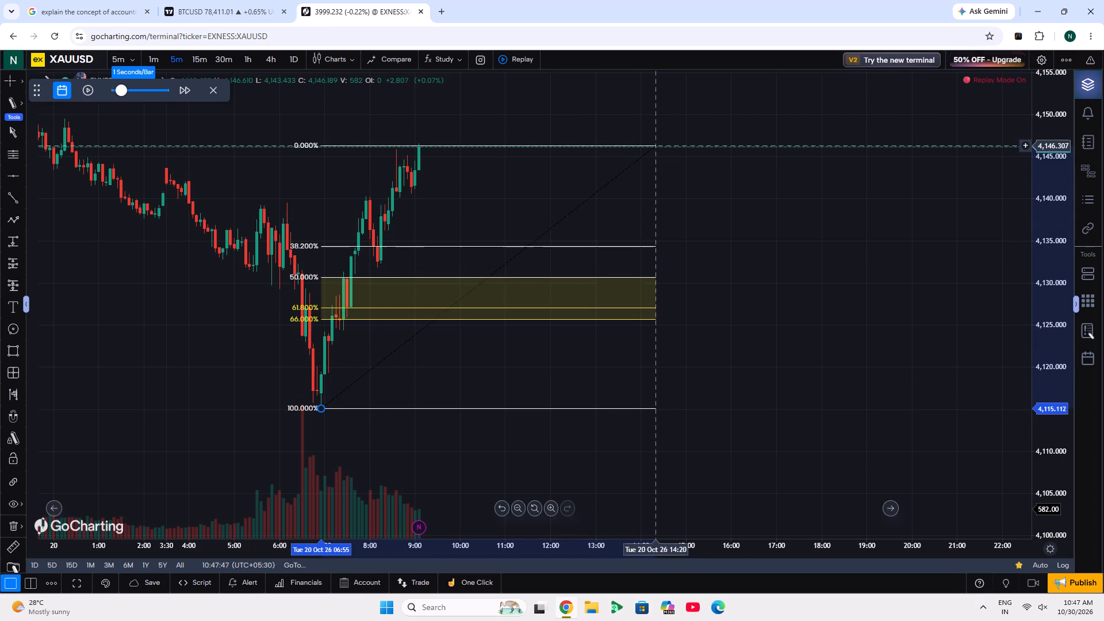
pyautogui.click(655, 145)
pyautogui.click(711, 190)
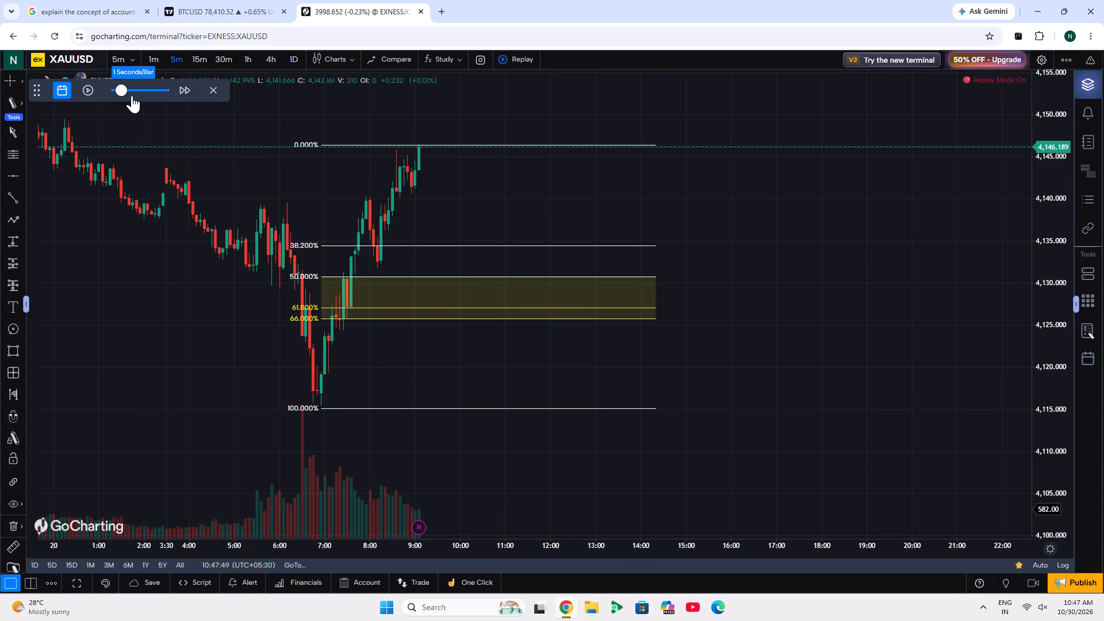
# Play the replay until price falls through the shaded Fibonacci zone, and pause it at about 11:20 on 20 Oct.
pyautogui.press('space')
pyautogui.press('space')
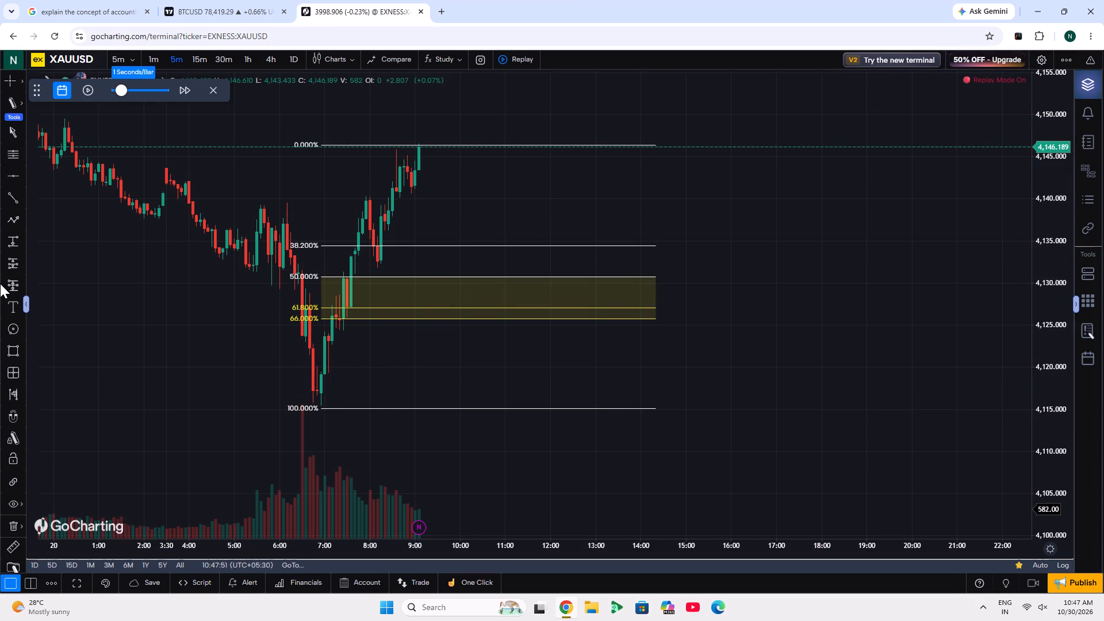
pyautogui.click(83, 86)
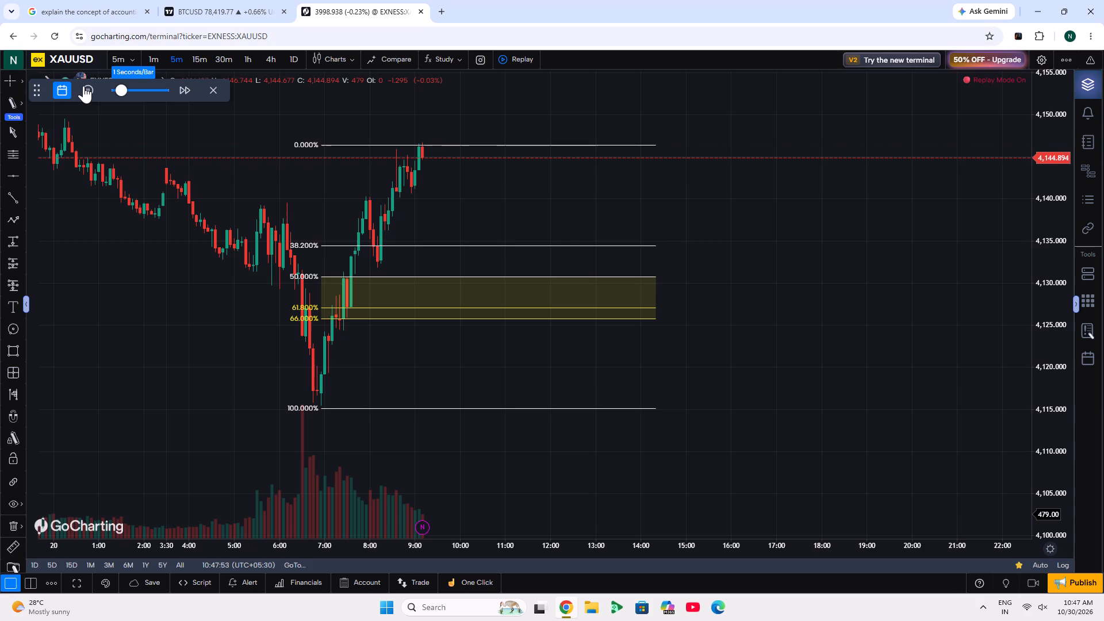
pyautogui.press('space')
pyautogui.press('space')
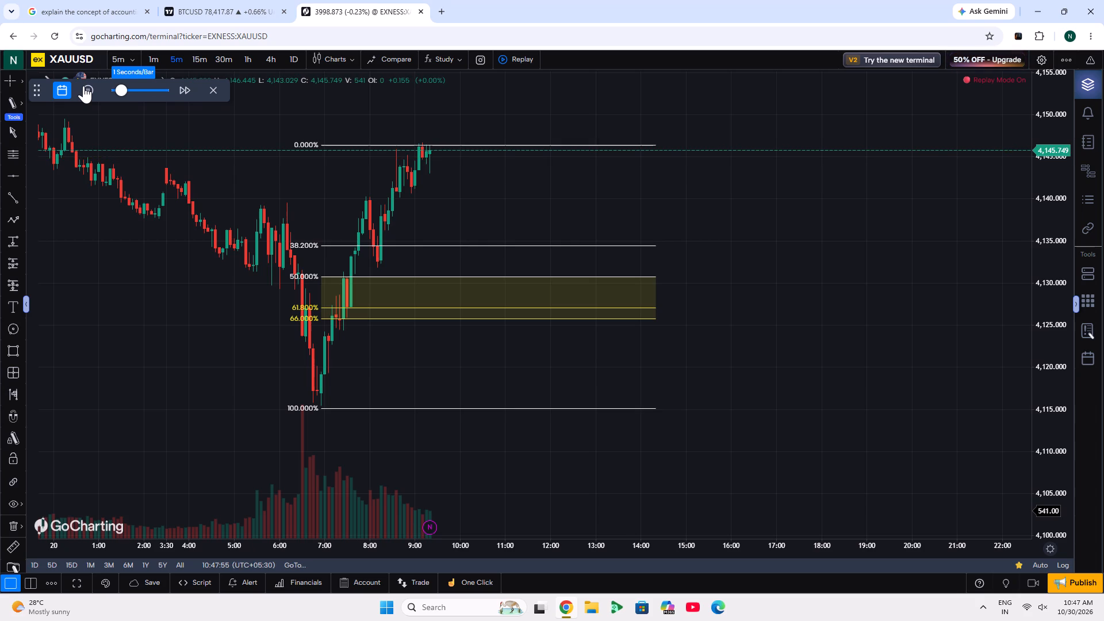
pyautogui.press('space')
pyautogui.press('space')
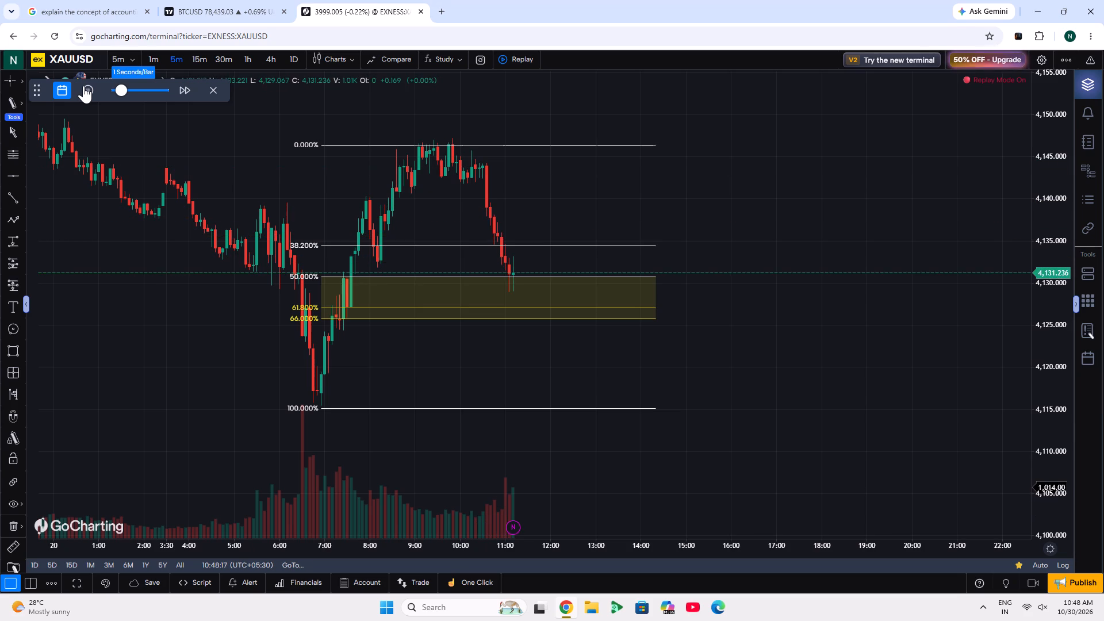
pyautogui.press('space')
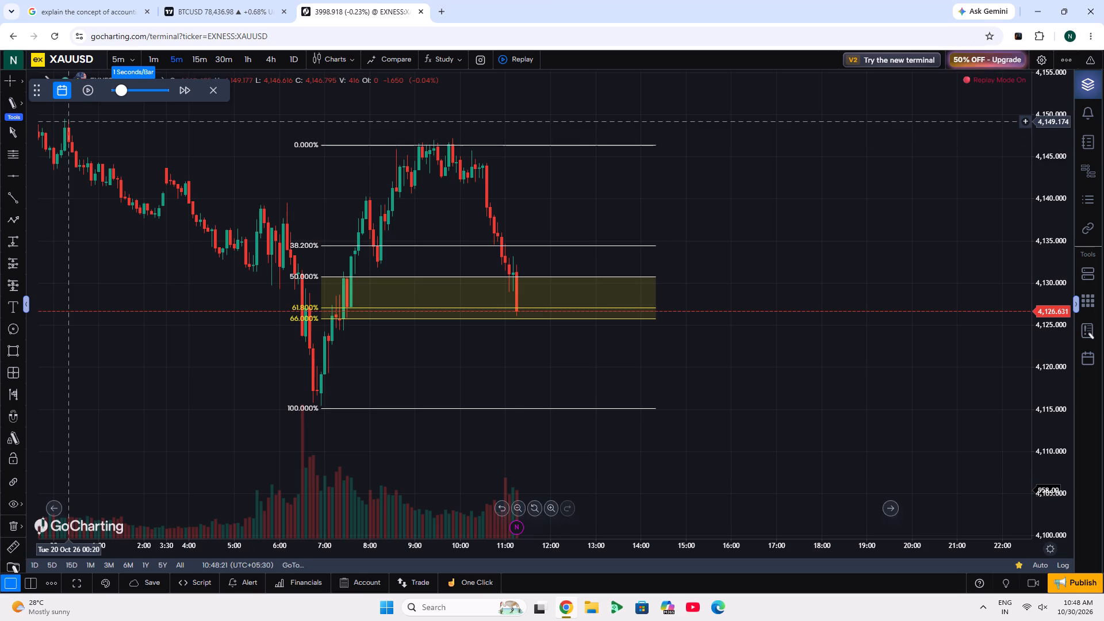
pyautogui.press('space')
pyautogui.press('space')
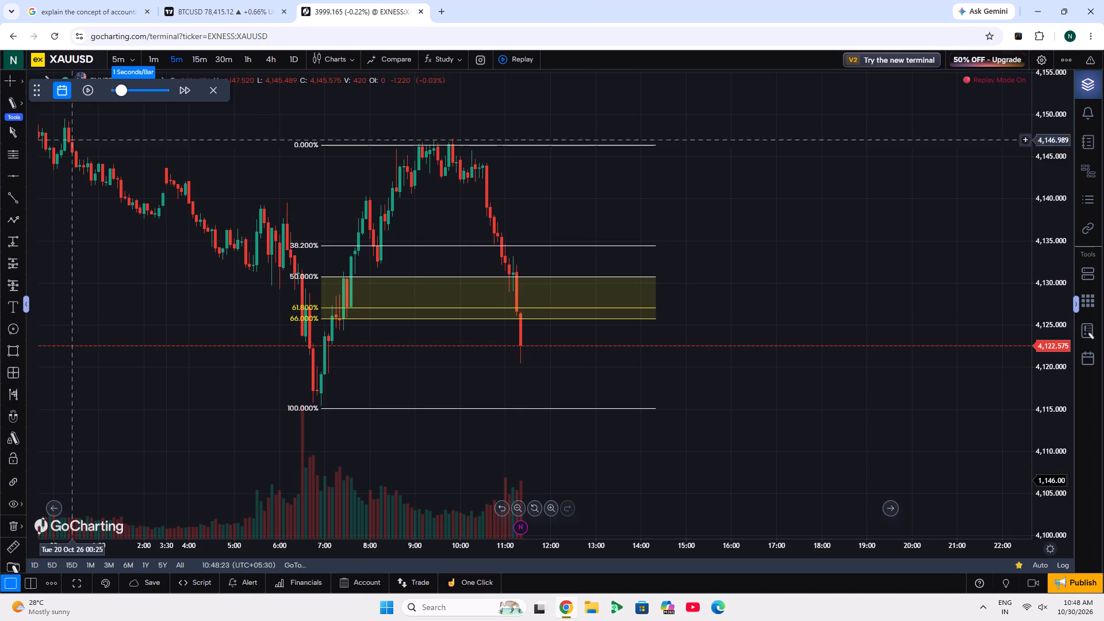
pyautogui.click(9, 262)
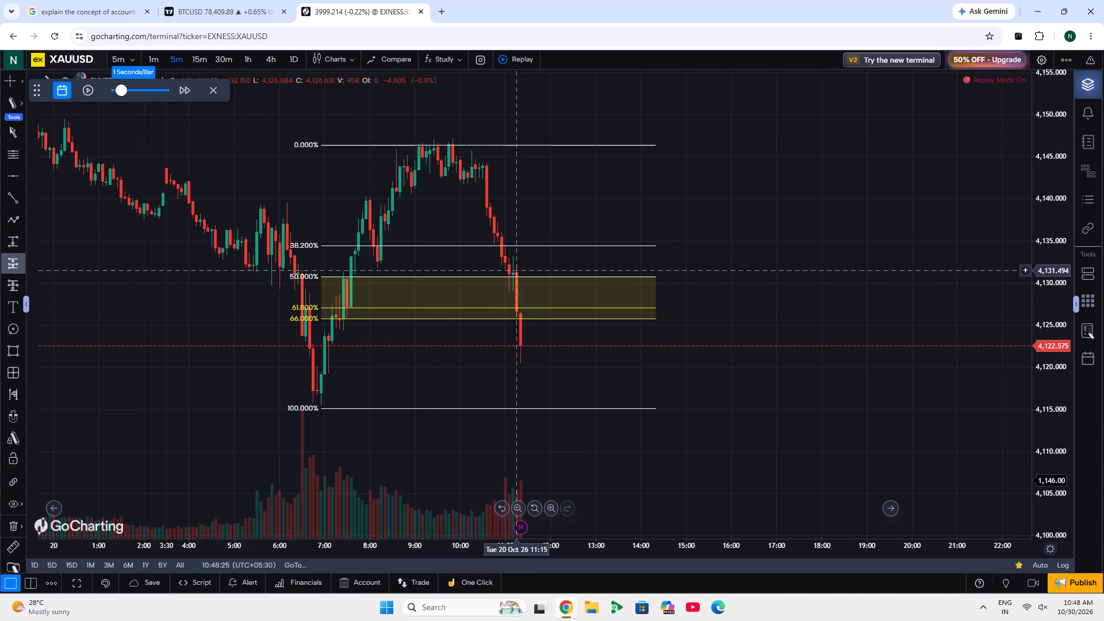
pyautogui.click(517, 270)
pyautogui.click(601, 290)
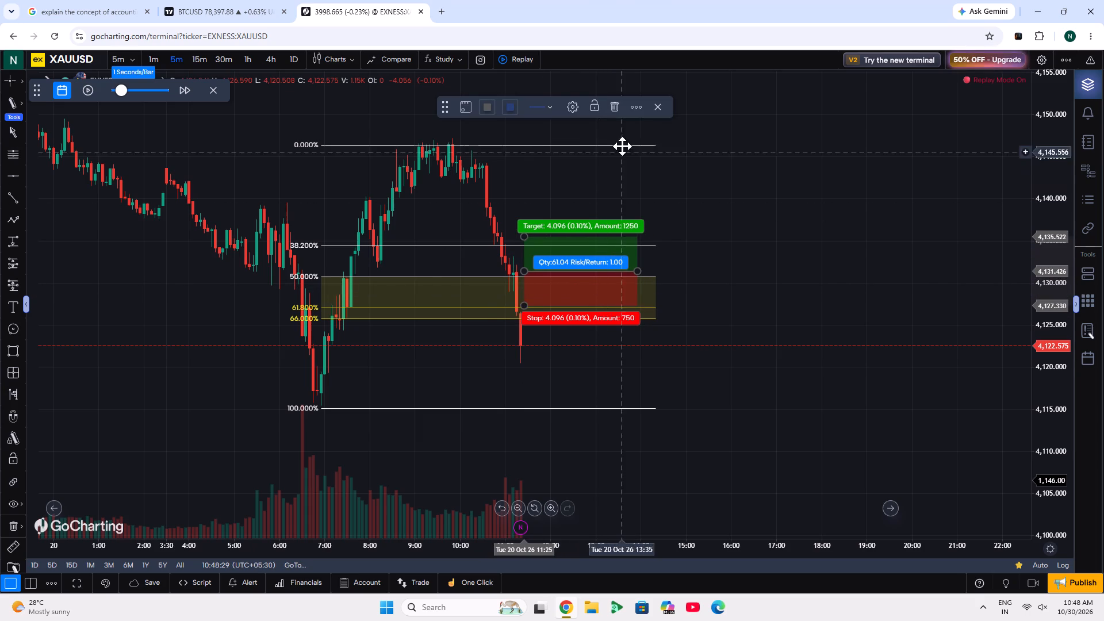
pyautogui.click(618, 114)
# Place a short position at the replay's latest candle with its entry at about 4,126.72 in the Fibonacci zone.
pyautogui.click(14, 281)
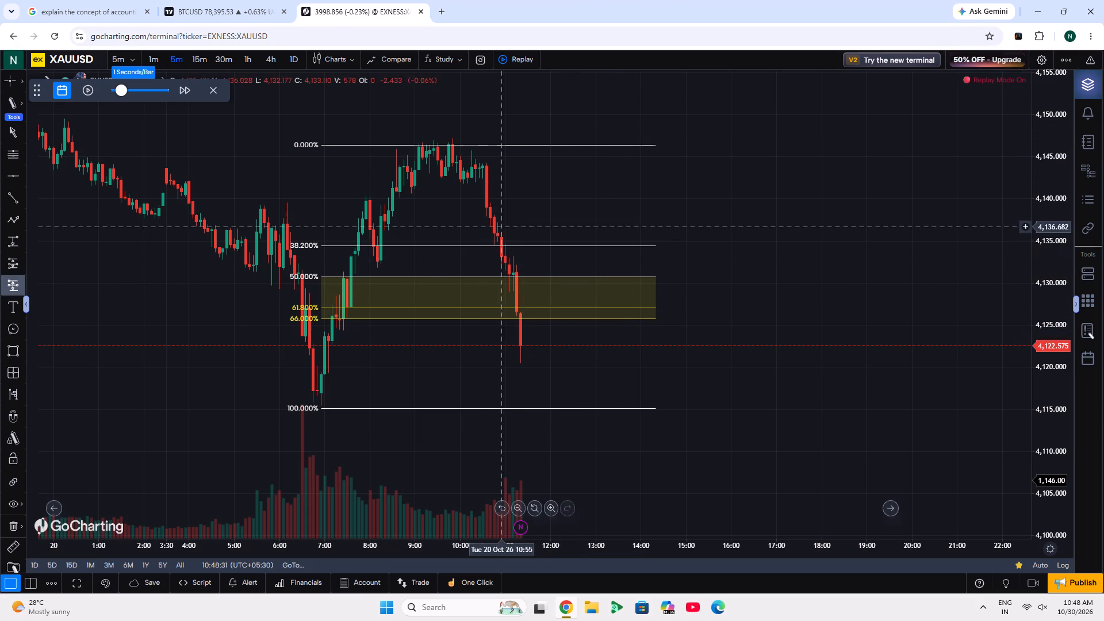
pyautogui.click(517, 272)
pyautogui.moveTo(550, 274); pyautogui.dragTo(553, 283)
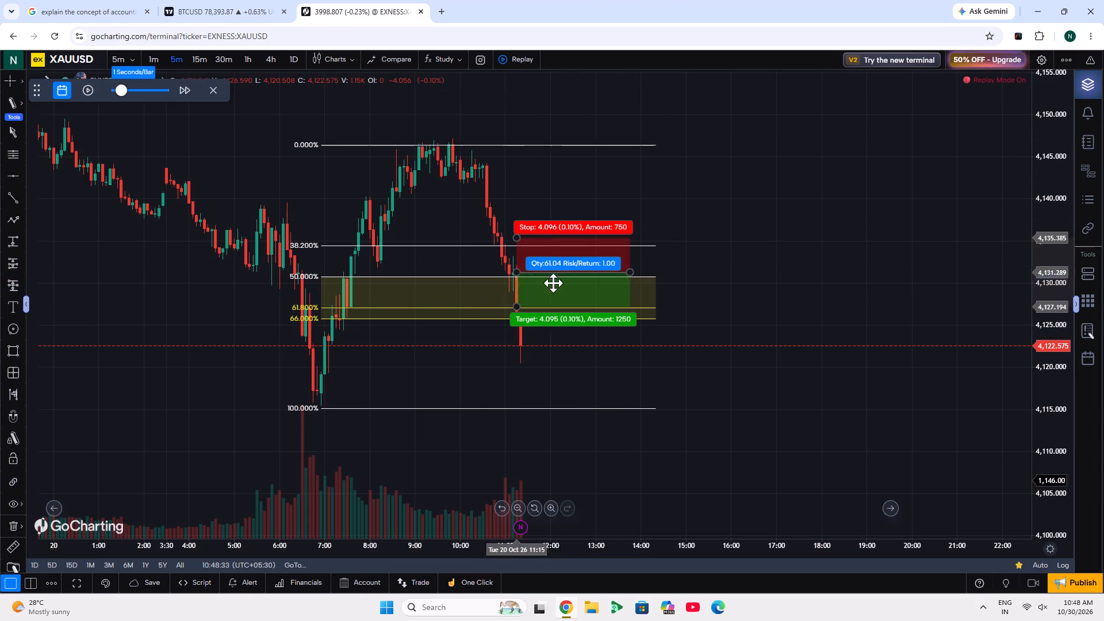
pyautogui.moveTo(553, 283); pyautogui.dragTo(553, 313)
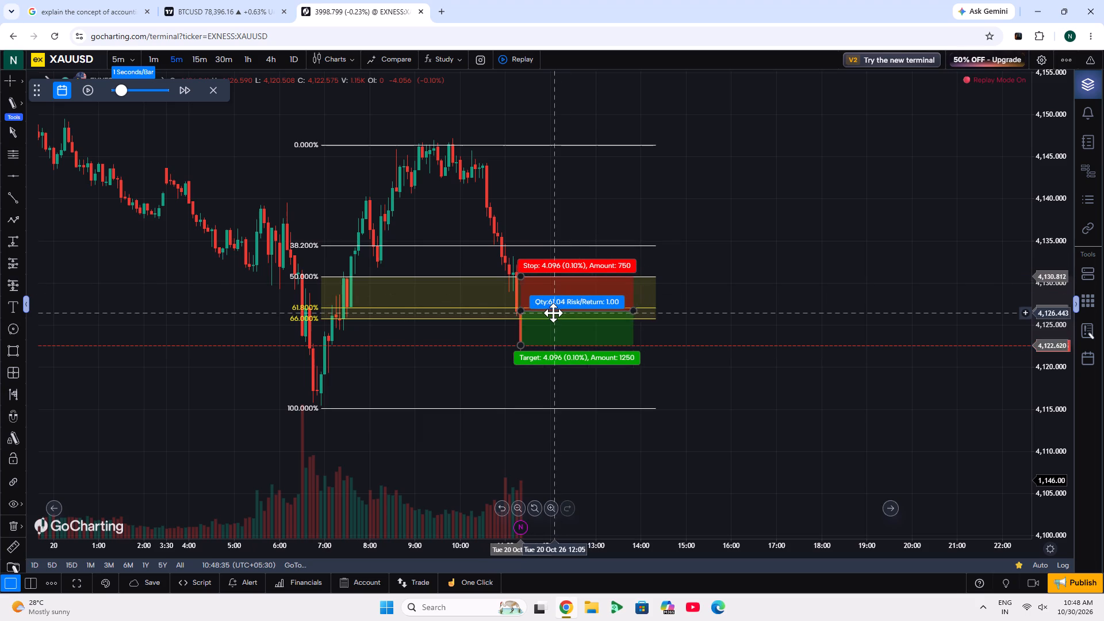
pyautogui.moveTo(553, 313); pyautogui.dragTo(554, 313)
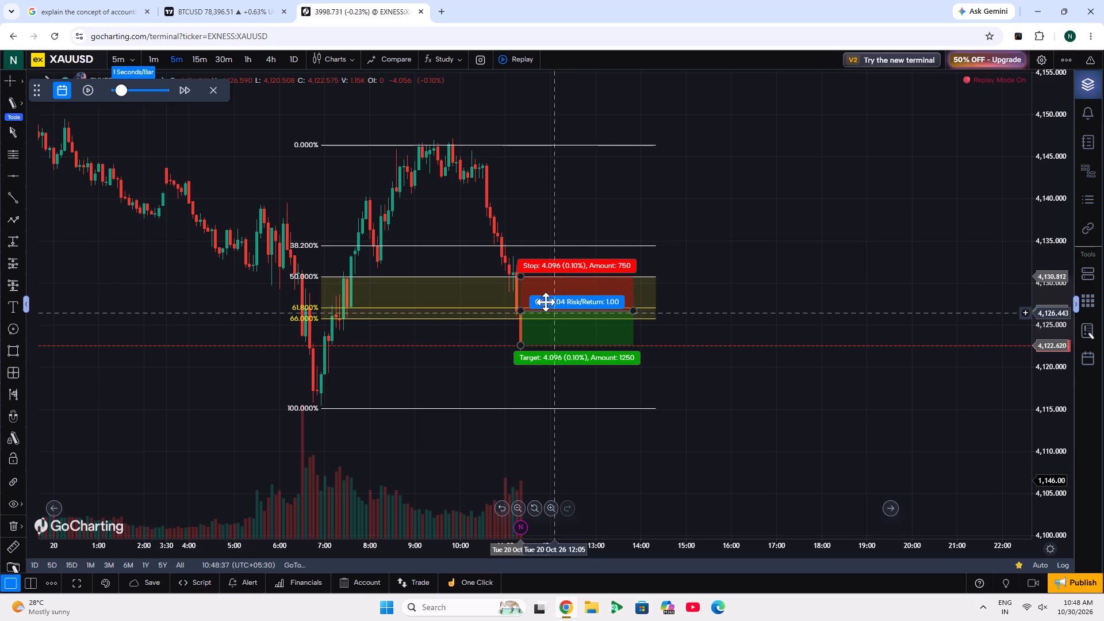
# Set the short position's stop to about 4,132.18 and its target to about 4,116.27.
pyautogui.moveTo(523, 276); pyautogui.dragTo(526, 264)
pyautogui.moveTo(523, 346); pyautogui.dragTo(515, 461)
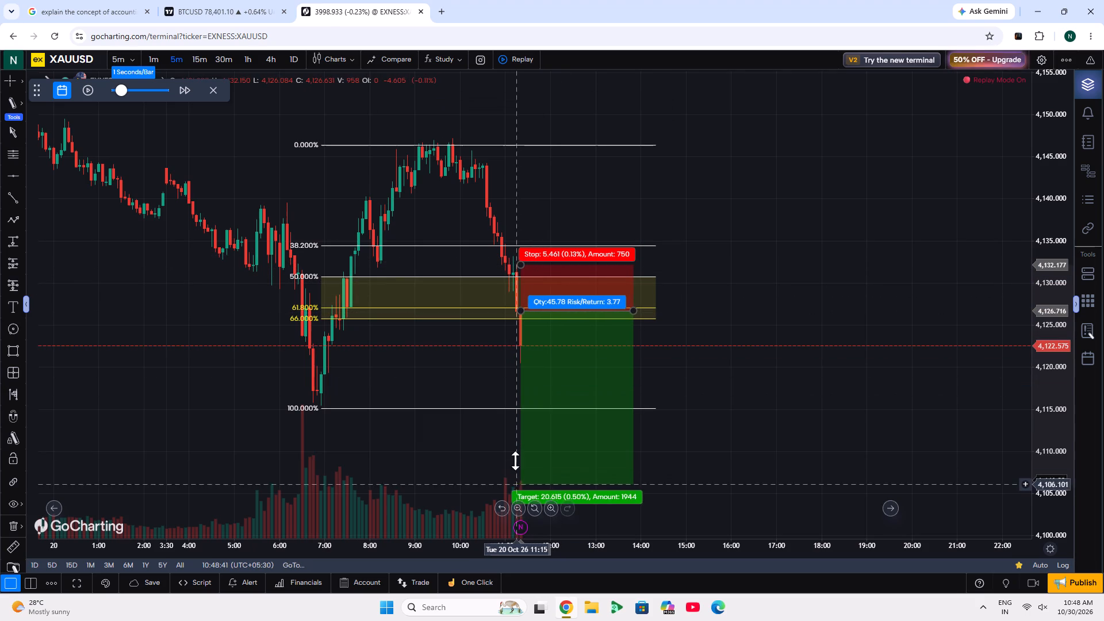
pyautogui.moveTo(515, 461); pyautogui.dragTo(513, 398)
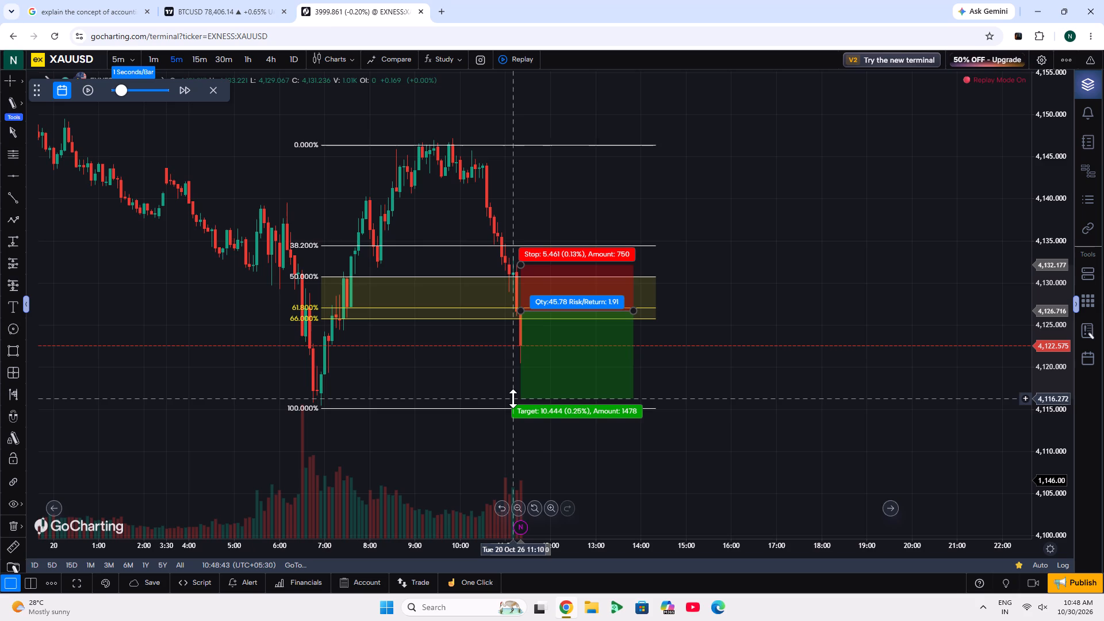
pyautogui.moveTo(513, 398); pyautogui.dragTo(511, 398)
pyautogui.click(477, 366)
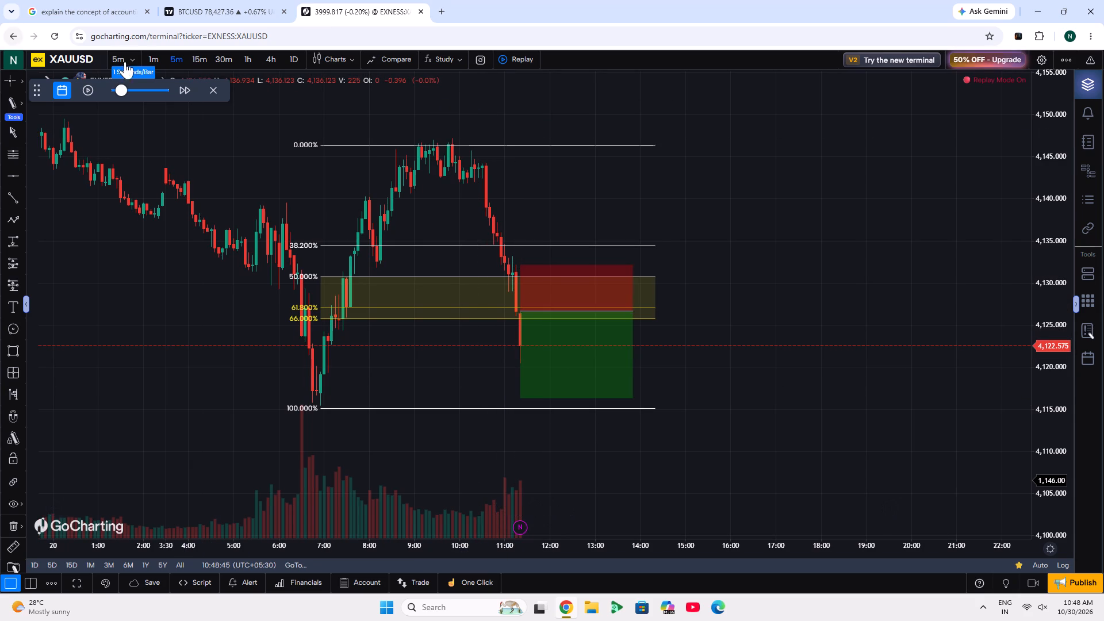
# Resume the replay to test the short position against the following candles.
pyautogui.click(87, 89)
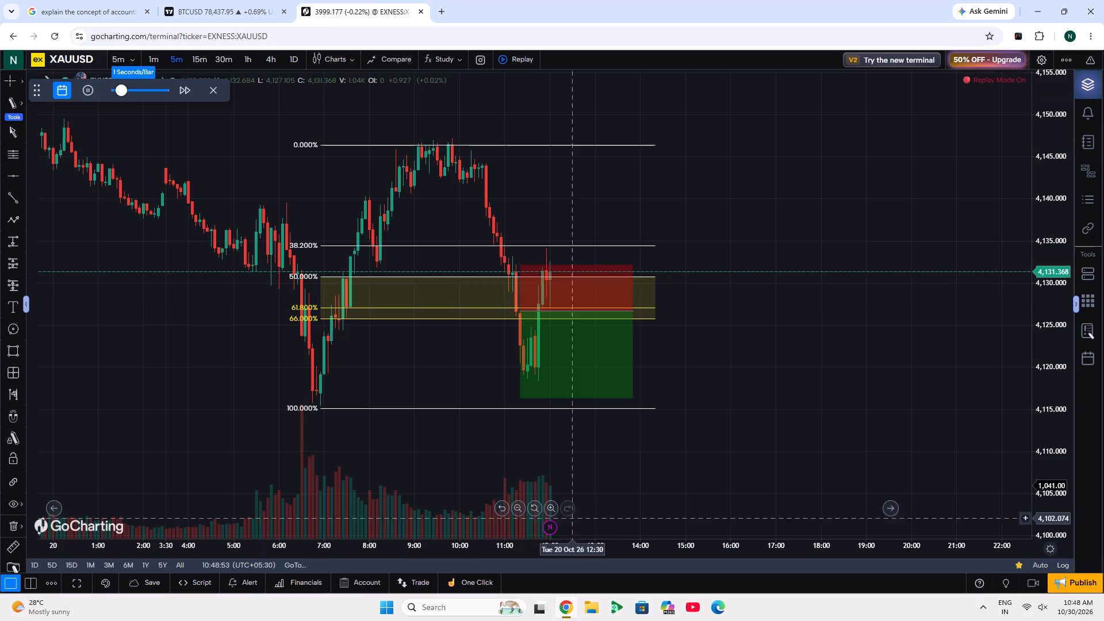
# Exit the XAUUSD replay and return to the full chart.
pyautogui.click(221, 87)
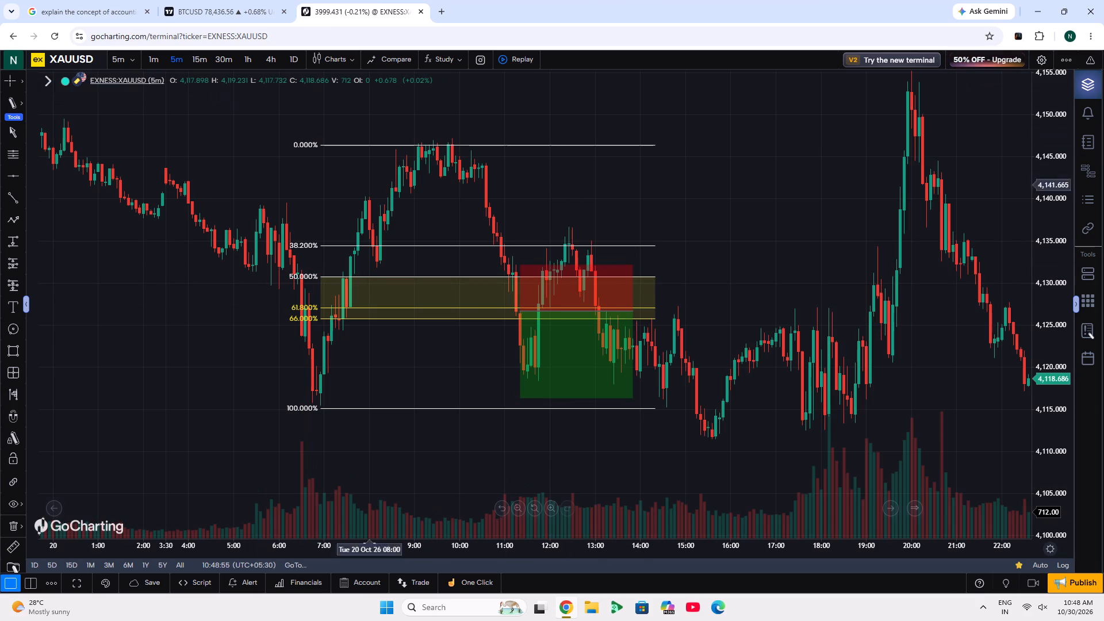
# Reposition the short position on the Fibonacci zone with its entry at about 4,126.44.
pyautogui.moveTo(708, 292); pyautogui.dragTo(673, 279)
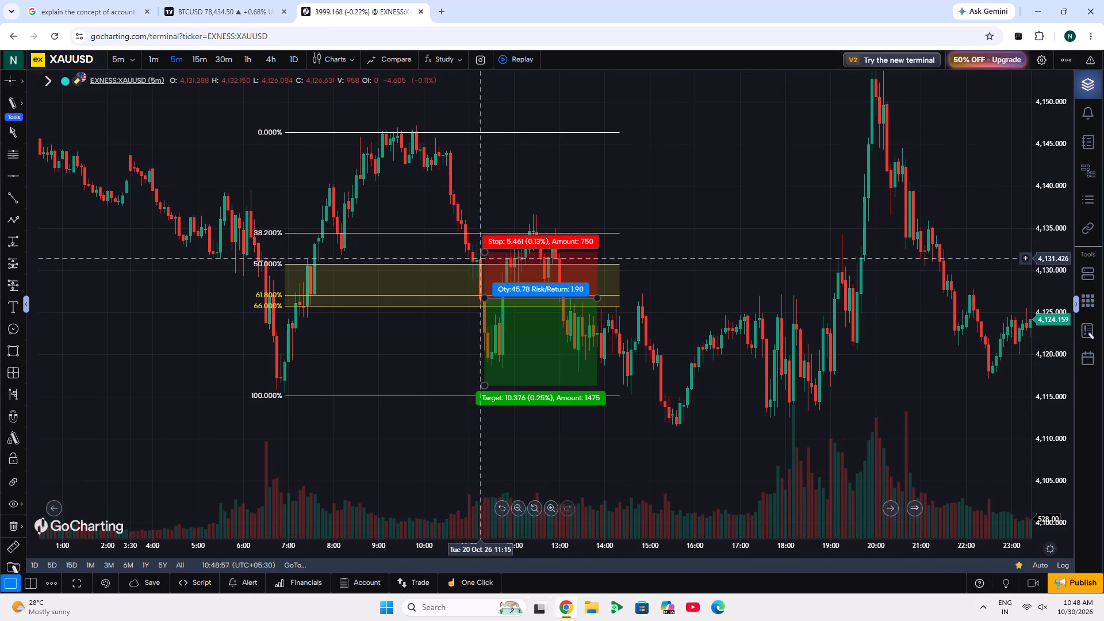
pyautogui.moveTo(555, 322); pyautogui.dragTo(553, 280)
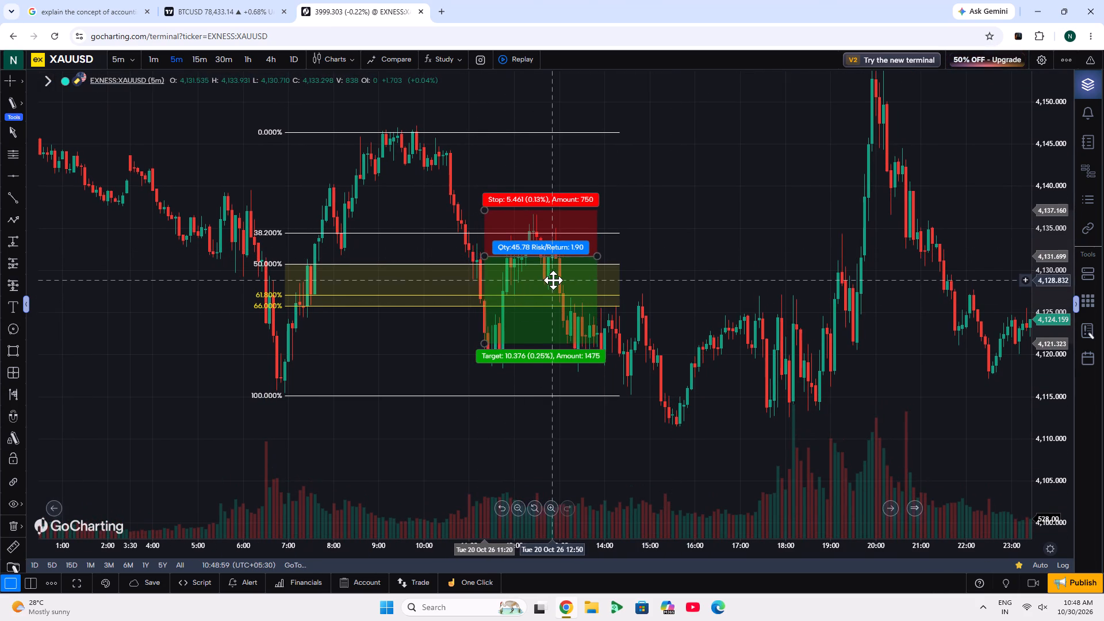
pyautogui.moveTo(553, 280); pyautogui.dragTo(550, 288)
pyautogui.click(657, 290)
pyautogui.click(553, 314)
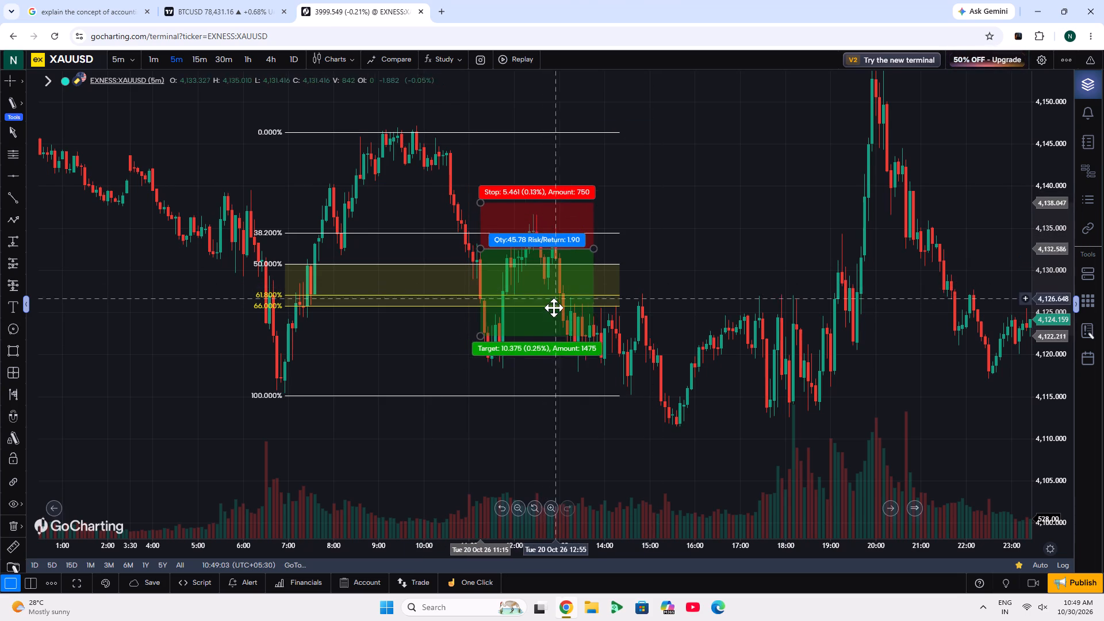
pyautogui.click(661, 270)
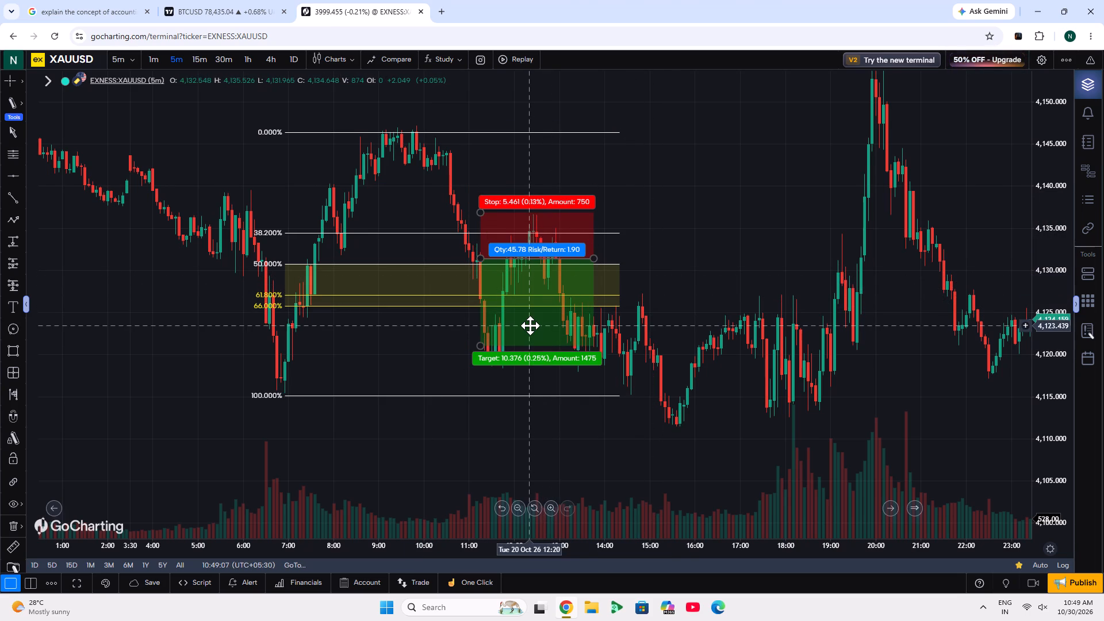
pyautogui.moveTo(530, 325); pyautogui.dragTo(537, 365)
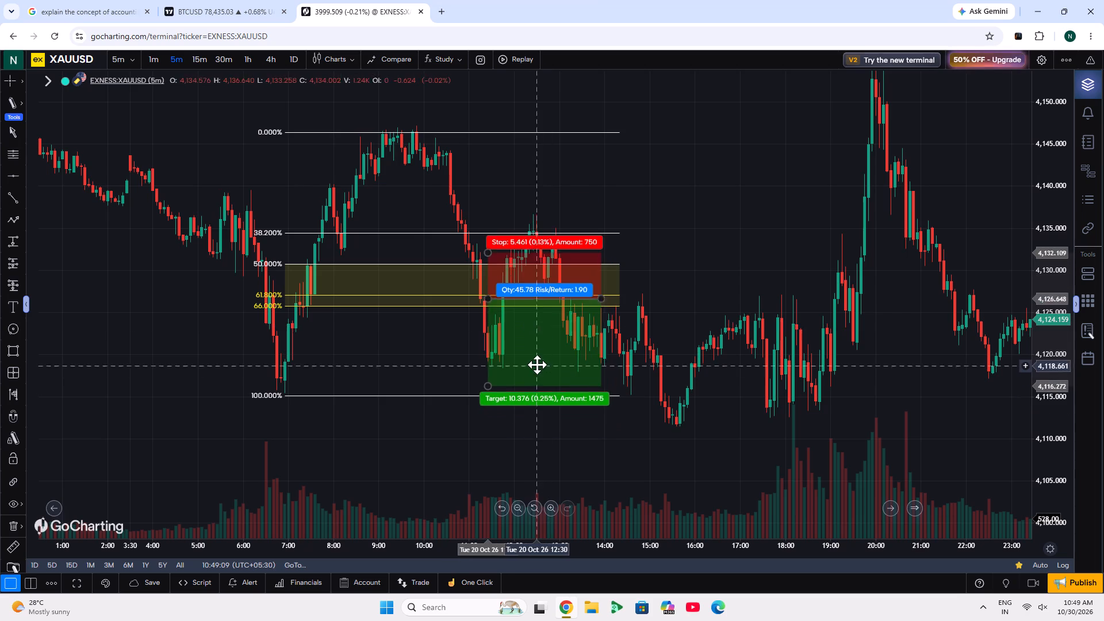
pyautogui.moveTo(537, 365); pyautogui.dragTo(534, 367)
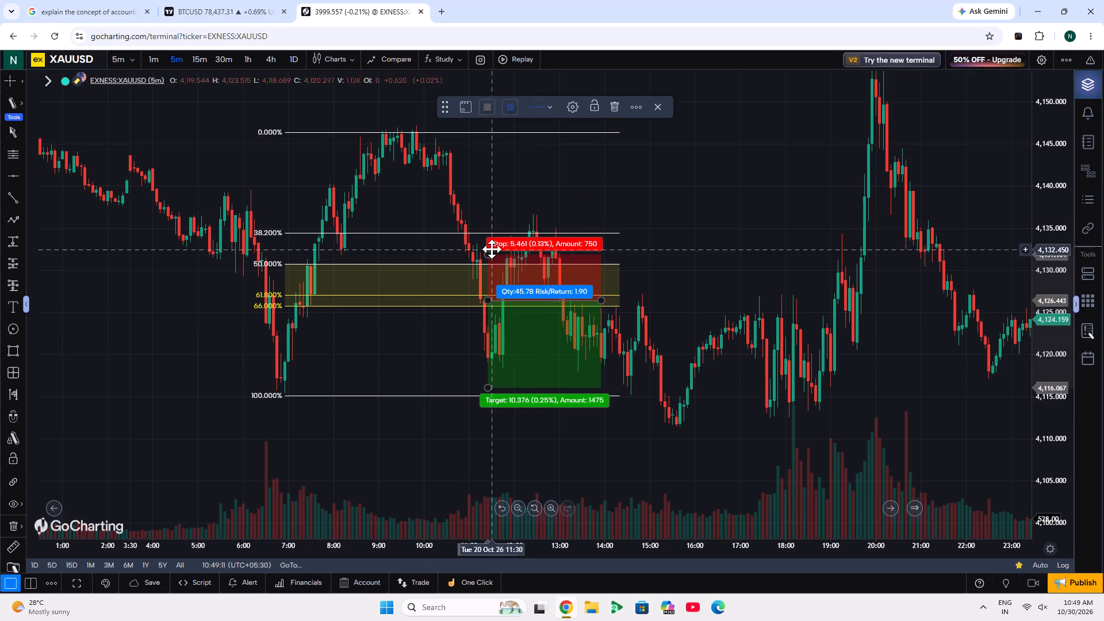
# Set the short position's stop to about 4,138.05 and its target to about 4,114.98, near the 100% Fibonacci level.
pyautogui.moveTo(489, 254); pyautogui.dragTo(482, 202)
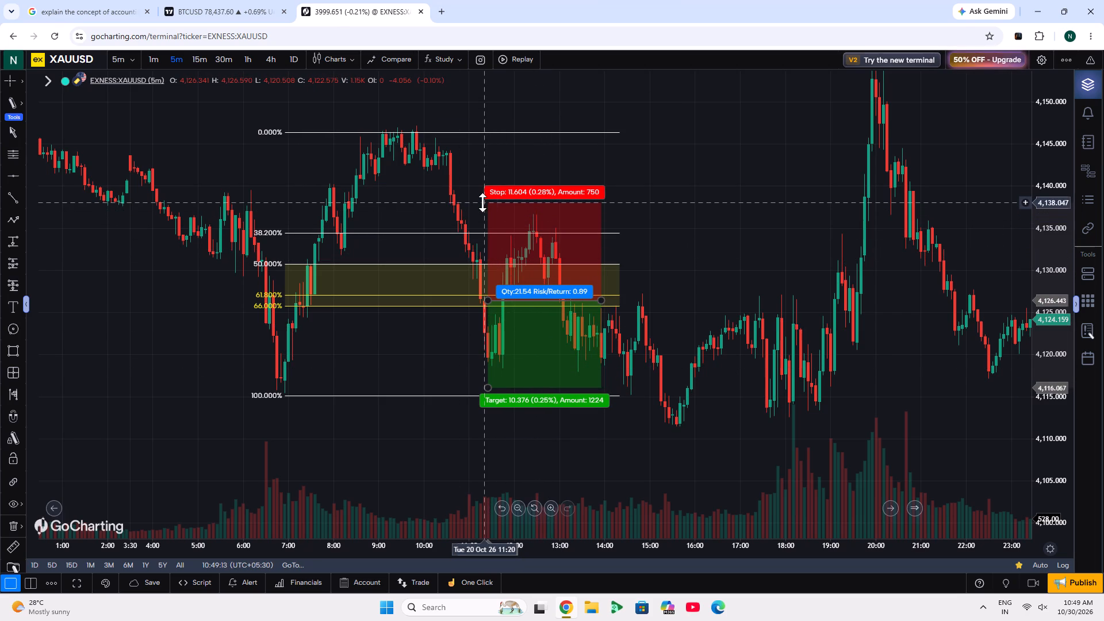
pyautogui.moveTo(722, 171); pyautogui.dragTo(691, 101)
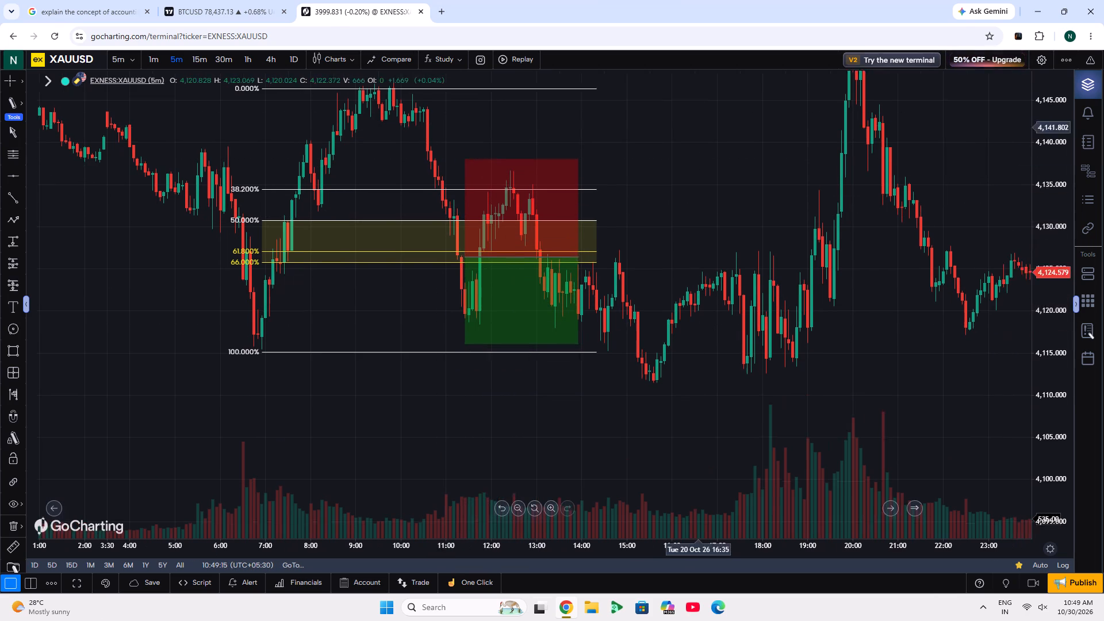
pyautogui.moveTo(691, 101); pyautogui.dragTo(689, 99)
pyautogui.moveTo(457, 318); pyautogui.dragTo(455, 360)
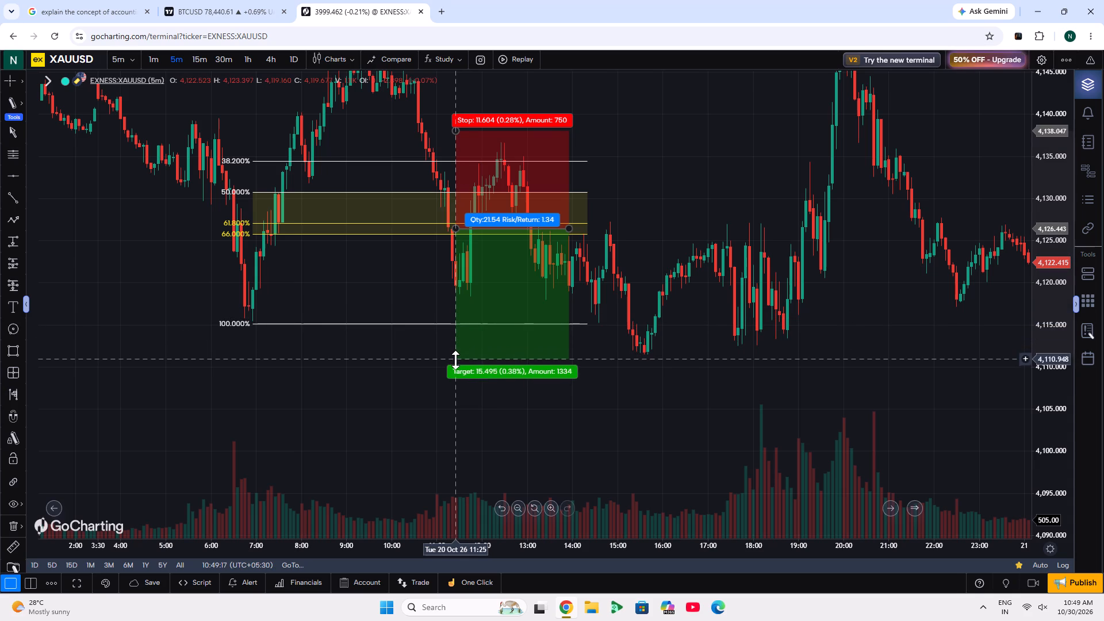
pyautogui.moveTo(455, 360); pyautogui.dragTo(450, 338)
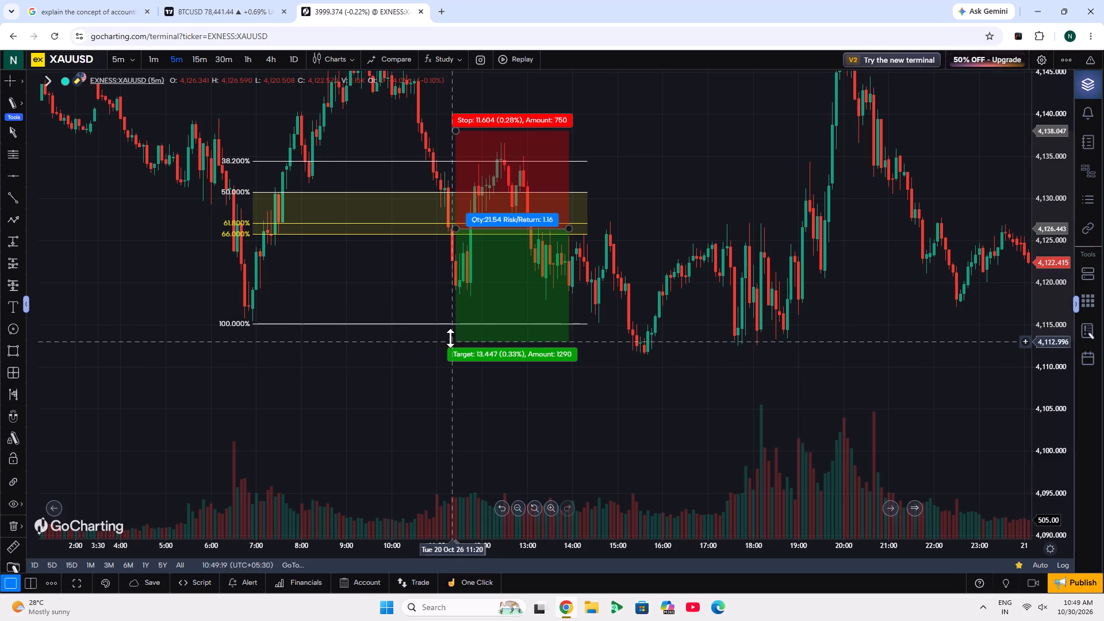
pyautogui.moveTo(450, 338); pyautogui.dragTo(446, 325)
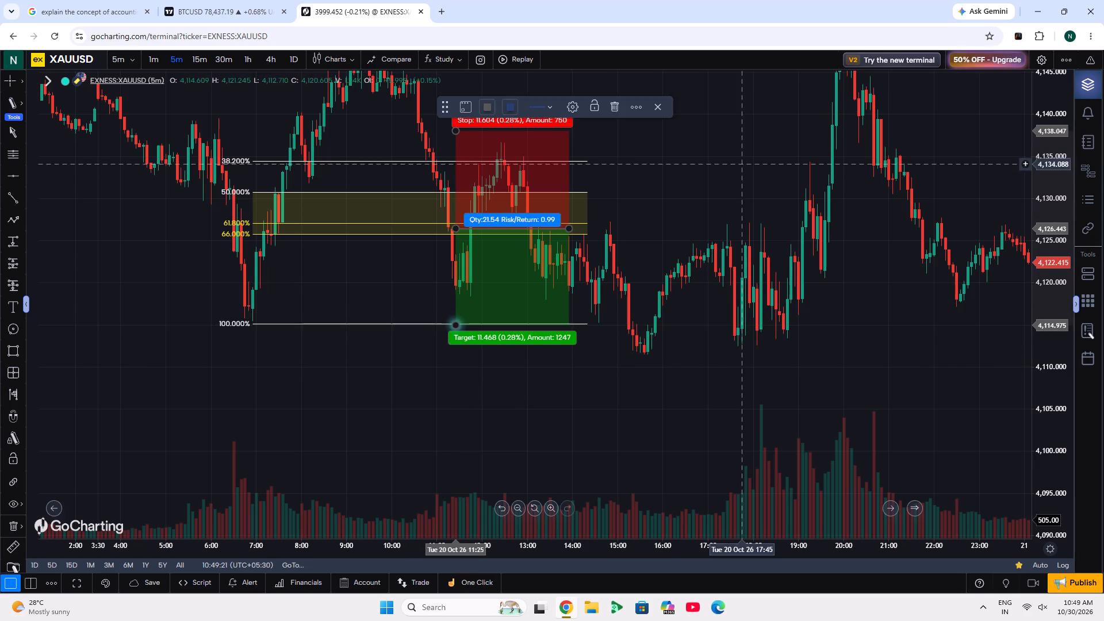
# Delete the short position from the XAUUSD chart.
pyautogui.moveTo(740, 166); pyautogui.dragTo(641, 201)
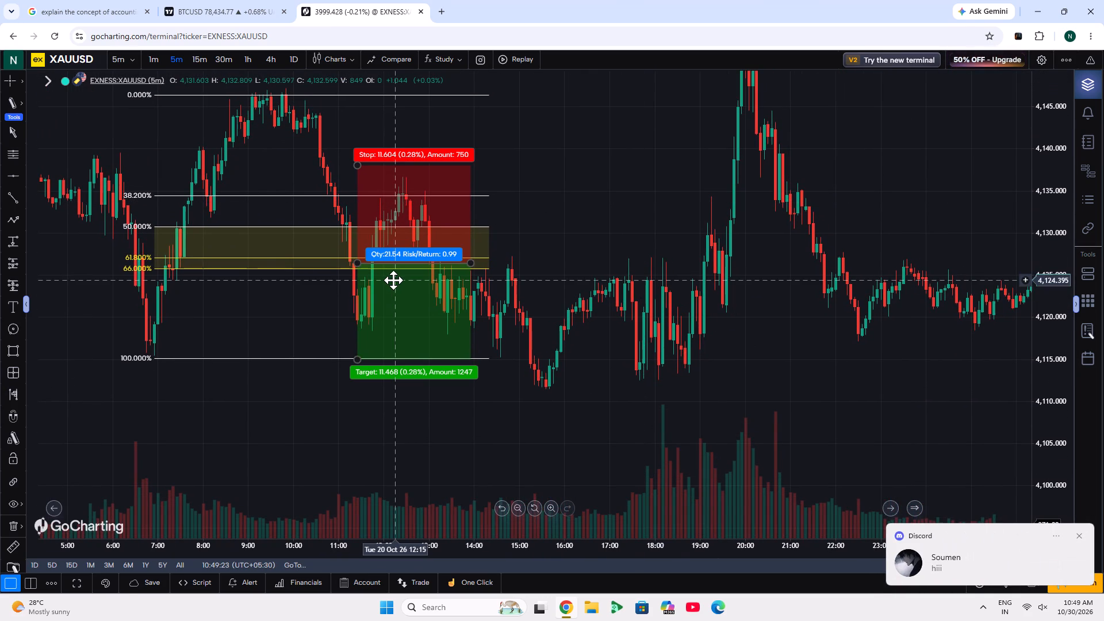
pyautogui.click(393, 280)
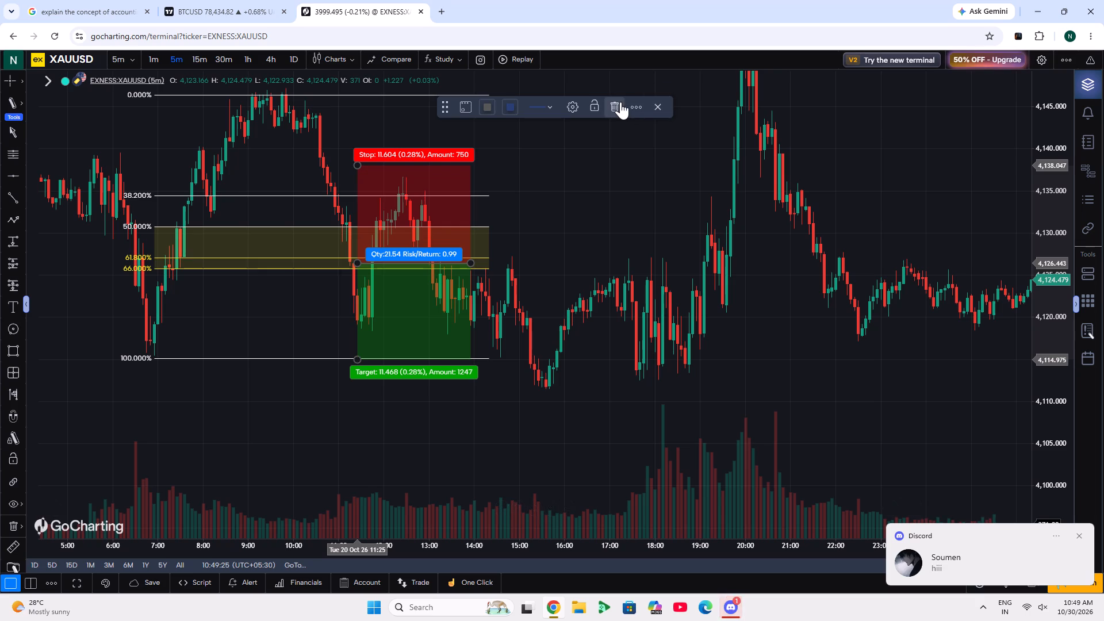
pyautogui.click(620, 102)
# Start a new XAUUSD replay from the candle at about 12:25 on 14 October.
pyautogui.scroll(-6, 511, 202)
pyautogui.moveTo(362, 197); pyautogui.dragTo(746, 531)
pyautogui.moveTo(274, 375); pyautogui.dragTo(546, 605)
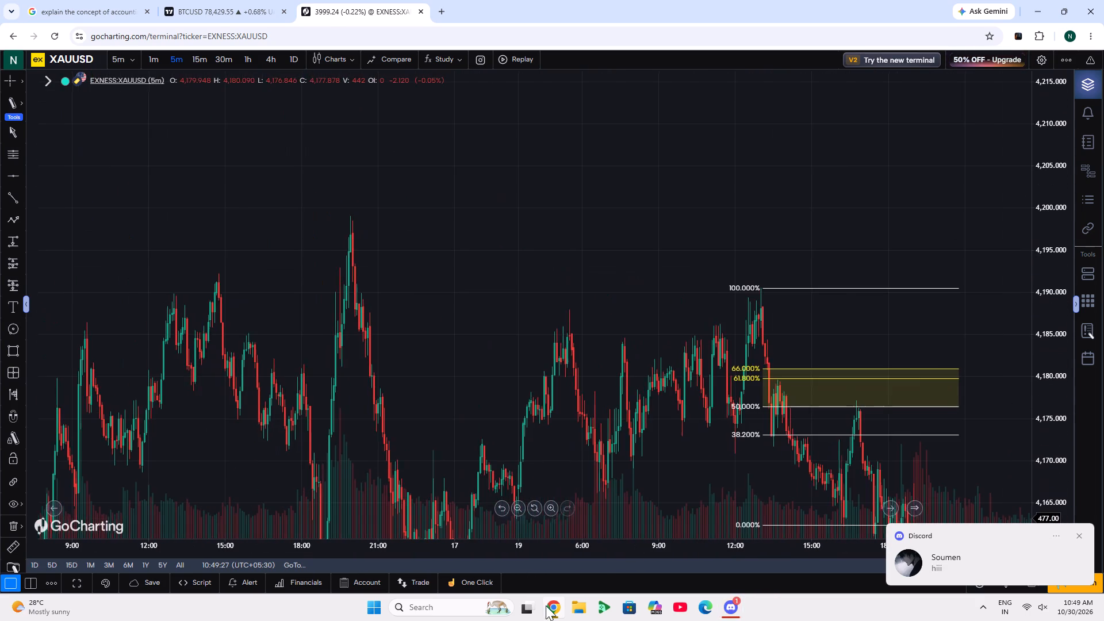
pyautogui.click(530, 70)
pyautogui.click(522, 62)
pyautogui.scroll(-10, 331, 158)
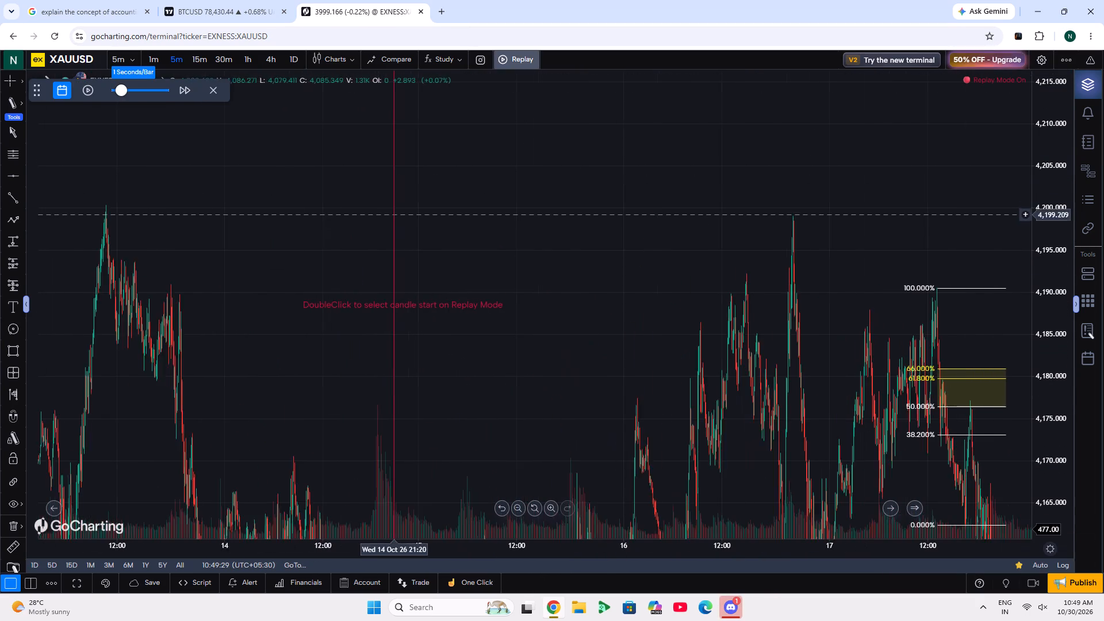
pyautogui.scroll(-4, 392, 216)
pyautogui.doubleClick(391, 217)
# Draw a Fibonacci retracement from the swing high near 4,170.6 at about 08:45 down to the recent low near 4,145.3.
pyautogui.scroll(3, 391, 217)
pyautogui.moveTo(241, 431); pyautogui.dragTo(732, 166)
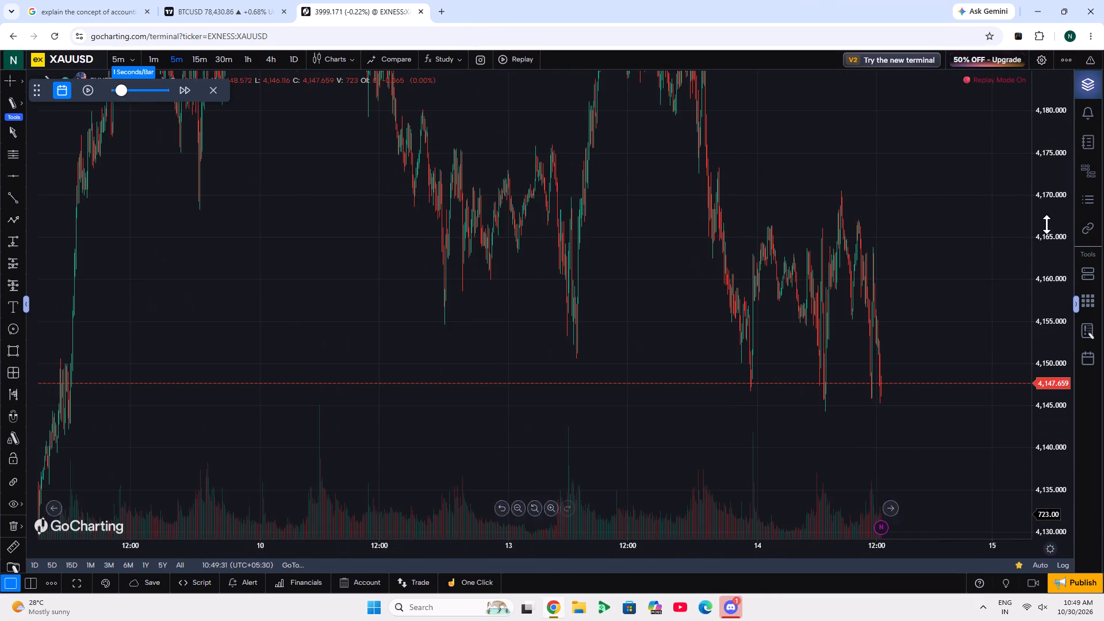
pyautogui.doubleClick(1046, 224)
pyautogui.scroll(8, 867, 285)
pyautogui.scroll(10, 925, 286)
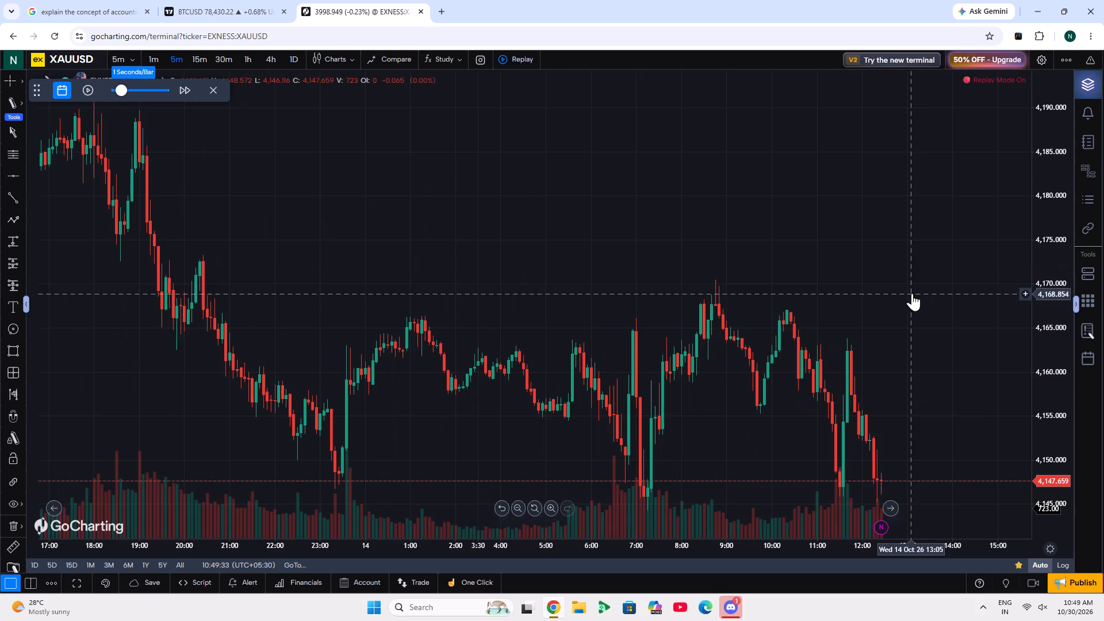
pyautogui.moveTo(912, 293); pyautogui.dragTo(561, 164)
pyautogui.moveTo(1045, 306); pyautogui.dragTo(1034, 336)
pyautogui.moveTo(945, 352); pyautogui.dragTo(967, 278)
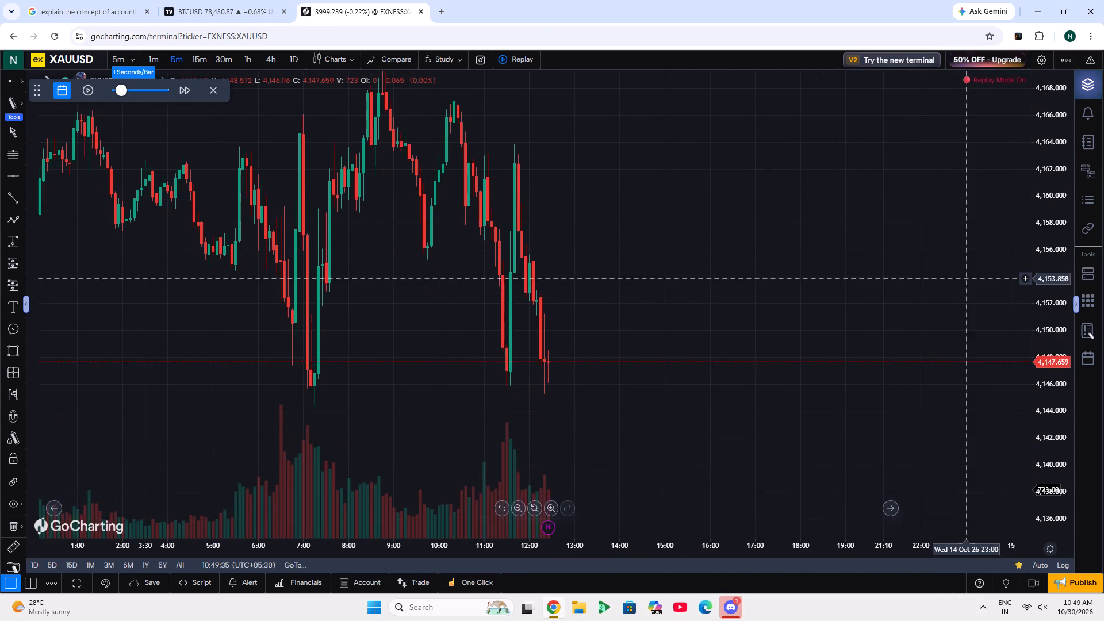
pyautogui.moveTo(967, 278); pyautogui.dragTo(1014, 312)
pyautogui.moveTo(818, 191); pyautogui.dragTo(785, 213)
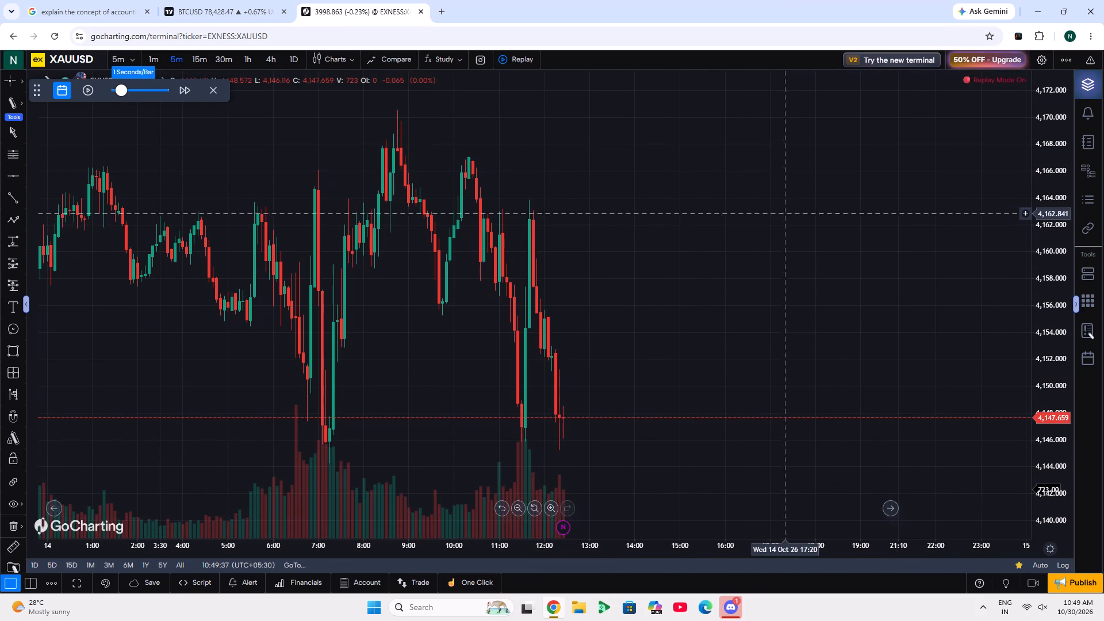
pyautogui.click(18, 160)
pyautogui.moveTo(396, 108); pyautogui.dragTo(403, 106)
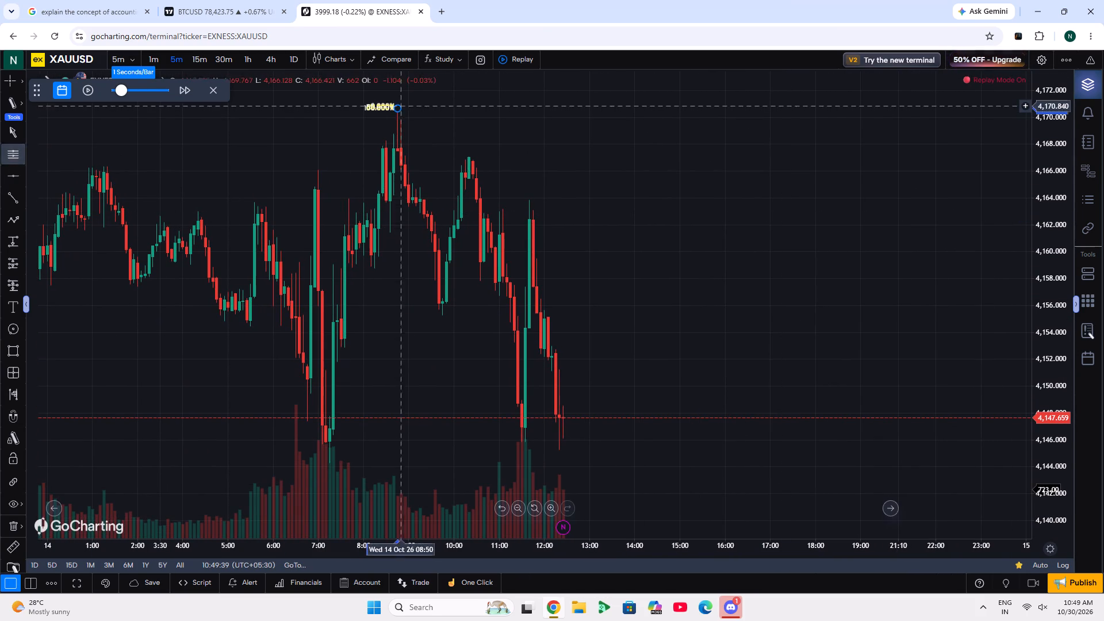
pyautogui.click(777, 448)
pyautogui.click(835, 313)
pyautogui.moveTo(860, 282); pyautogui.dragTo(846, 293)
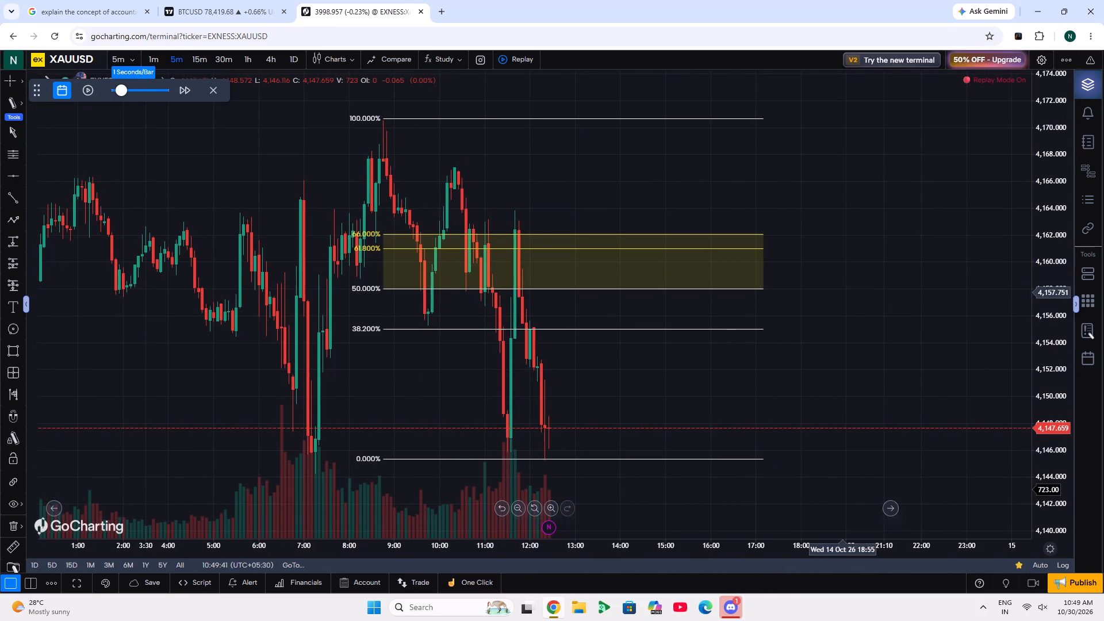
# Play the replay to test the new Fibonacci retracement against the following candles.
pyautogui.click(94, 89)
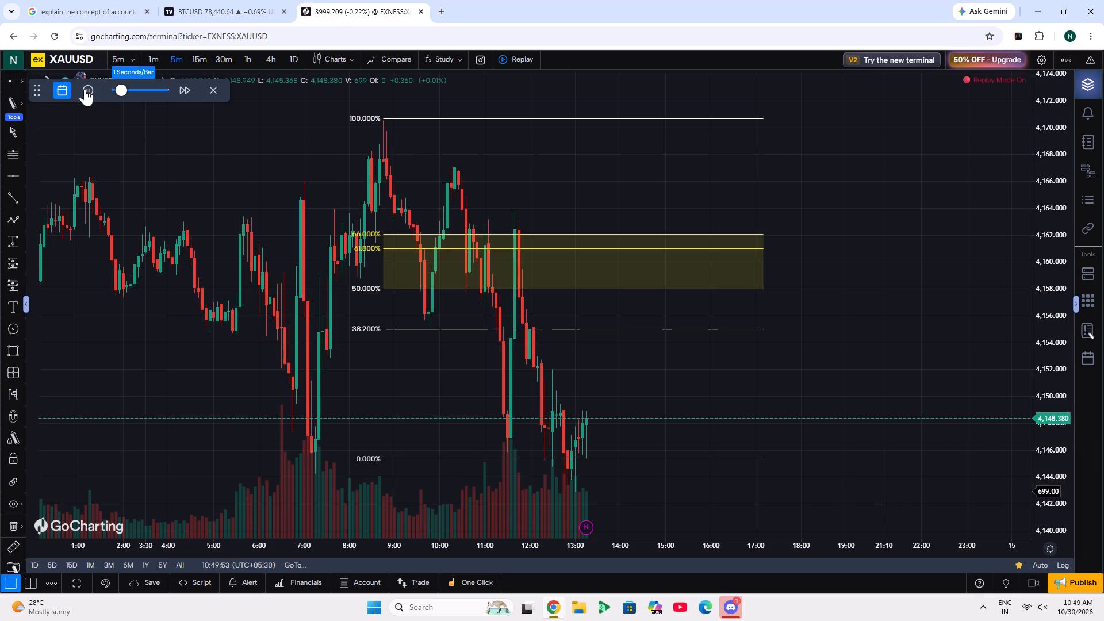
# Reorder the browser tabs so the GoCharting chart comes before the TradingView BTCUSD chart.
pyautogui.click(76, 0)
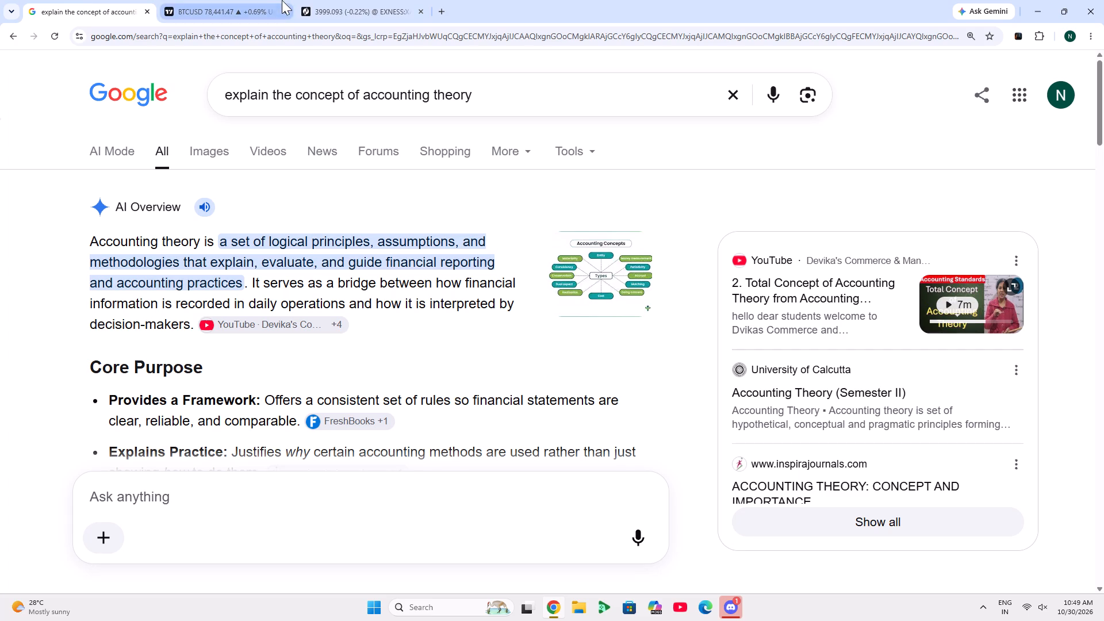
pyautogui.click(227, 0)
pyautogui.moveTo(209, 0); pyautogui.dragTo(187, 7)
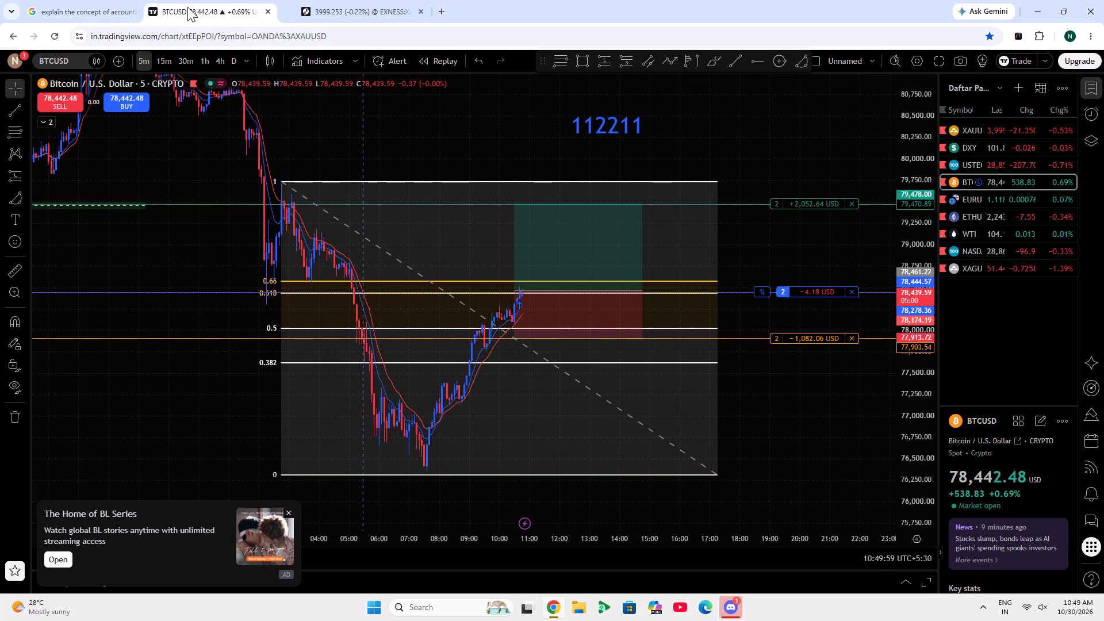
pyautogui.click(385, 0)
pyautogui.moveTo(386, 0); pyautogui.dragTo(295, 0)
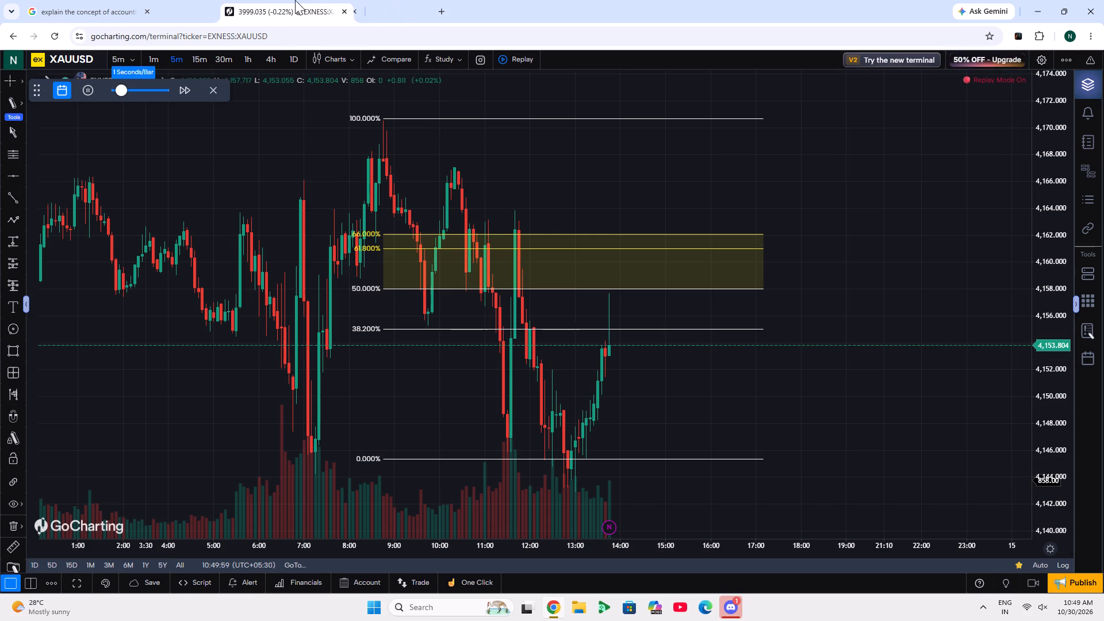
pyautogui.moveTo(295, 0); pyautogui.dragTo(270, 0)
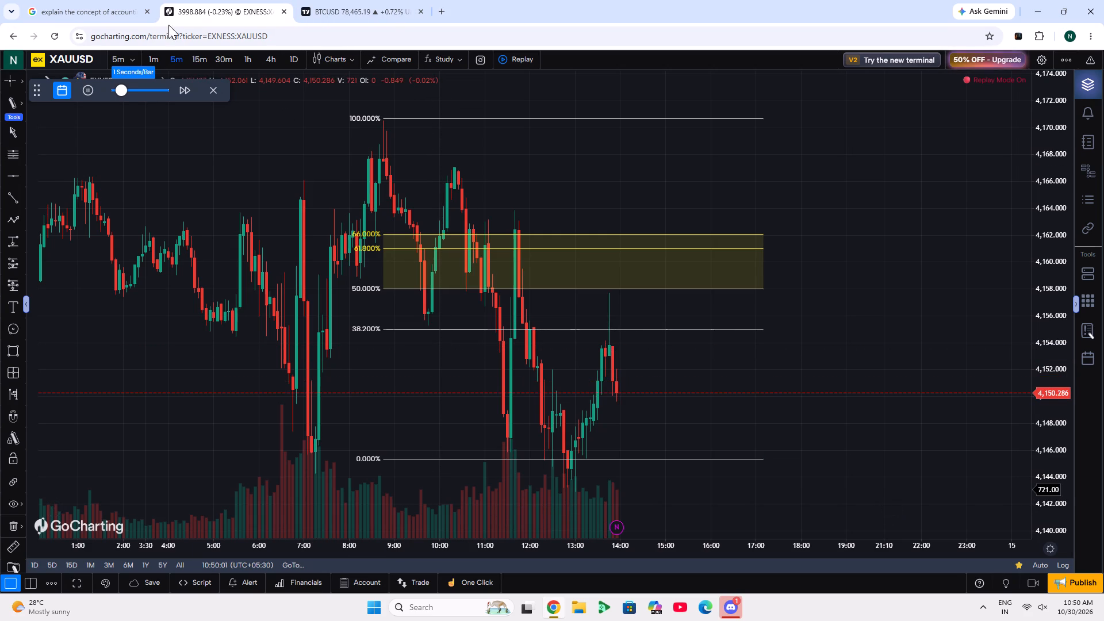
# Pause the replay and examine the latest XAUUSD candles against the Fibonacci levels.
pyautogui.click(89, 87)
pyautogui.moveTo(835, 358); pyautogui.dragTo(811, 288)
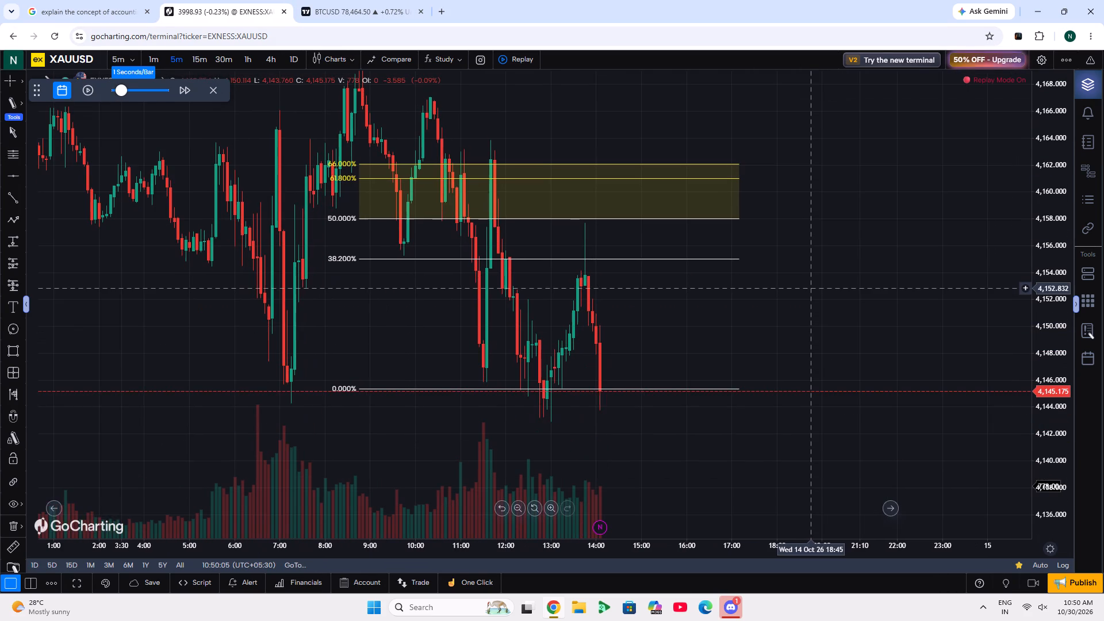
pyautogui.moveTo(811, 288); pyautogui.dragTo(824, 297)
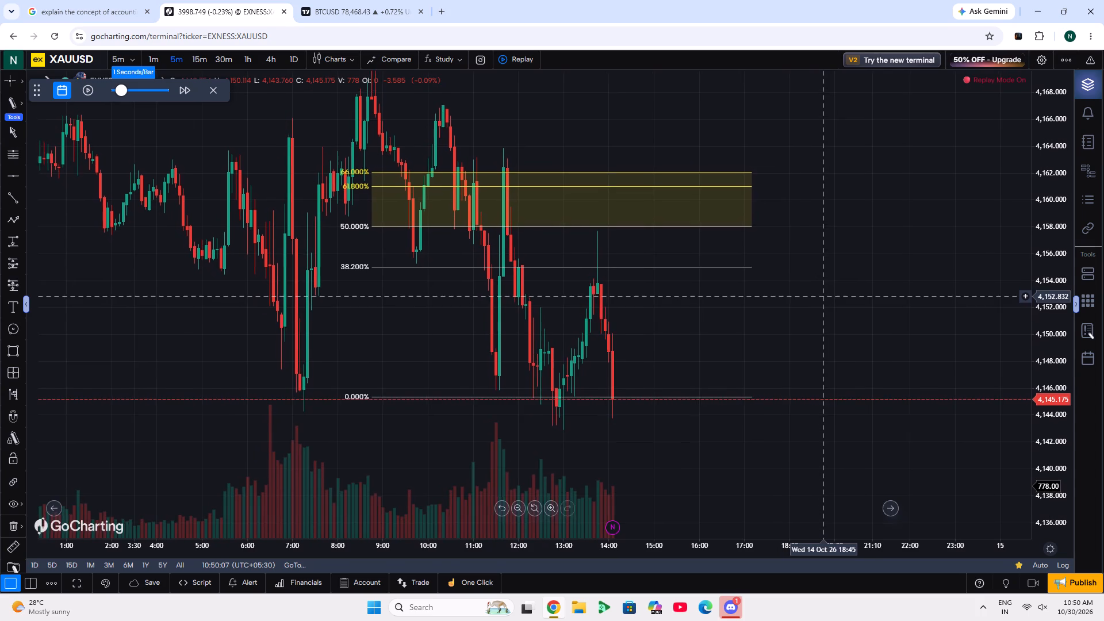
pyautogui.moveTo(824, 297); pyautogui.dragTo(844, 368)
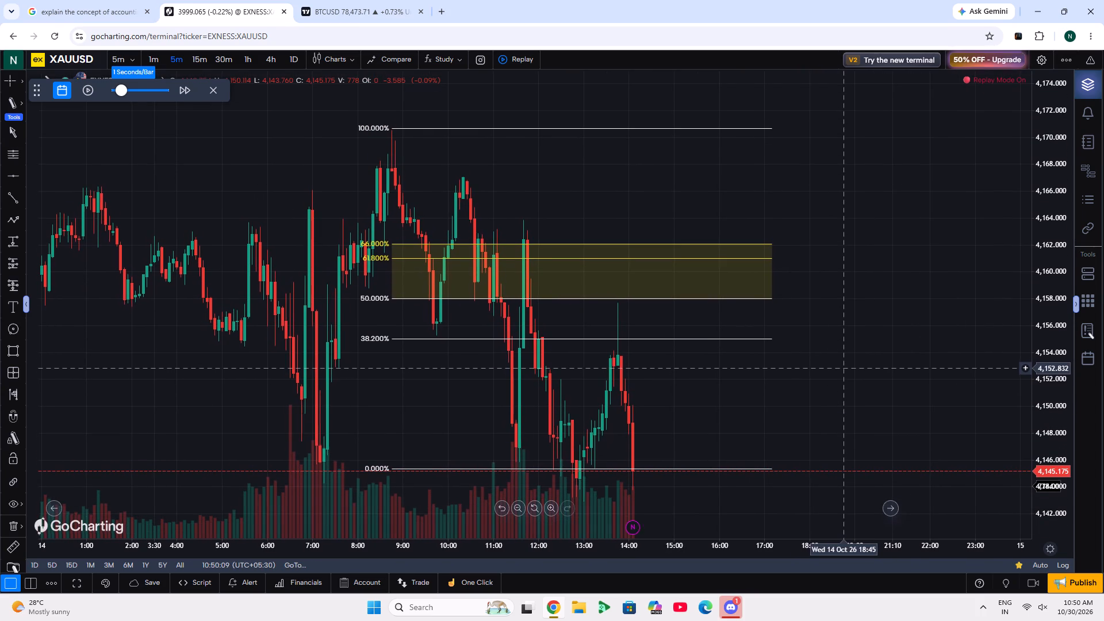
pyautogui.moveTo(844, 368); pyautogui.dragTo(833, 336)
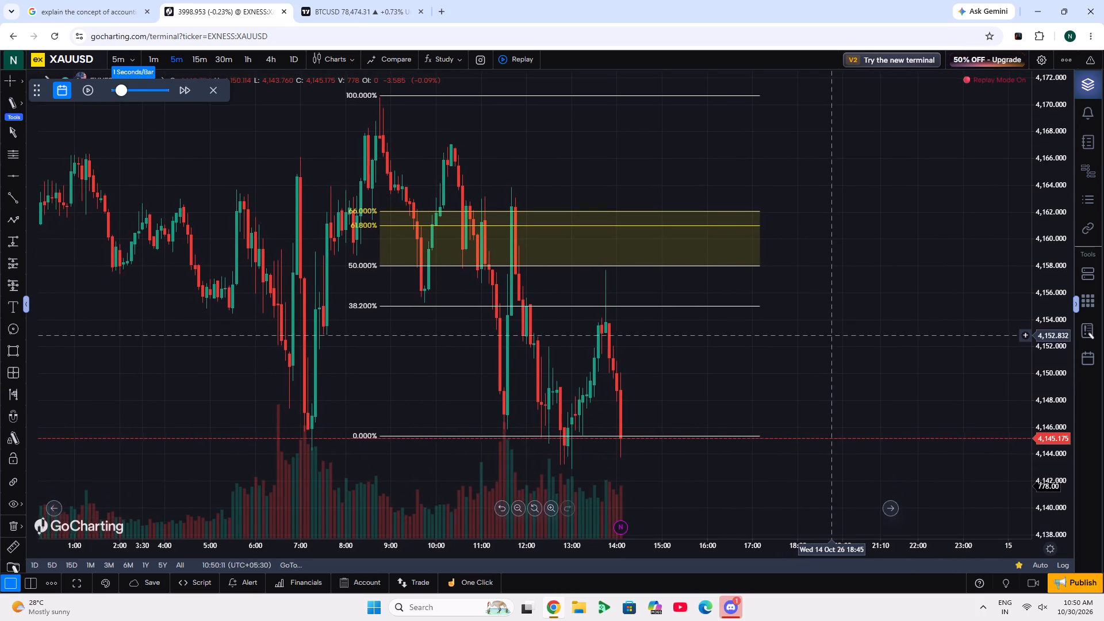
pyautogui.moveTo(833, 336); pyautogui.dragTo(834, 336)
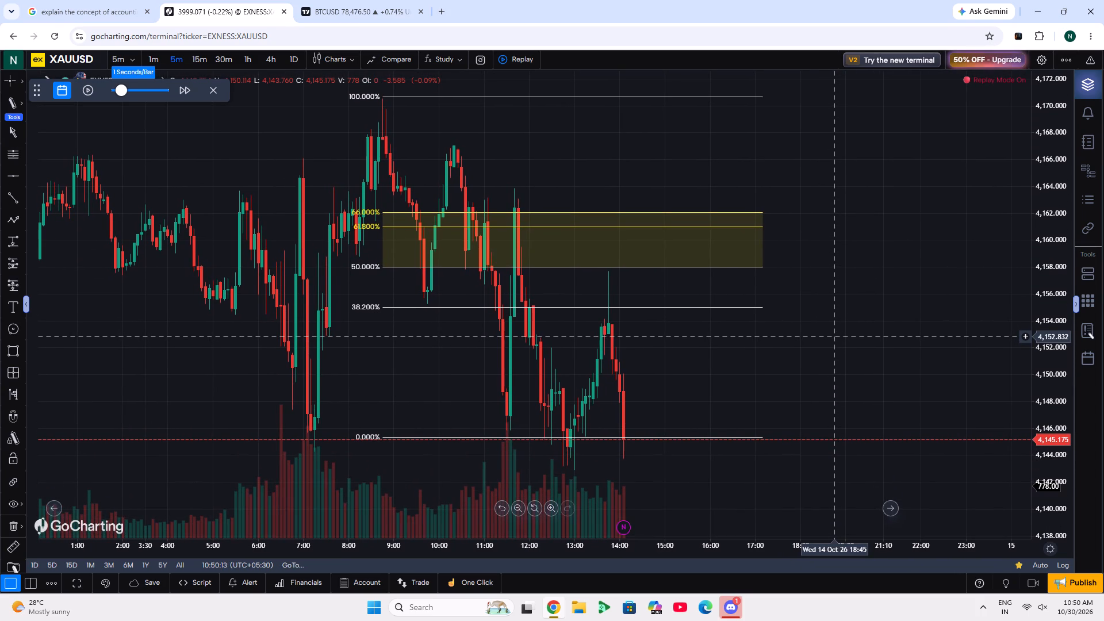
# Resume the replay for a few more candles and exit it to the full XAUUSD chart.
pyautogui.click(93, 93)
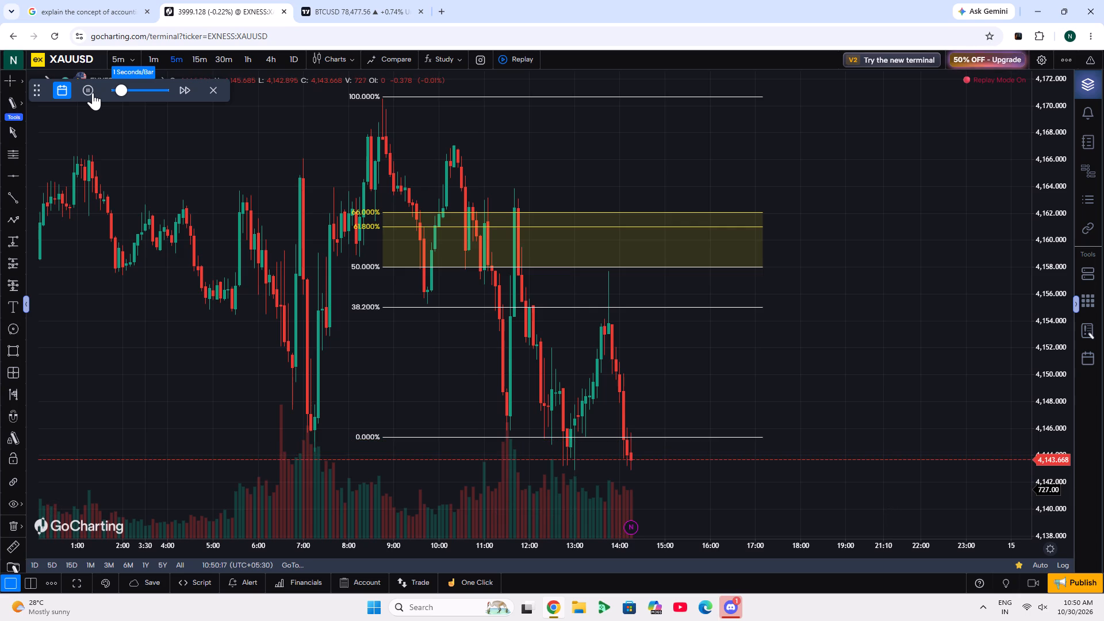
pyautogui.click(216, 87)
# Move the Fibonacci retracement's 0% end down to about 4,142.8 and extend it to about 17:40.
pyautogui.moveTo(287, 244); pyautogui.dragTo(355, 212)
pyautogui.moveTo(723, 256); pyautogui.dragTo(719, 280)
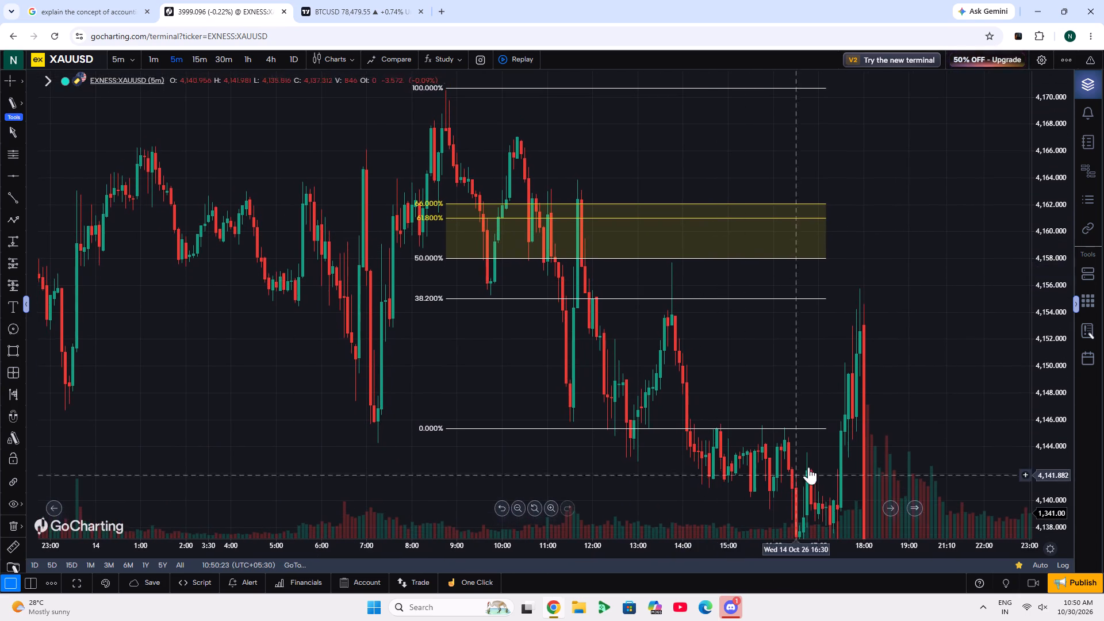
pyautogui.moveTo(829, 427); pyautogui.dragTo(848, 463)
pyautogui.moveTo(899, 368); pyautogui.dragTo(895, 377)
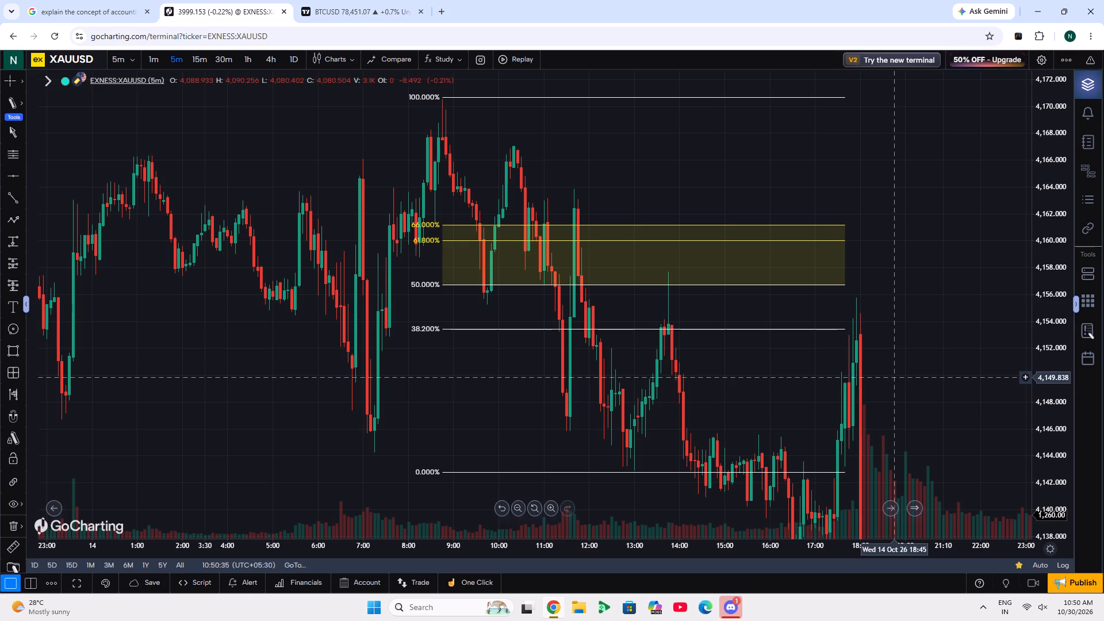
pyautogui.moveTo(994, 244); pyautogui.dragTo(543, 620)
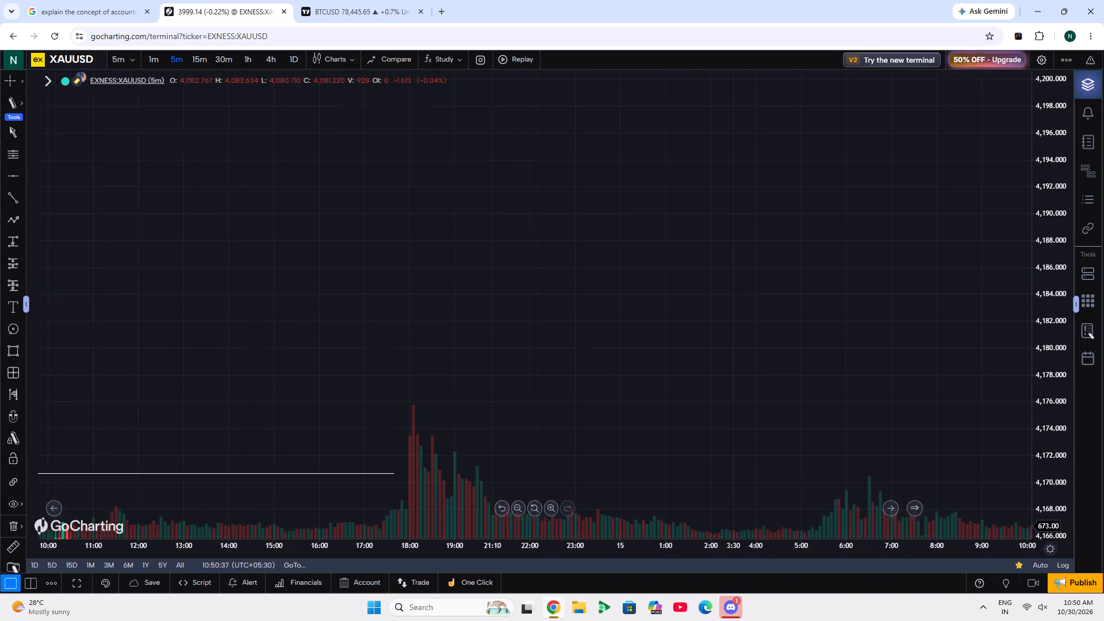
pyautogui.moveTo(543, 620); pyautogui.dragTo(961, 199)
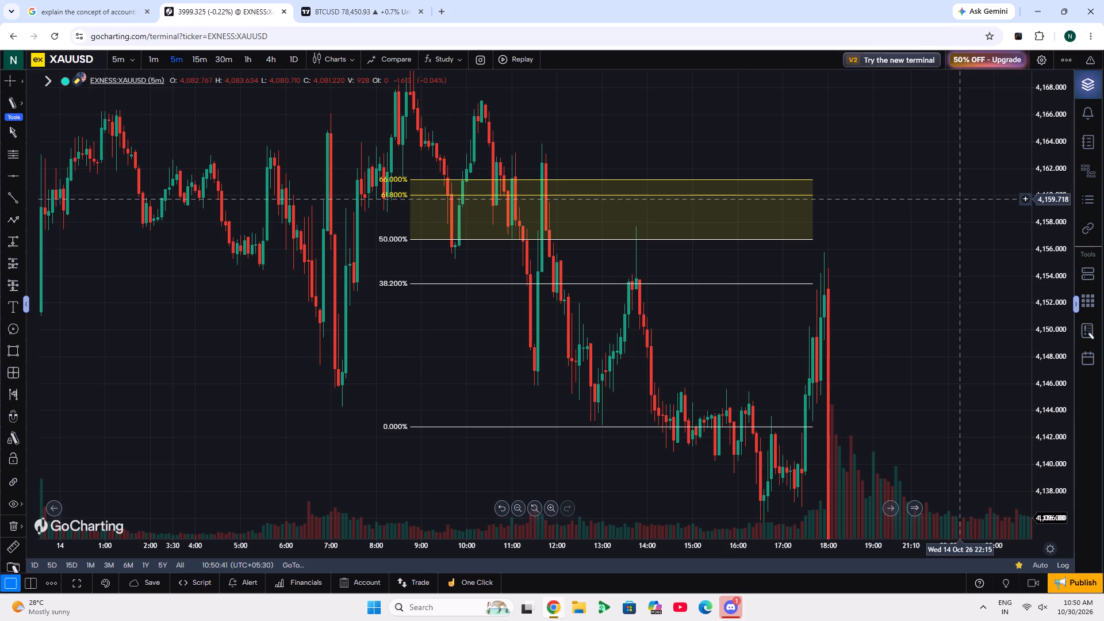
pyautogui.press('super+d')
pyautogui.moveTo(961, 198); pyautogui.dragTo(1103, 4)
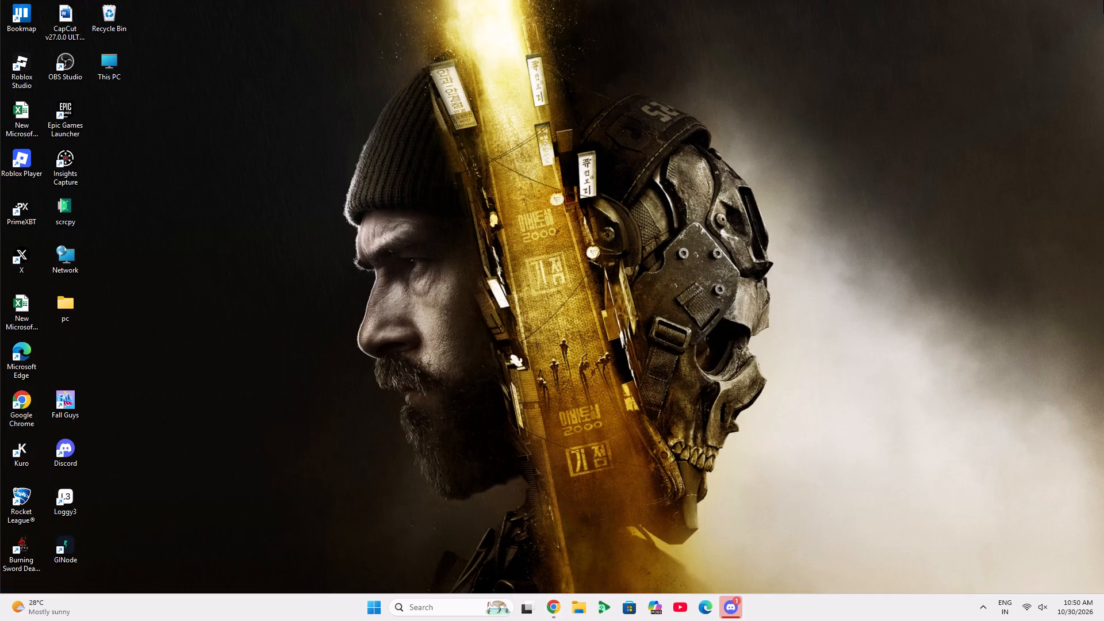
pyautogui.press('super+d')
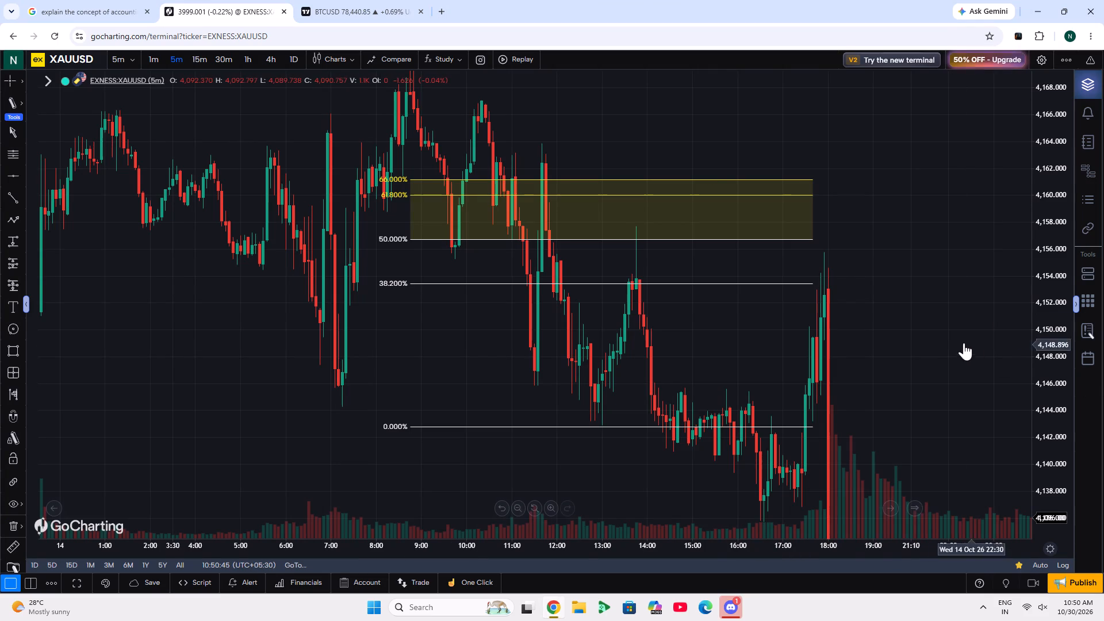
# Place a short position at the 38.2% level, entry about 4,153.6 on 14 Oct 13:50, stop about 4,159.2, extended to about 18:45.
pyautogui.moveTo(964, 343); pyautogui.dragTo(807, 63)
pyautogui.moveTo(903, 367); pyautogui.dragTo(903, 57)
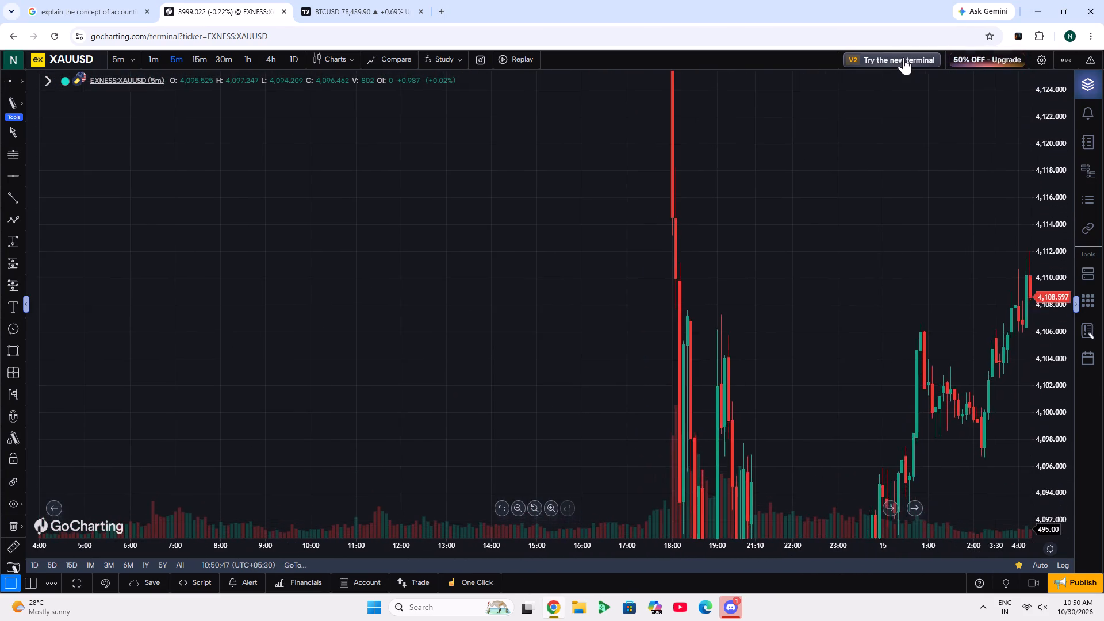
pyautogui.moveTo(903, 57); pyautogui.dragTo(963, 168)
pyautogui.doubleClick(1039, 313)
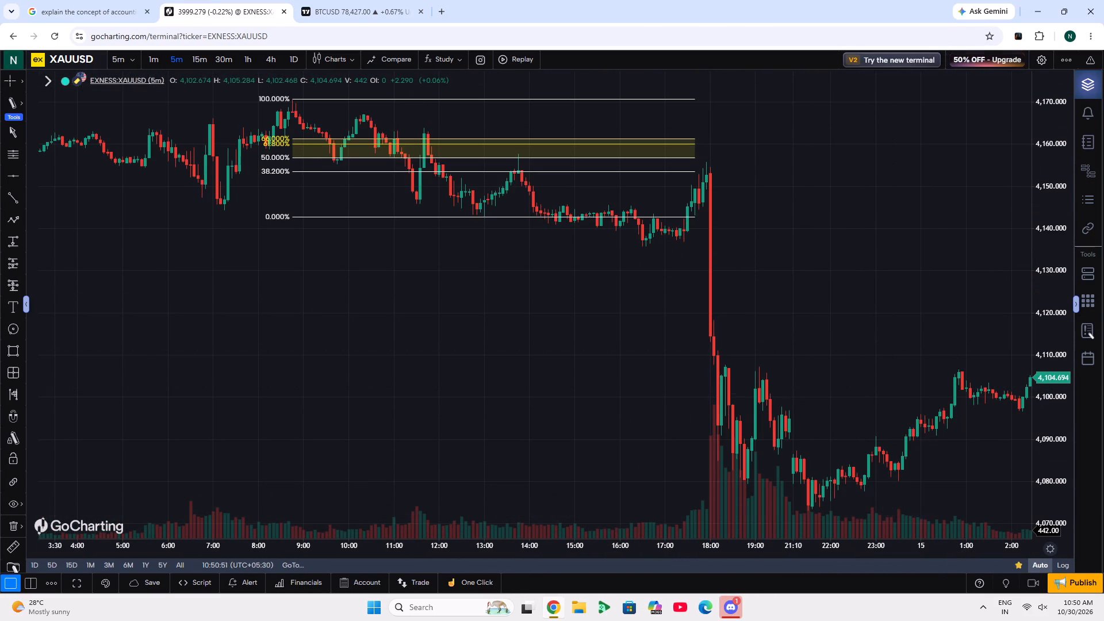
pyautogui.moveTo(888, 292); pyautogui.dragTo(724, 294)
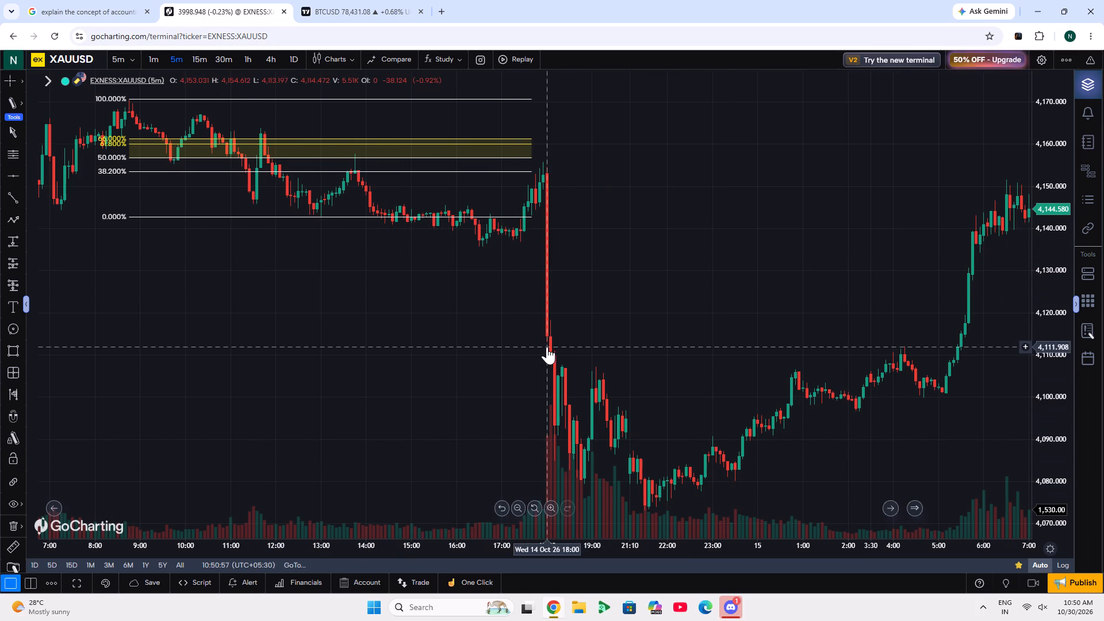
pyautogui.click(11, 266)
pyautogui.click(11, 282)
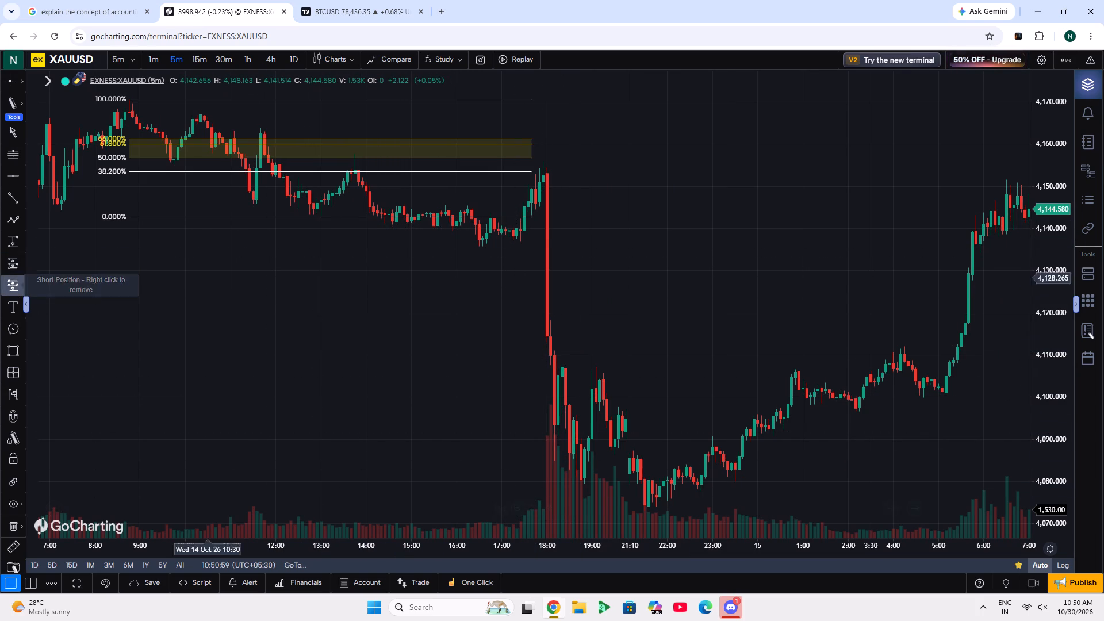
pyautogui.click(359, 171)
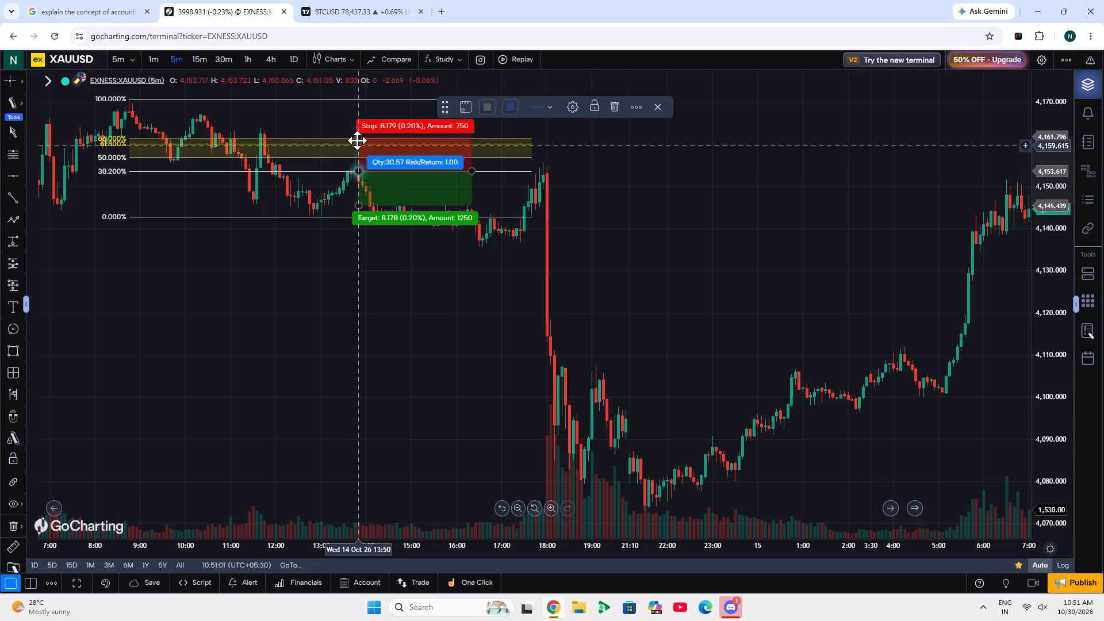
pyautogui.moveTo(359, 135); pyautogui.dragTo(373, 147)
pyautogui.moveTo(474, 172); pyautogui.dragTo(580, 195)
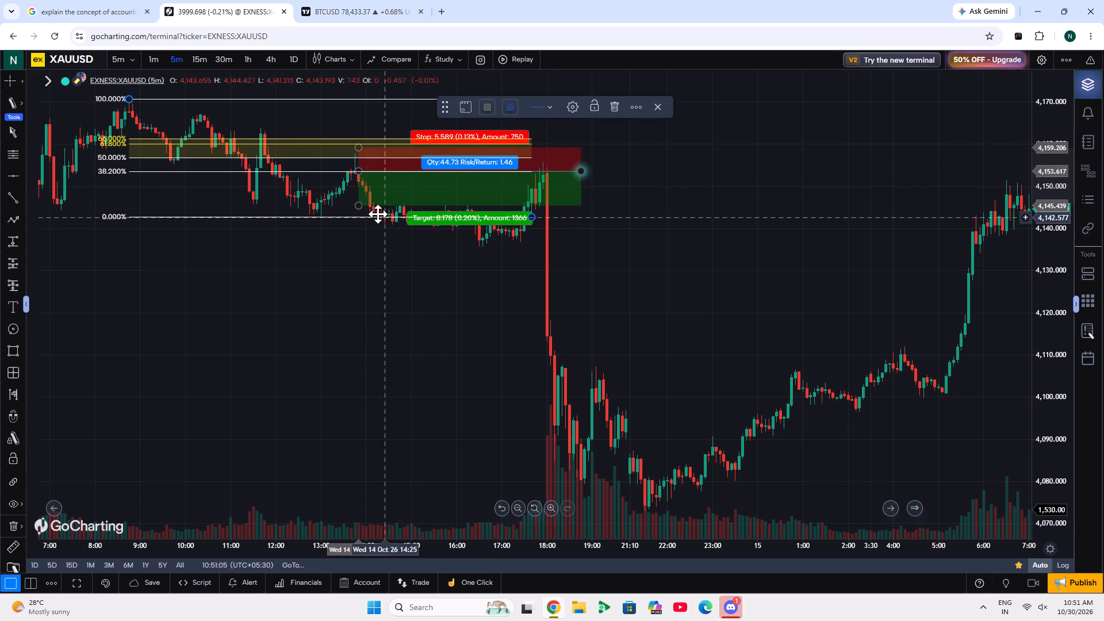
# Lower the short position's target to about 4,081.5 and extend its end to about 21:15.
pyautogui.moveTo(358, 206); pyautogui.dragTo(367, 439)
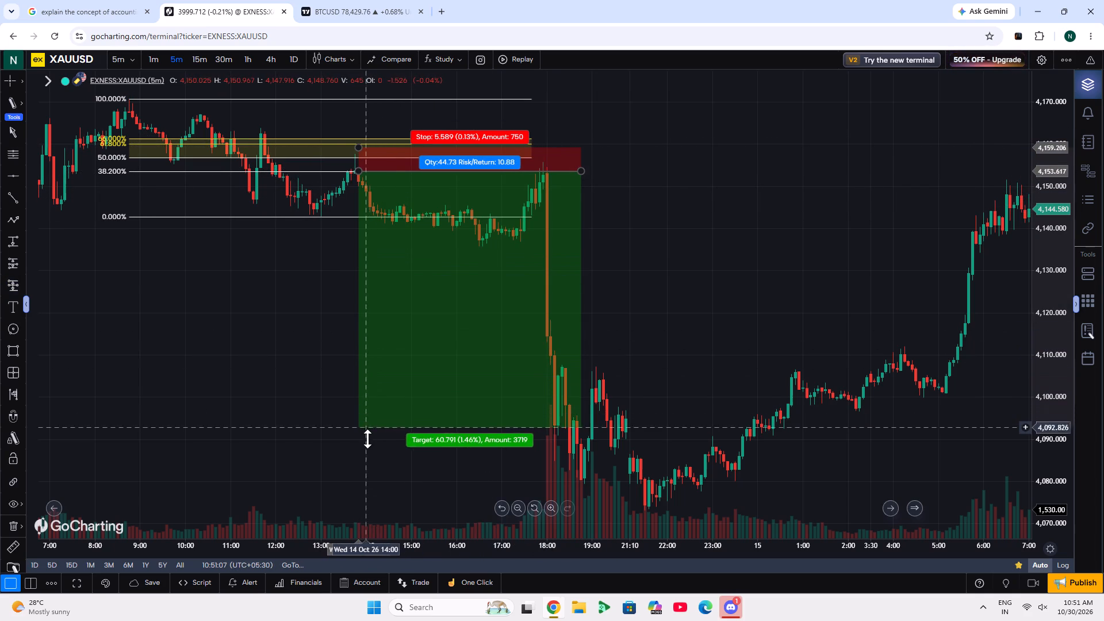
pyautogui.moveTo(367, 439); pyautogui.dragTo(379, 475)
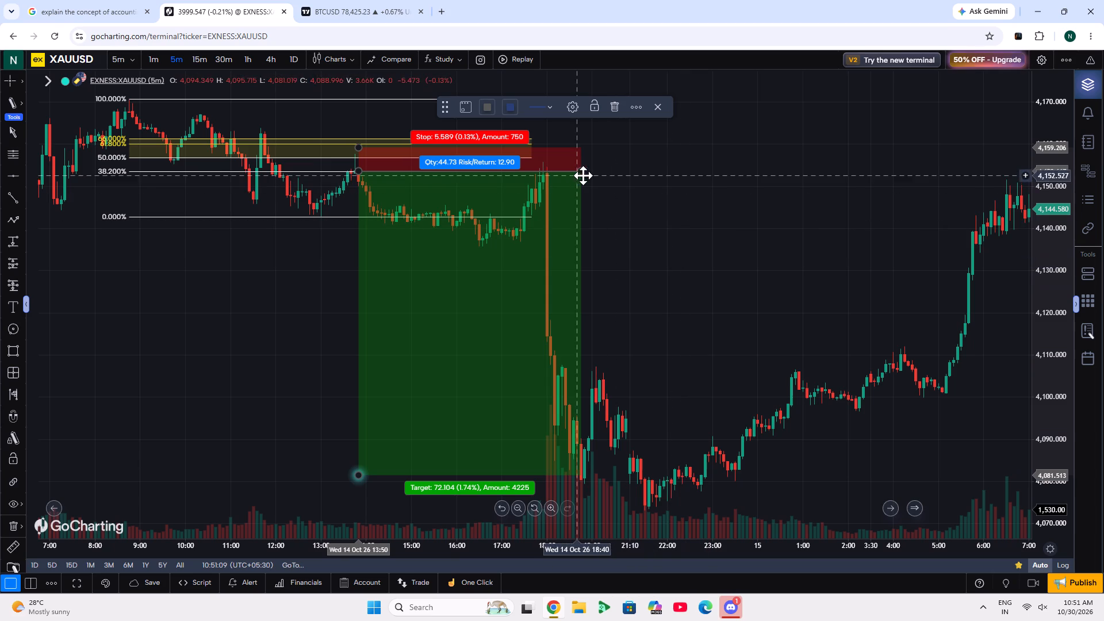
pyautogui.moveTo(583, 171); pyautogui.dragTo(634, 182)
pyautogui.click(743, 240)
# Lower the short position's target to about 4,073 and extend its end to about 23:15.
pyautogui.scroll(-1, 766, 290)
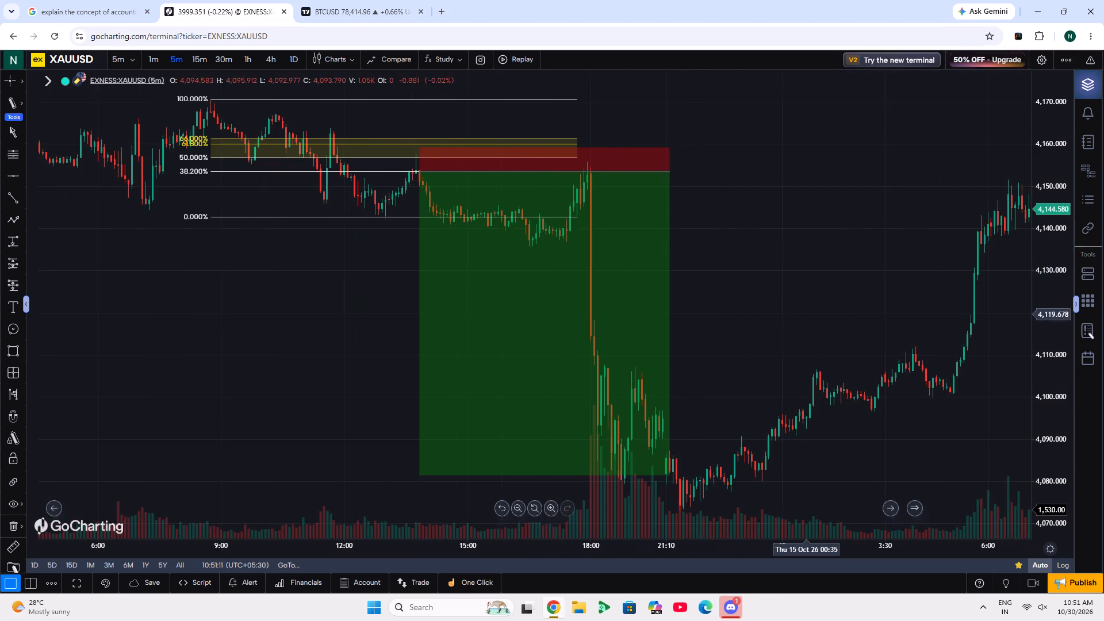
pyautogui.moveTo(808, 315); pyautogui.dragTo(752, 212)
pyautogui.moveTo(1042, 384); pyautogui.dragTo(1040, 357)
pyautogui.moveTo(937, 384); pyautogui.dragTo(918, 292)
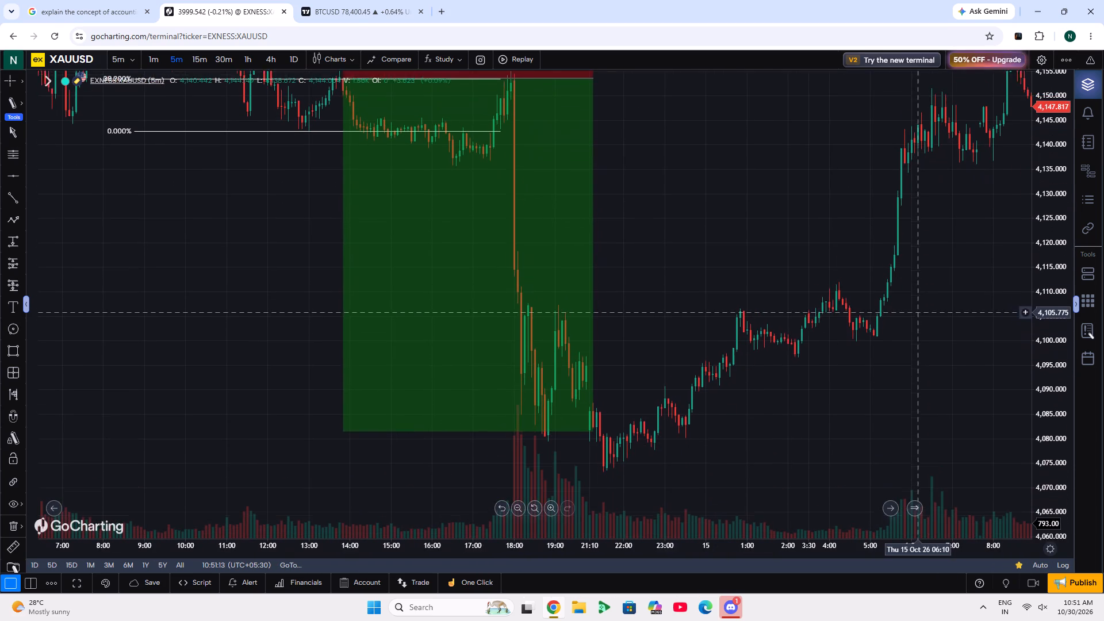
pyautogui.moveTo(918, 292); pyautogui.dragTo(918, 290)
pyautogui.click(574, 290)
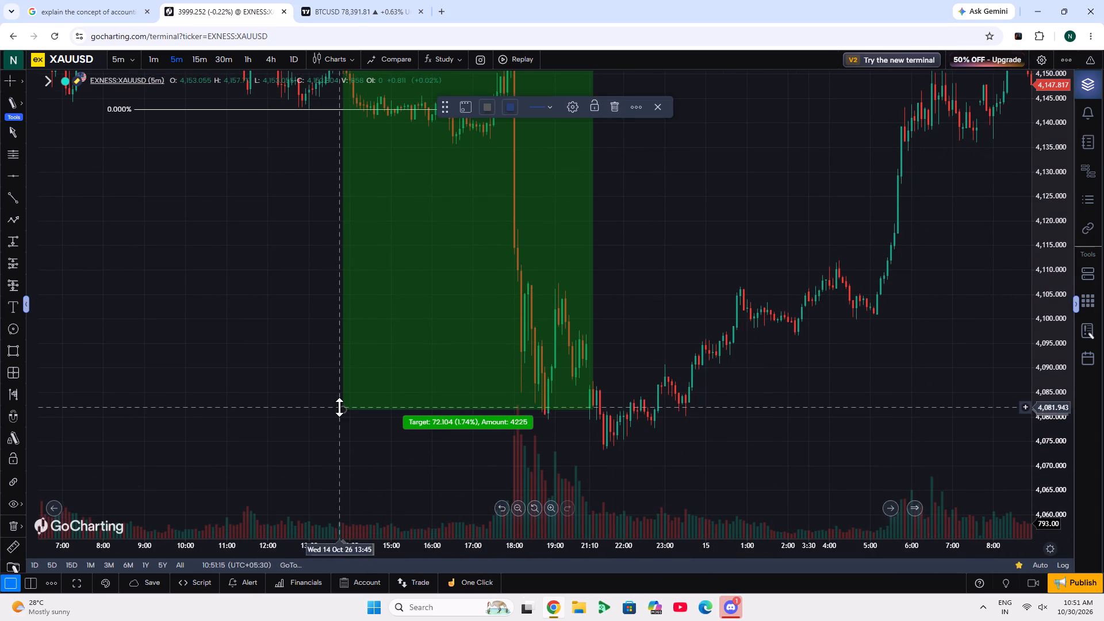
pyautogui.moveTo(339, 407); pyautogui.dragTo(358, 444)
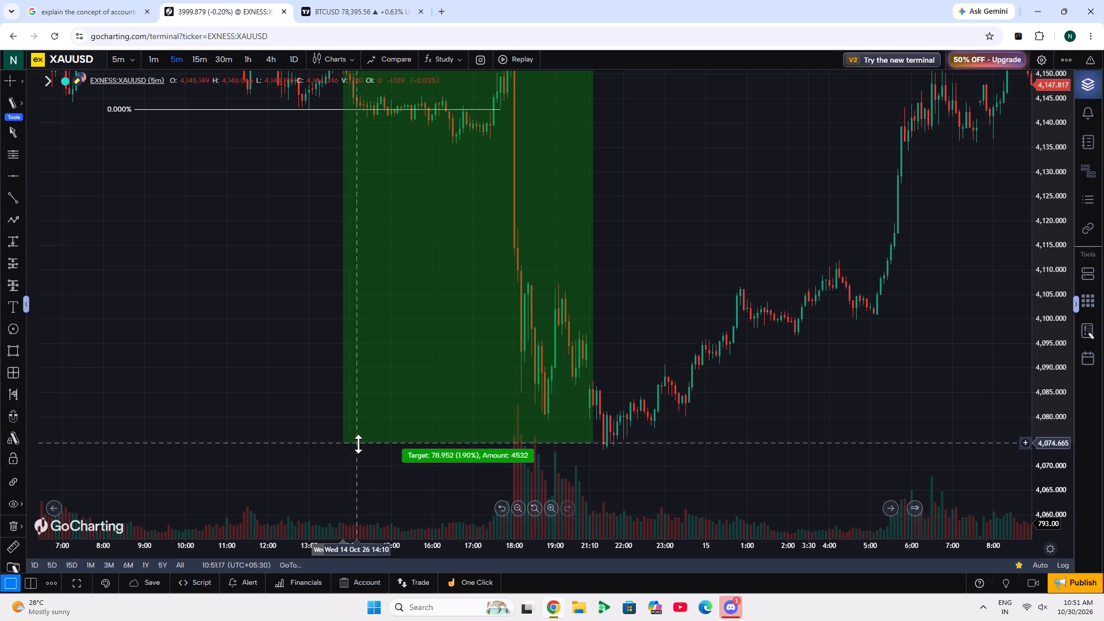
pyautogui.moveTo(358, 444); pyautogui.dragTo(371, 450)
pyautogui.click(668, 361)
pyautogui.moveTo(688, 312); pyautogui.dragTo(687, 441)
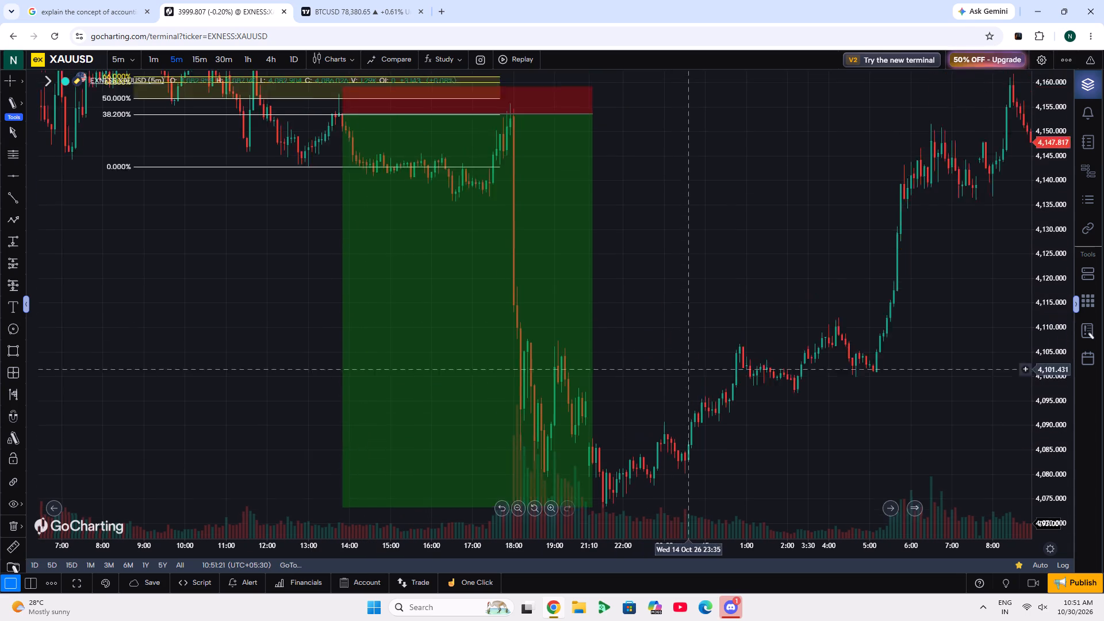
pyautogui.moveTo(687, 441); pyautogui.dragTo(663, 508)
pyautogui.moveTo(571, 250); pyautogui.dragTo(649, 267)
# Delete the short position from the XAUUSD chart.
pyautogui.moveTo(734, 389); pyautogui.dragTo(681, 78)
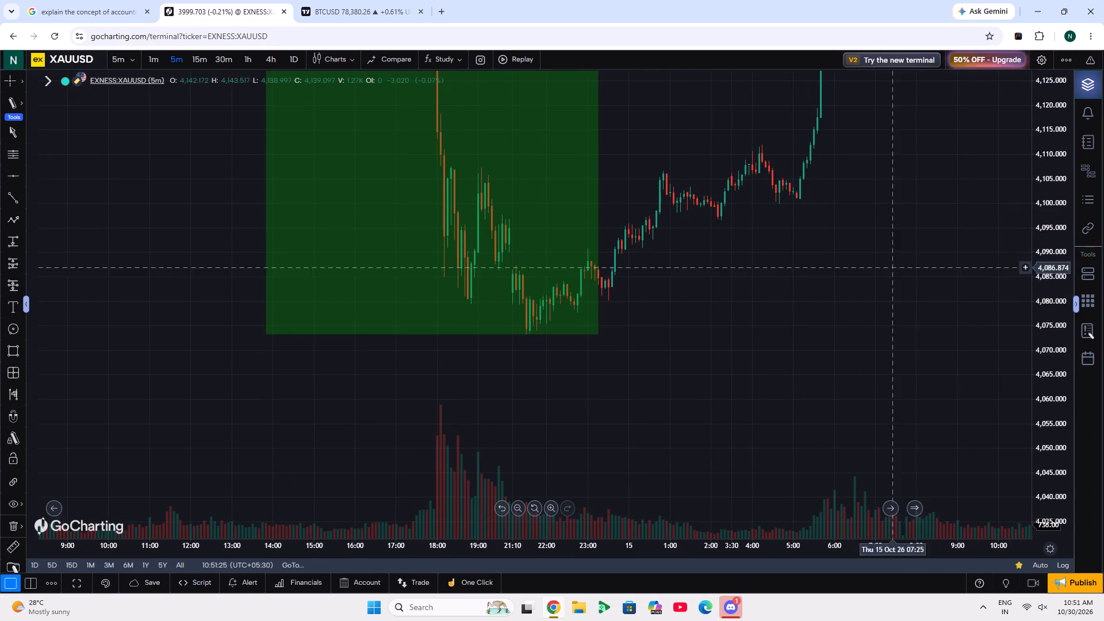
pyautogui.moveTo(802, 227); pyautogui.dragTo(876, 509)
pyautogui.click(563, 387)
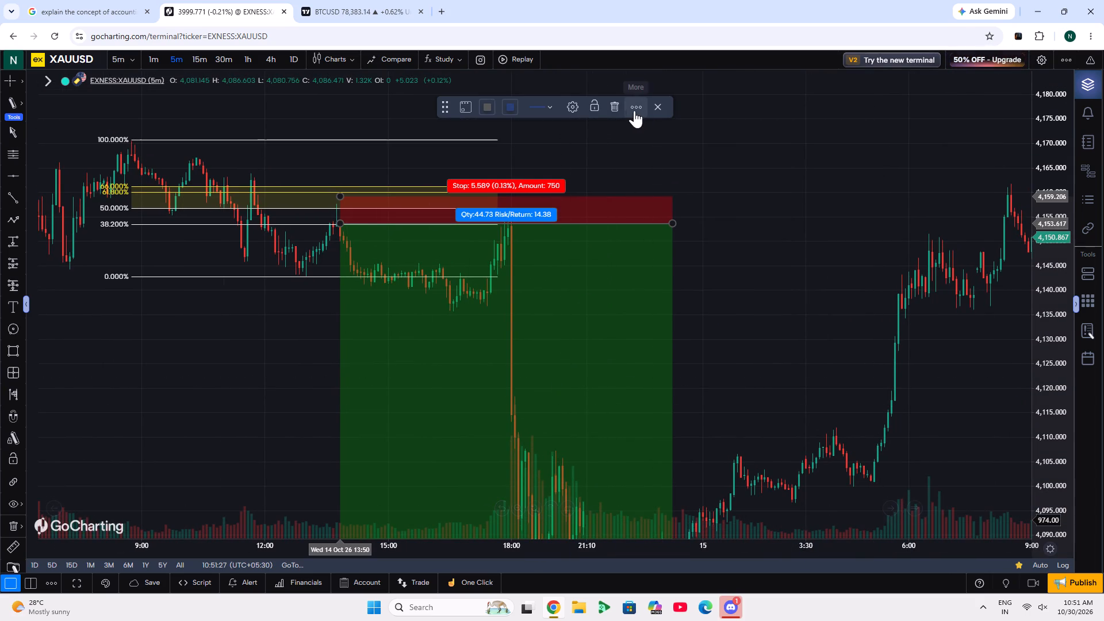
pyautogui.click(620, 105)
# Start a bar replay of XAUUSD from the 13 Oct candle at about 08:15.
pyautogui.moveTo(289, 410); pyautogui.dragTo(999, 516)
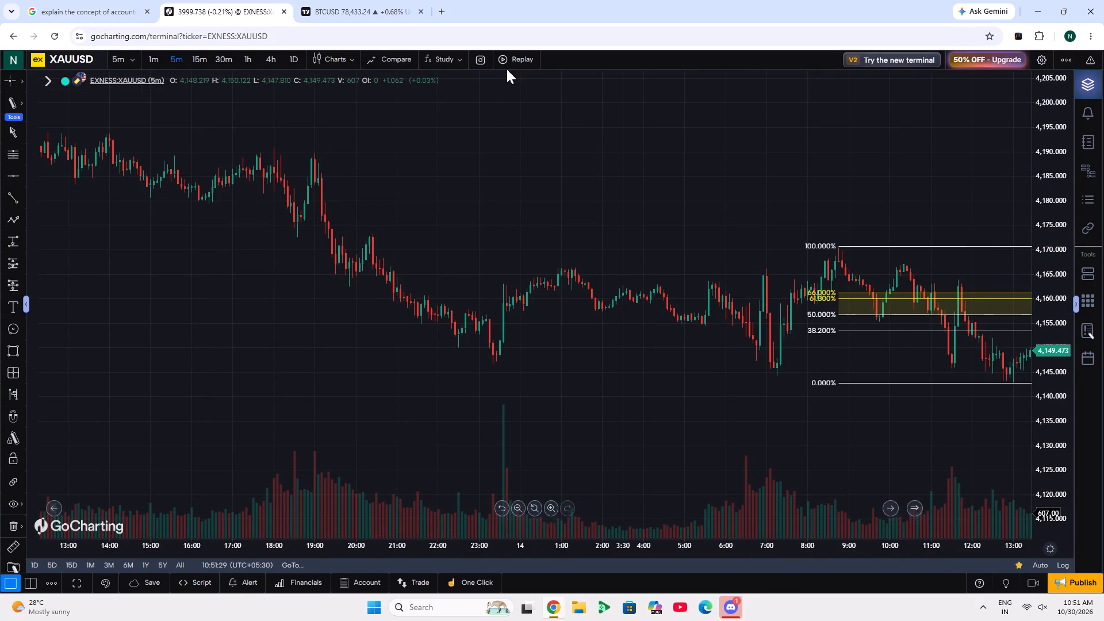
pyautogui.click(513, 57)
pyautogui.scroll(-5, 344, 274)
pyautogui.doubleClick(241, 262)
# Draw a Fibonacci retracement from the 05:00 high near 4,176 down to the low near 4,150.6, extended to about 12:25.
pyautogui.scroll(5, 243, 264)
pyautogui.moveTo(244, 267); pyautogui.dragTo(626, 283)
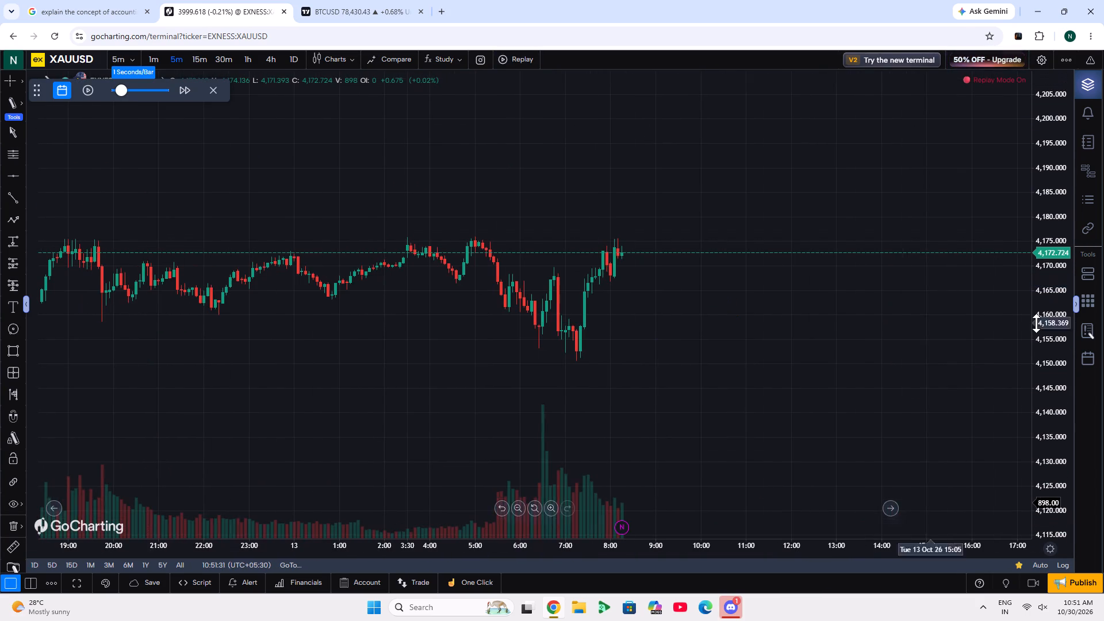
pyautogui.click(1065, 308)
pyautogui.doubleClick(1064, 308)
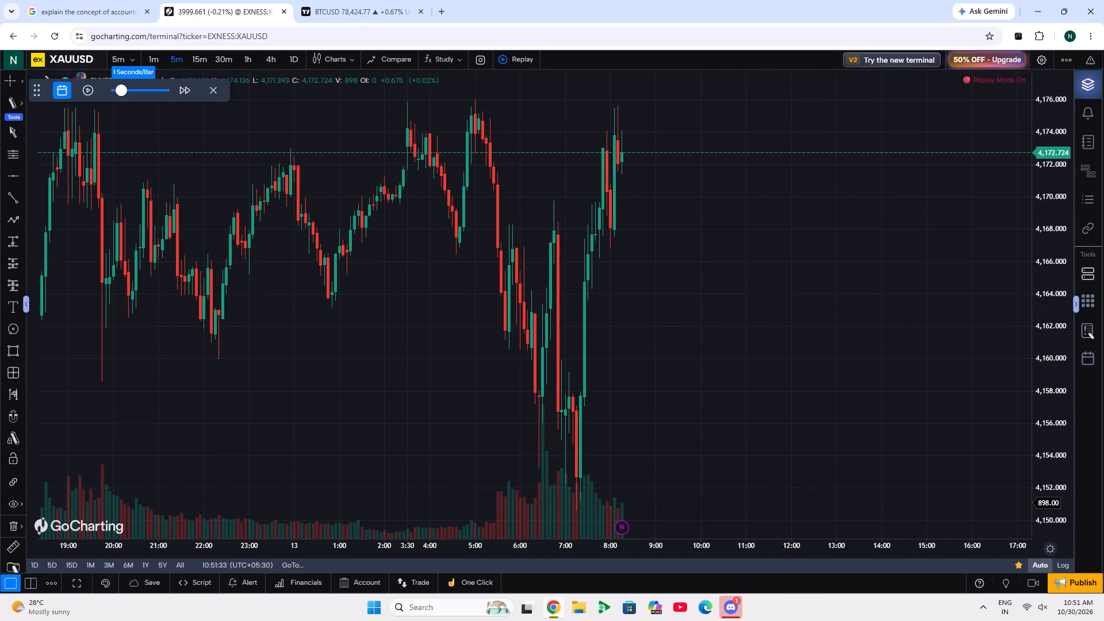
pyautogui.moveTo(1067, 275); pyautogui.dragTo(1051, 351)
pyautogui.scroll(3, 830, 393)
pyautogui.moveTo(817, 385); pyautogui.dragTo(783, 331)
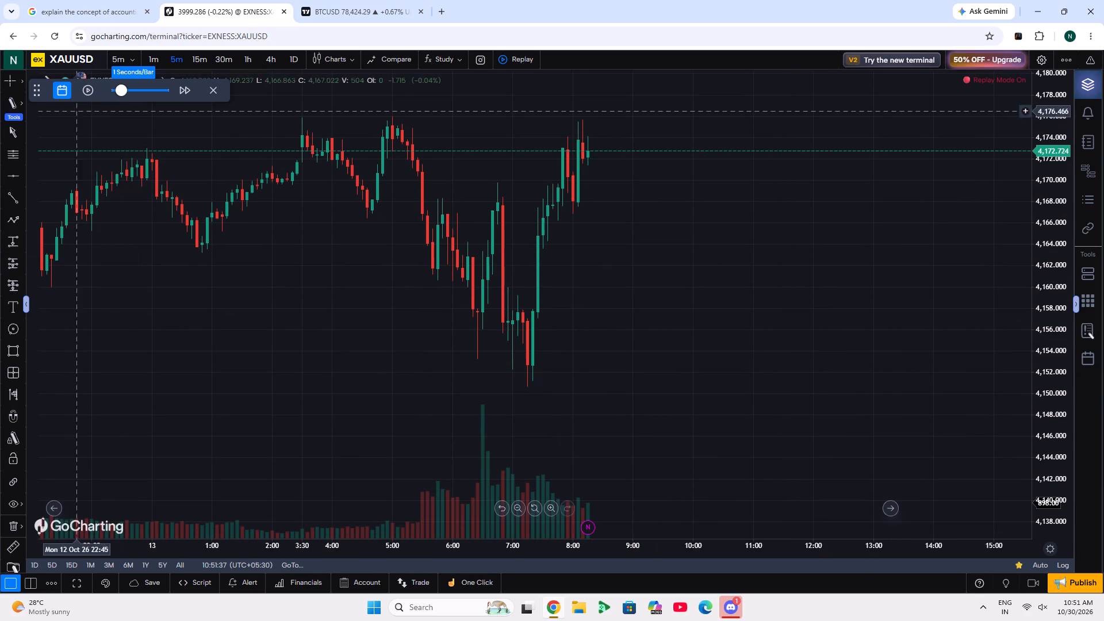
pyautogui.click(15, 158)
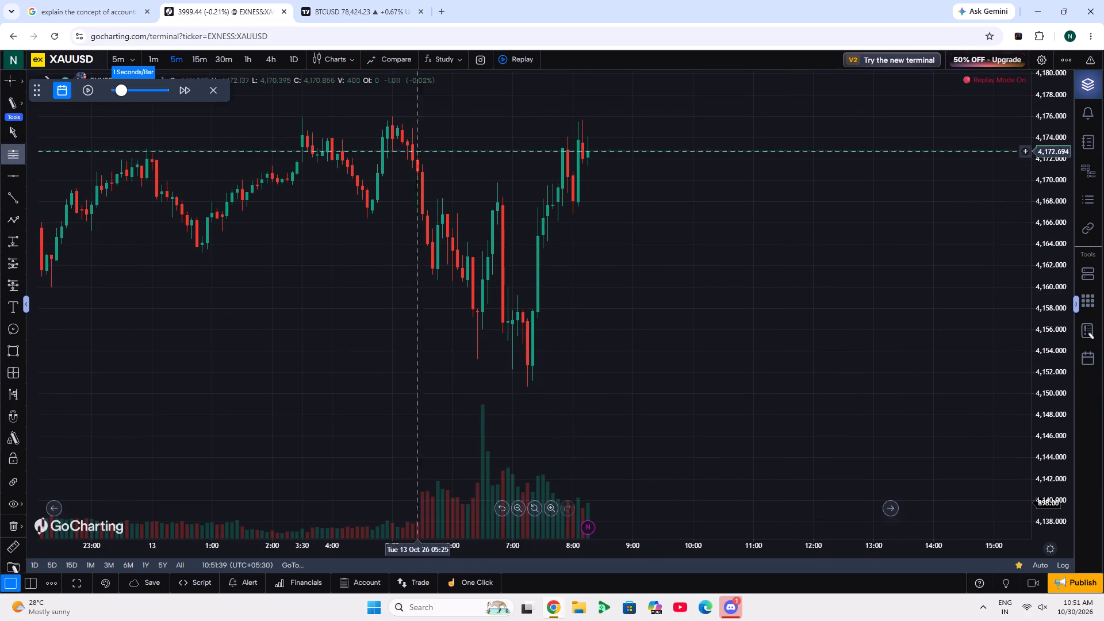
pyautogui.click(393, 116)
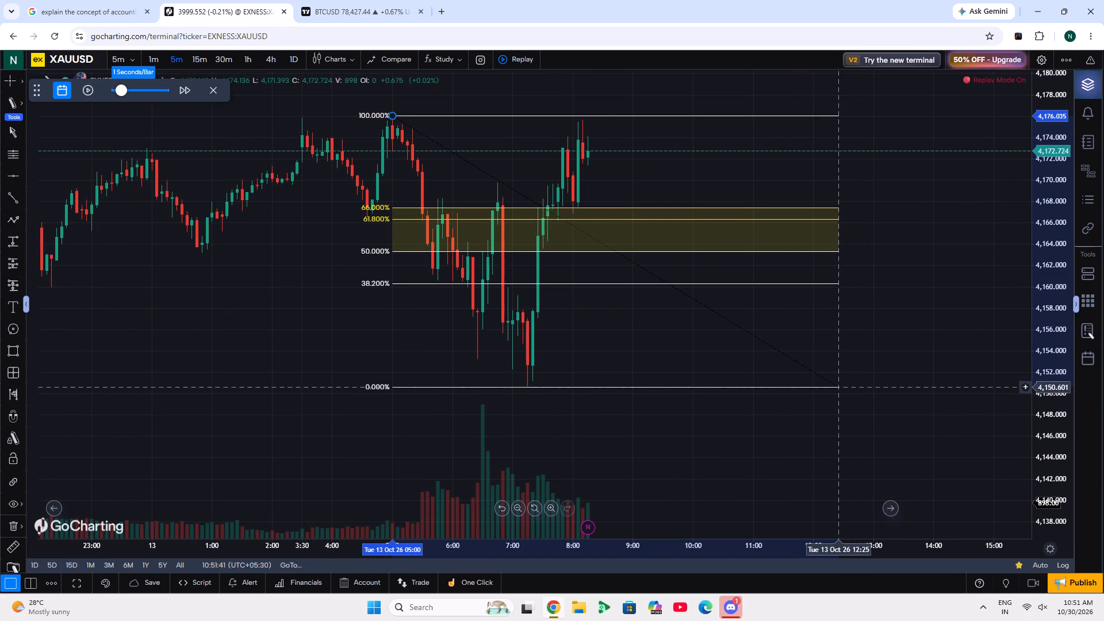
pyautogui.click(836, 387)
# Play the replay forward to about 08:50 on 13 Oct and pause it.
pyautogui.moveTo(803, 440); pyautogui.dragTo(696, 504)
pyautogui.moveTo(884, 297); pyautogui.dragTo(882, 359)
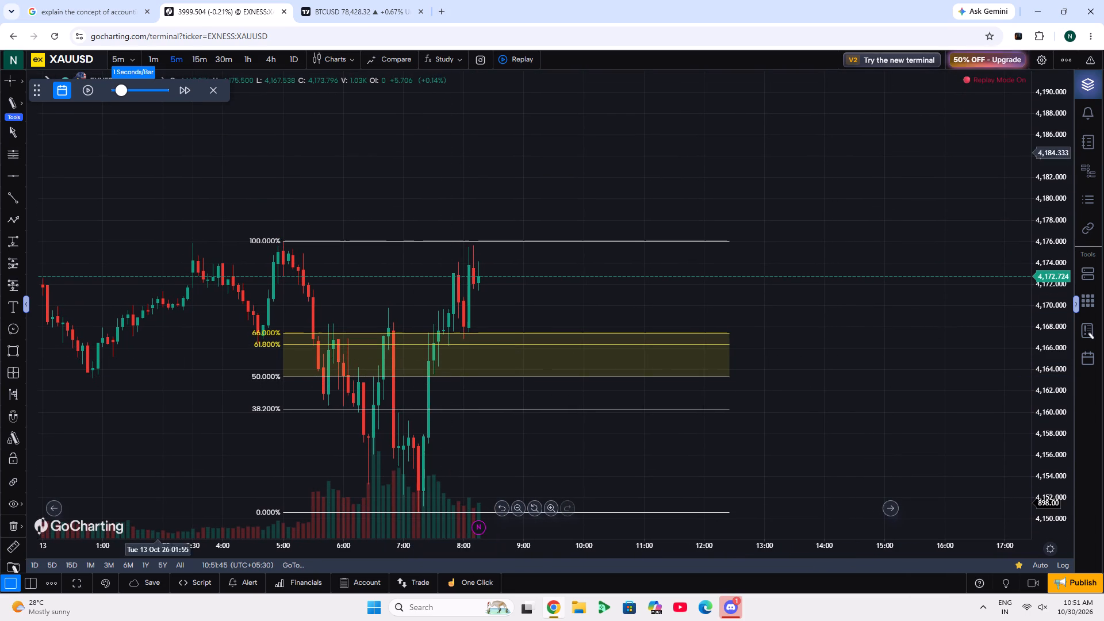
pyautogui.click(87, 91)
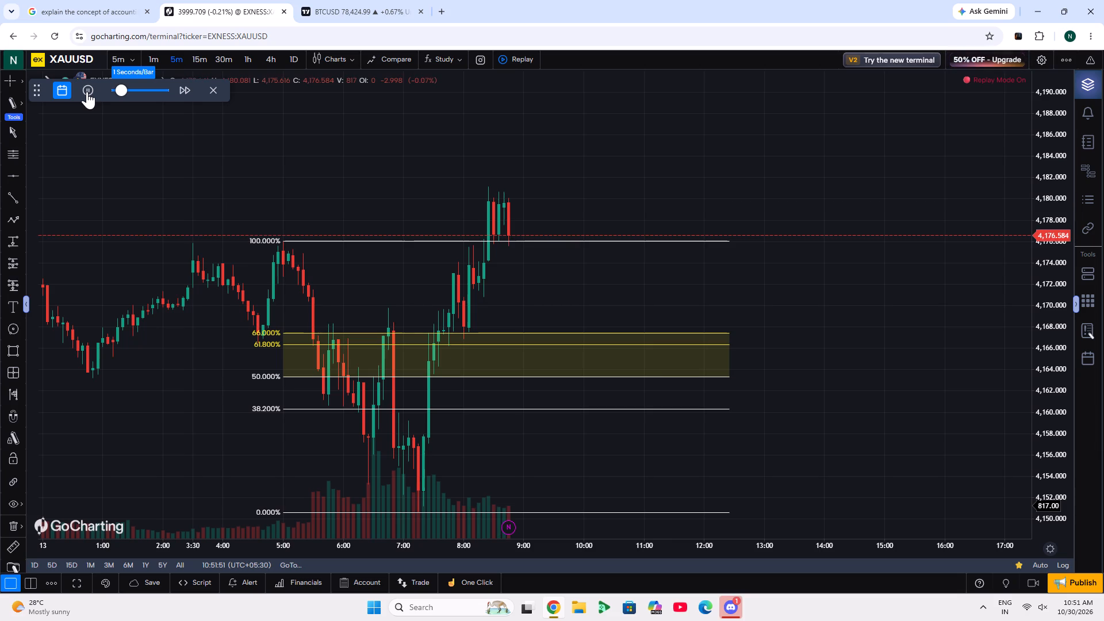
pyautogui.click(87, 91)
pyautogui.doubleClick(87, 91)
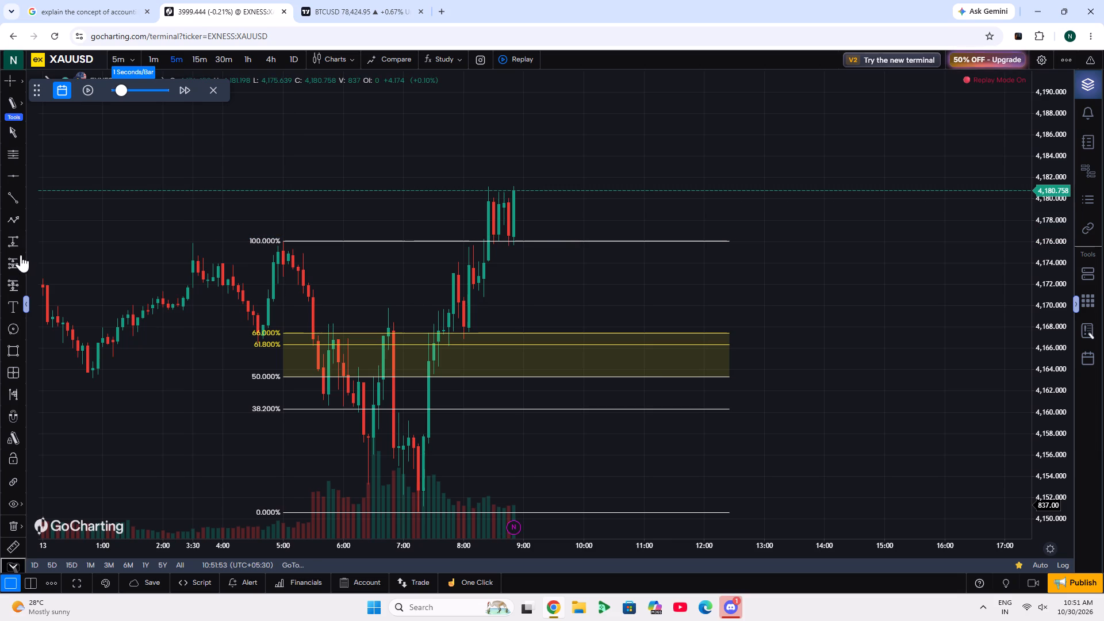
# Place a long position at 08:20 with entry about 4,172.4, target about 4,182.4 and stop about 4,167.1.
pyautogui.click(0, 262)
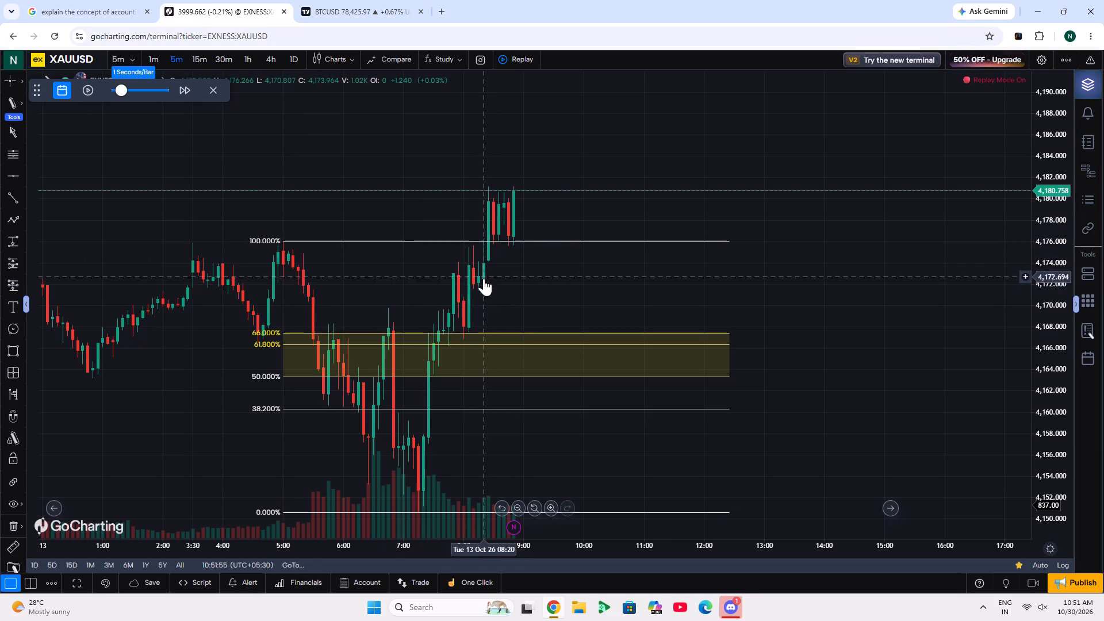
pyautogui.click(485, 278)
pyautogui.click(11, 263)
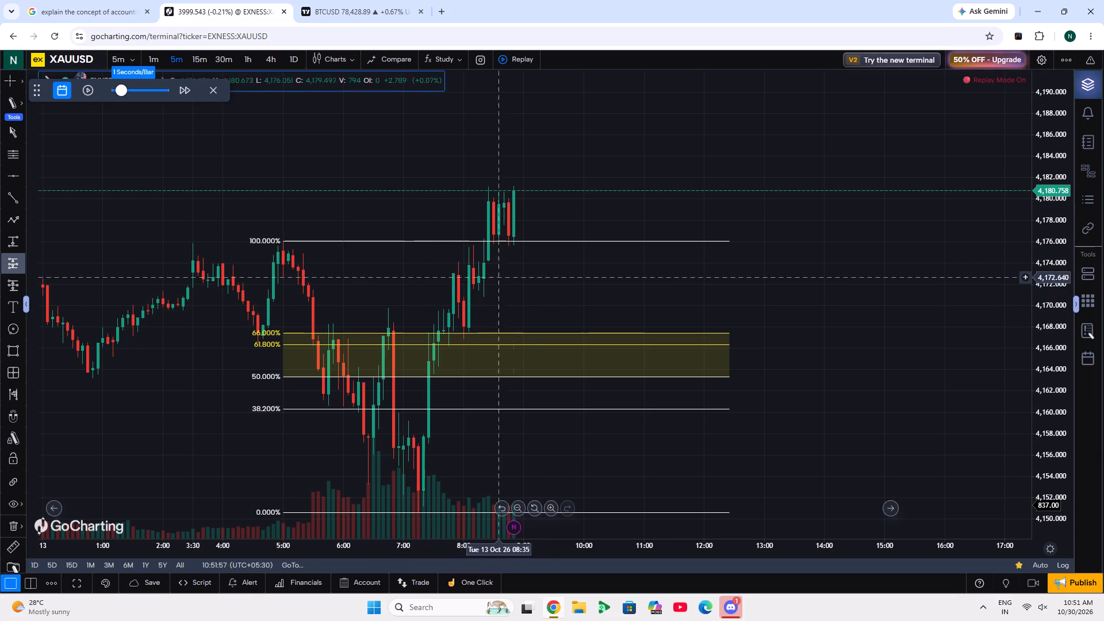
pyautogui.click(484, 280)
pyautogui.moveTo(484, 248); pyautogui.dragTo(475, 203)
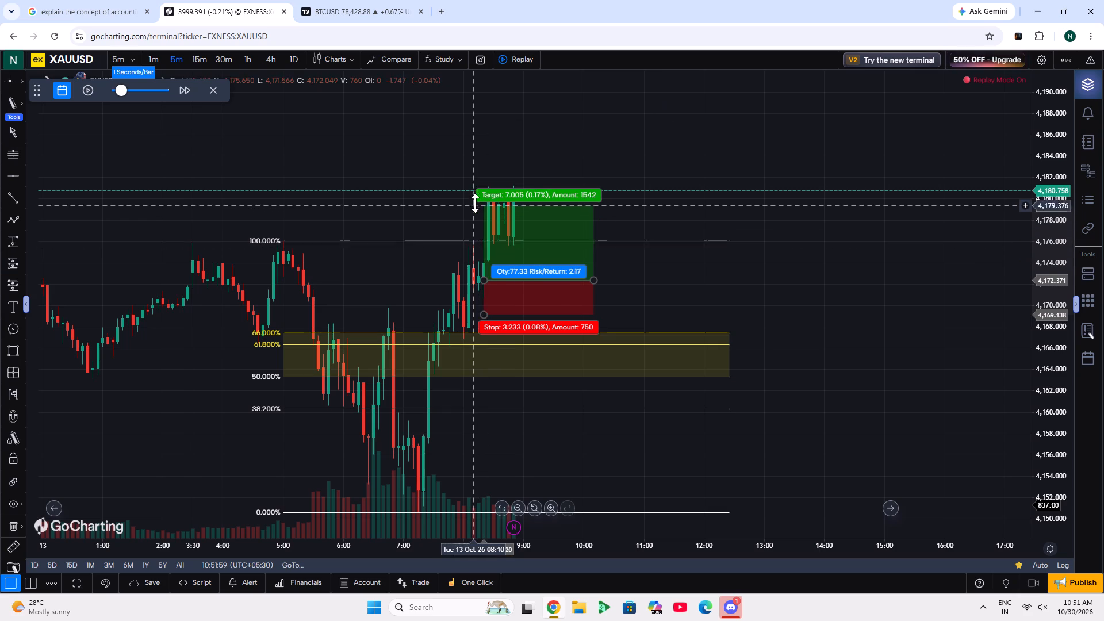
pyautogui.moveTo(475, 203); pyautogui.dragTo(474, 172)
pyautogui.moveTo(483, 312); pyautogui.dragTo(477, 336)
pyautogui.click(287, 249)
# Play the replay one more candle, select the long position to check it, and exit the replay.
pyautogui.click(80, 89)
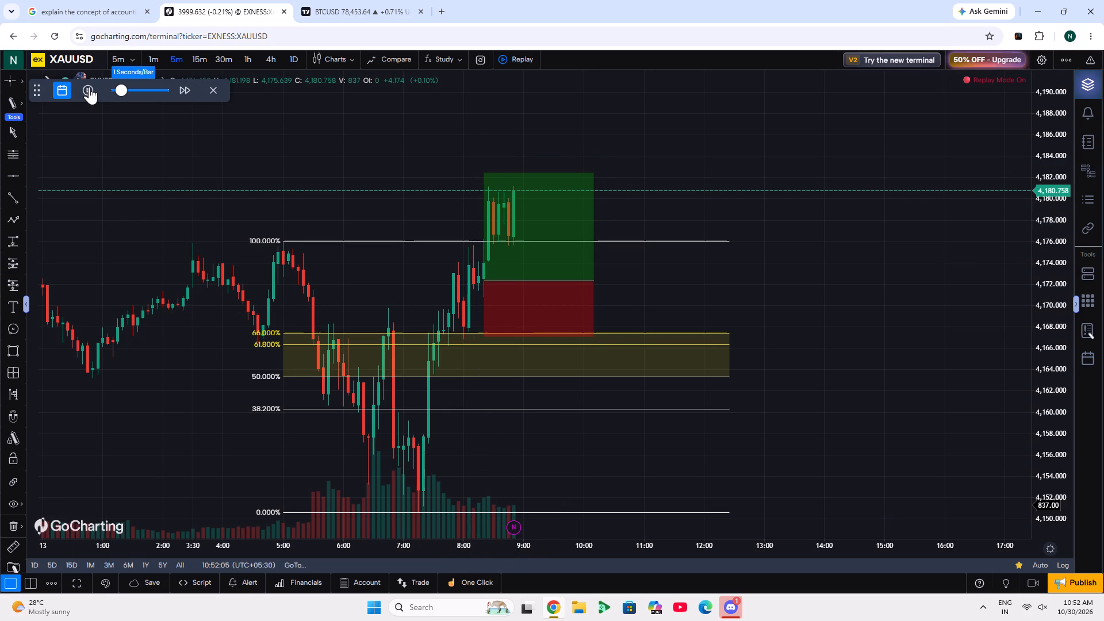
pyautogui.click(89, 87)
pyautogui.click(89, 87)
pyautogui.click(582, 271)
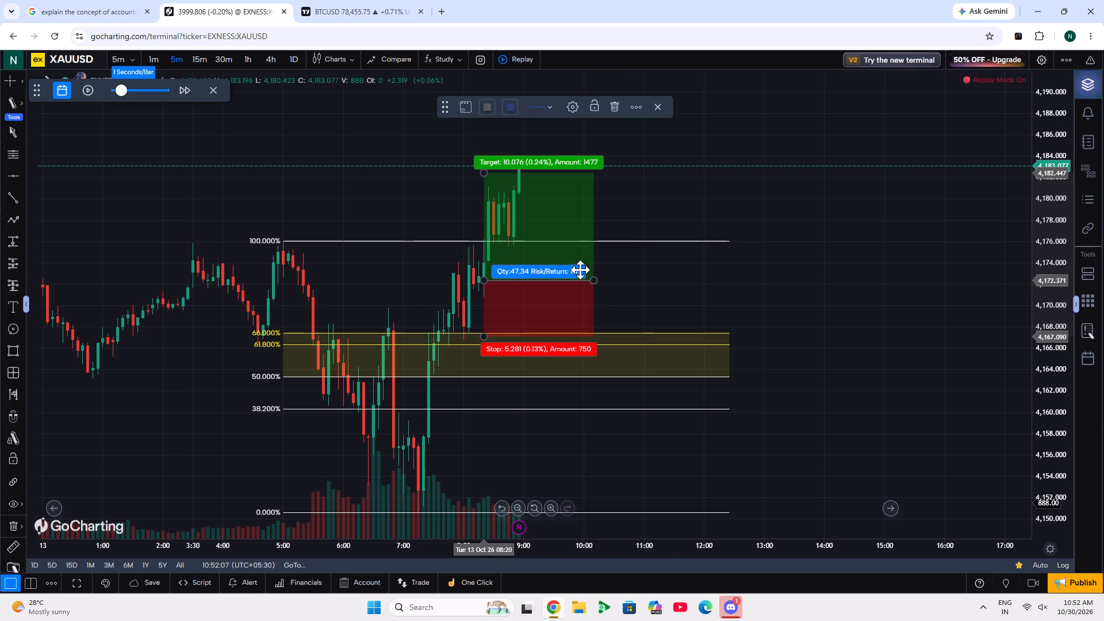
pyautogui.click(658, 112)
pyautogui.click(218, 94)
# Start a new XAUUSD bar replay from the 9 Oct candle at about 16:30.
pyautogui.scroll(-5, 281, 232)
pyautogui.moveTo(313, 246); pyautogui.dragTo(914, 209)
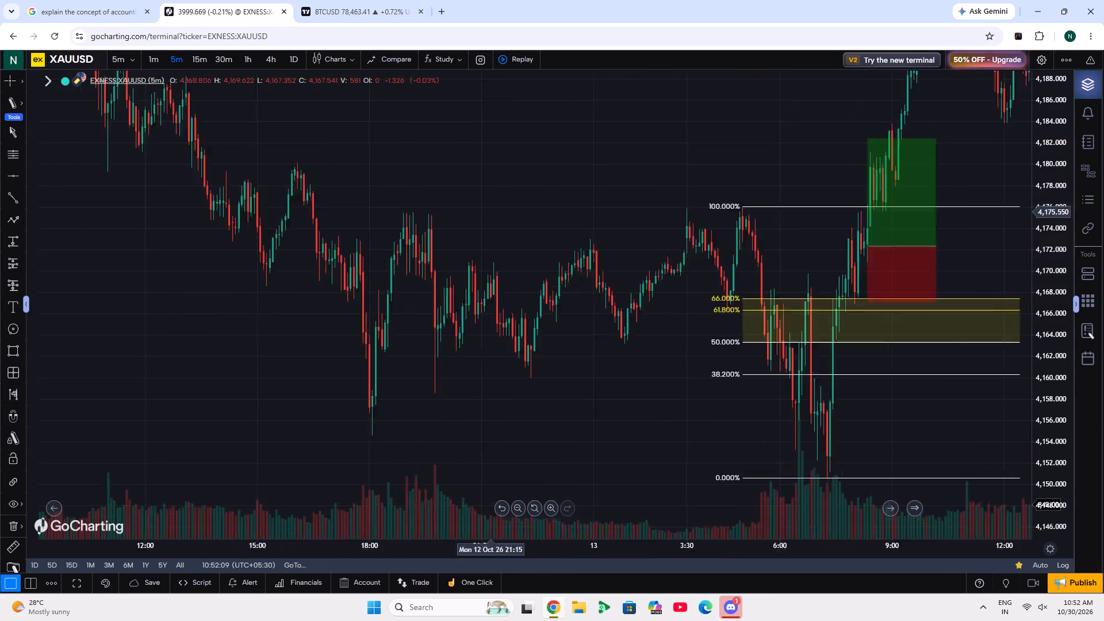
pyautogui.moveTo(914, 209); pyautogui.dragTo(1015, 205)
pyautogui.click(503, 63)
pyautogui.scroll(-2, 364, 187)
pyautogui.moveTo(352, 248); pyautogui.dragTo(329, 243)
pyautogui.moveTo(106, 159); pyautogui.dragTo(129, 155)
pyautogui.doubleClick(212, 185)
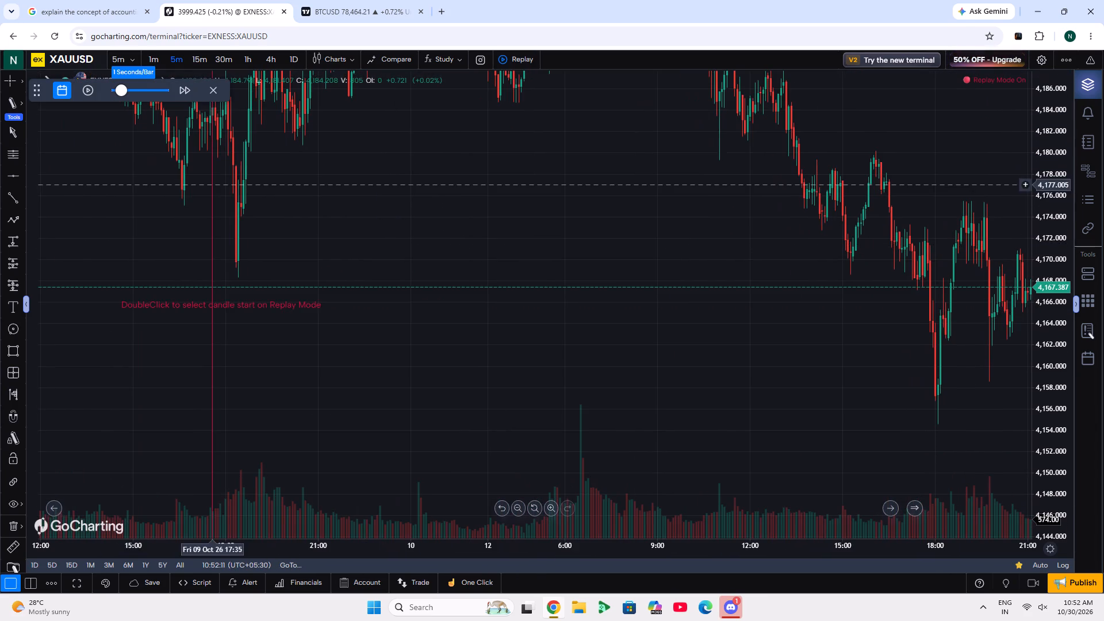
pyautogui.doubleClick(181, 194)
pyautogui.doubleClick(181, 195)
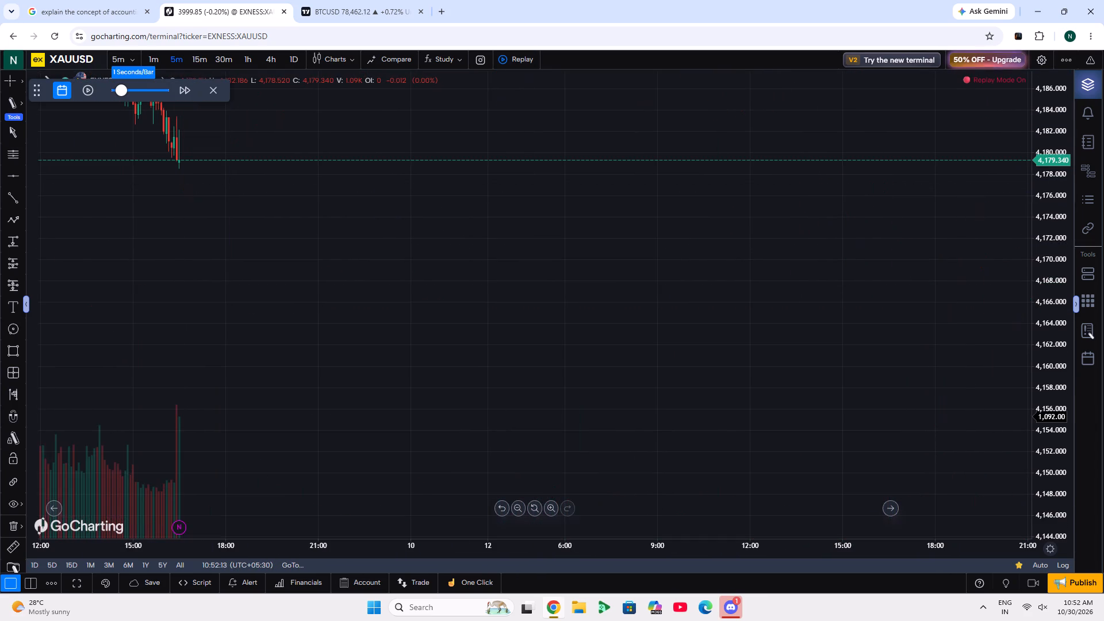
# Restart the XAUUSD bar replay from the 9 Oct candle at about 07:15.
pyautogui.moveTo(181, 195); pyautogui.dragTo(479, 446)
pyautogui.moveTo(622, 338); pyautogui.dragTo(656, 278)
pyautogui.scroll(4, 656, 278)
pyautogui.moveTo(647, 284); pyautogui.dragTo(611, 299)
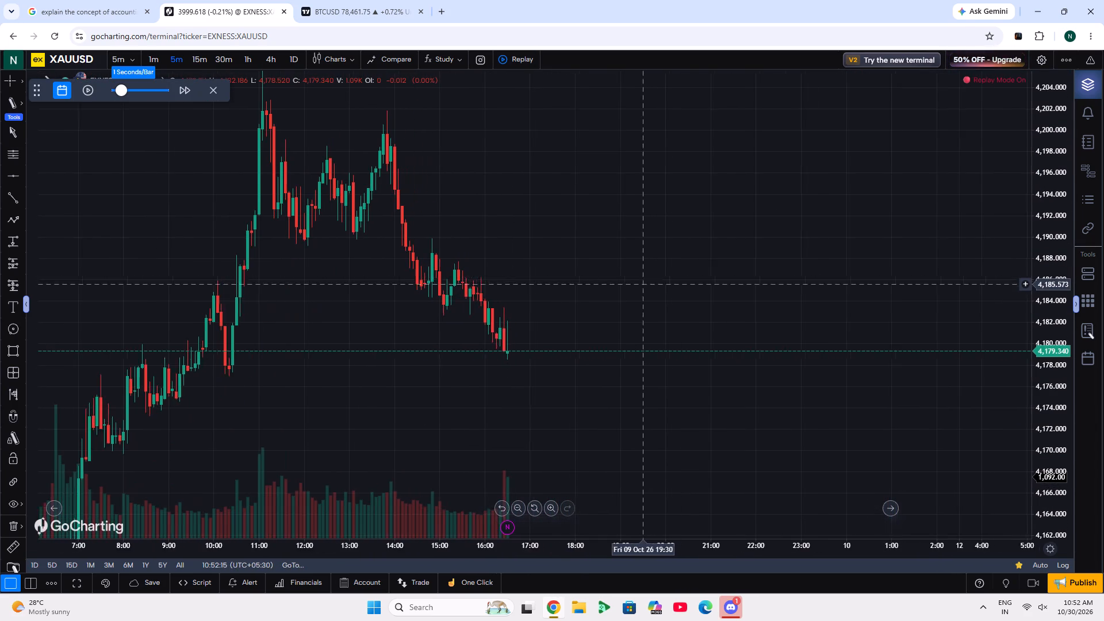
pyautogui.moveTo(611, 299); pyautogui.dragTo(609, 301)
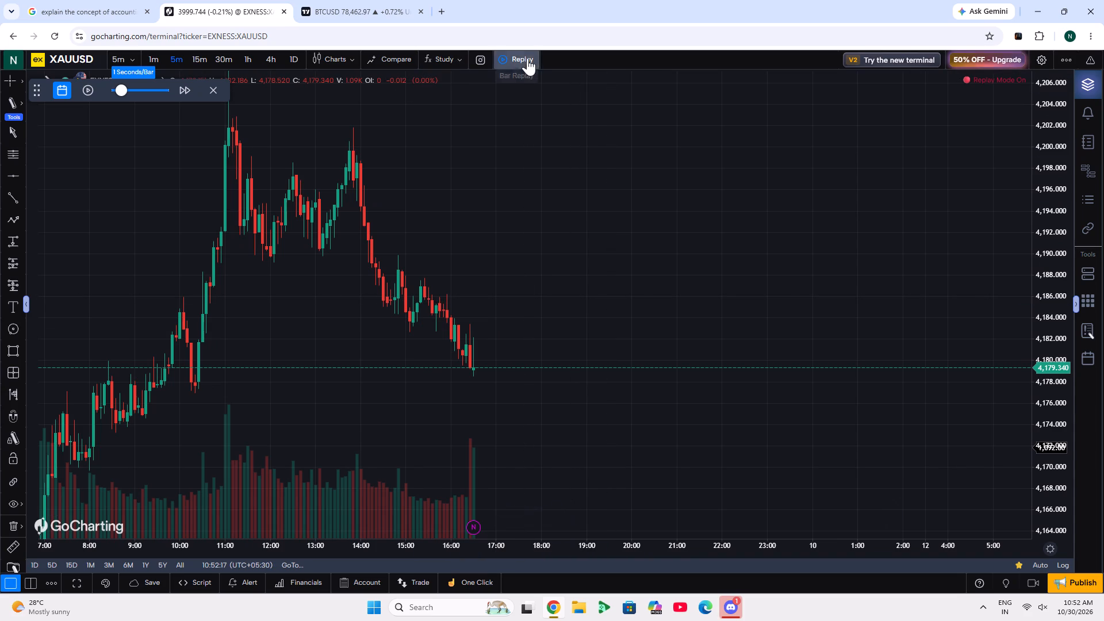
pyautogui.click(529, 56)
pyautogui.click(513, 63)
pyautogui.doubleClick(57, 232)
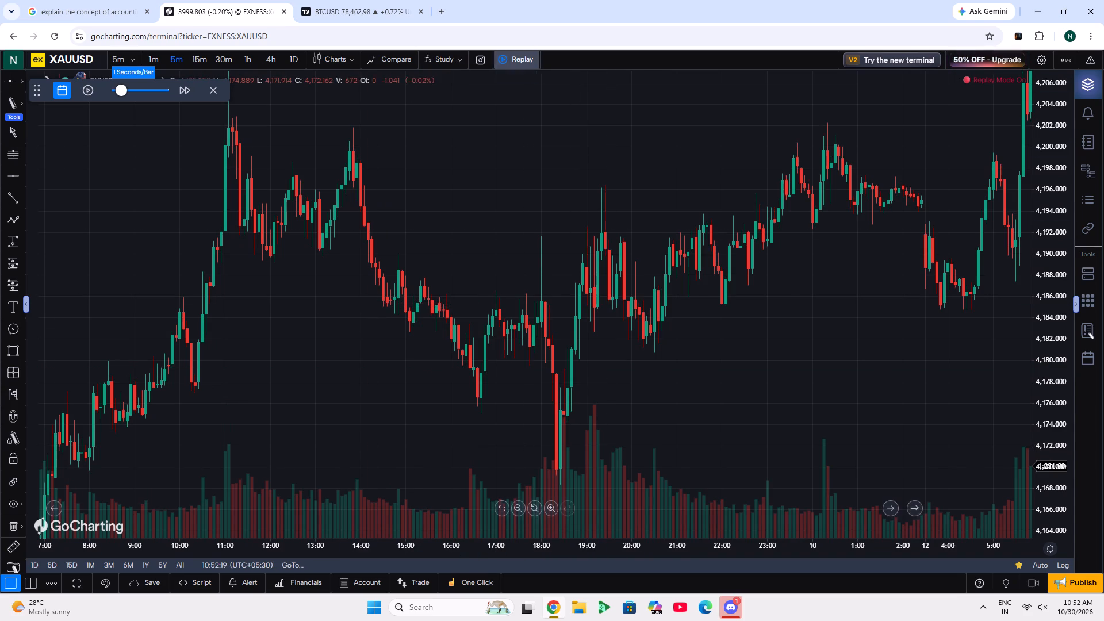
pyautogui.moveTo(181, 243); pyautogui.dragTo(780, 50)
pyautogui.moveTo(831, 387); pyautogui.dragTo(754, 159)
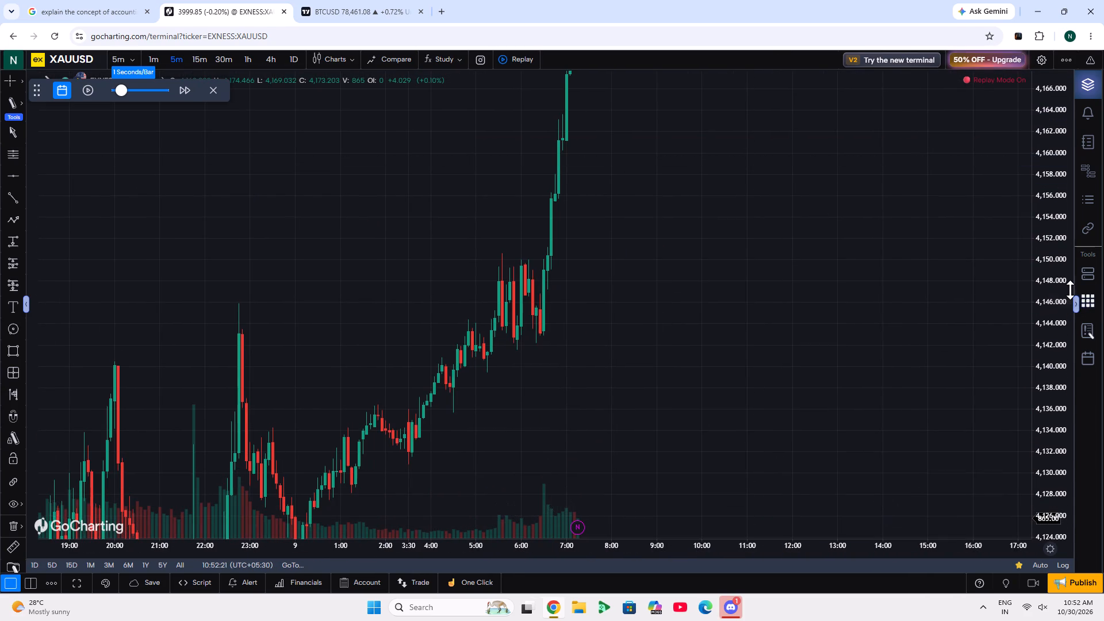
# Restart the XAUUSD bar replay from the 8 Oct candle at about 14:30.
pyautogui.doubleClick(1070, 290)
pyautogui.scroll(-4, 854, 364)
pyautogui.moveTo(471, 329); pyautogui.dragTo(472, 329)
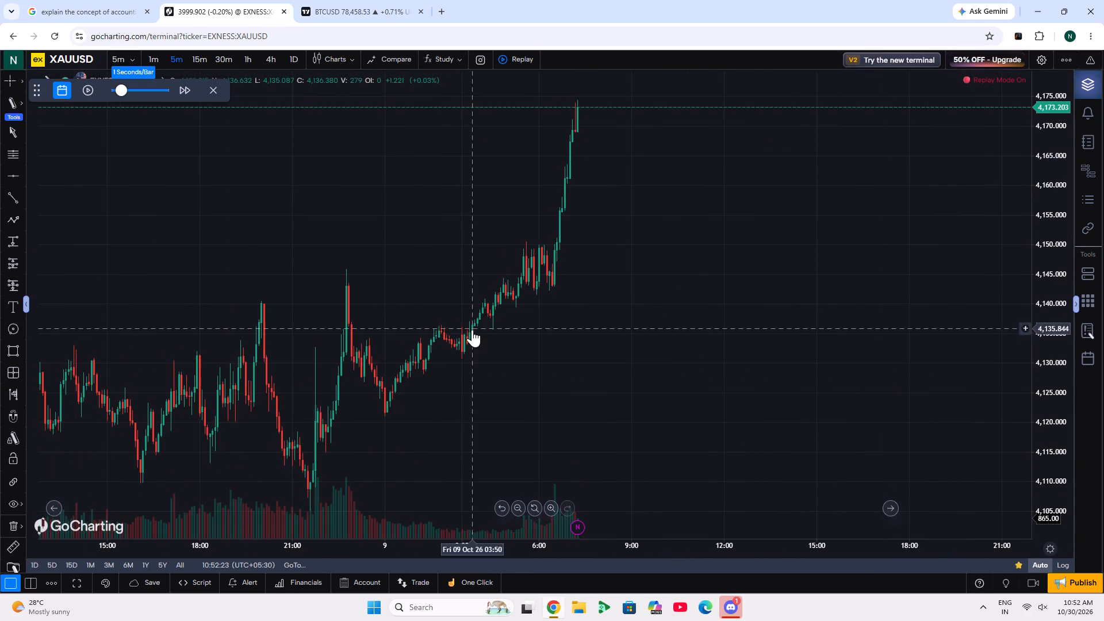
pyautogui.moveTo(472, 329); pyautogui.dragTo(856, 228)
pyautogui.moveTo(370, 258); pyautogui.dragTo(800, 227)
pyautogui.click(504, 55)
pyautogui.click(691, 134)
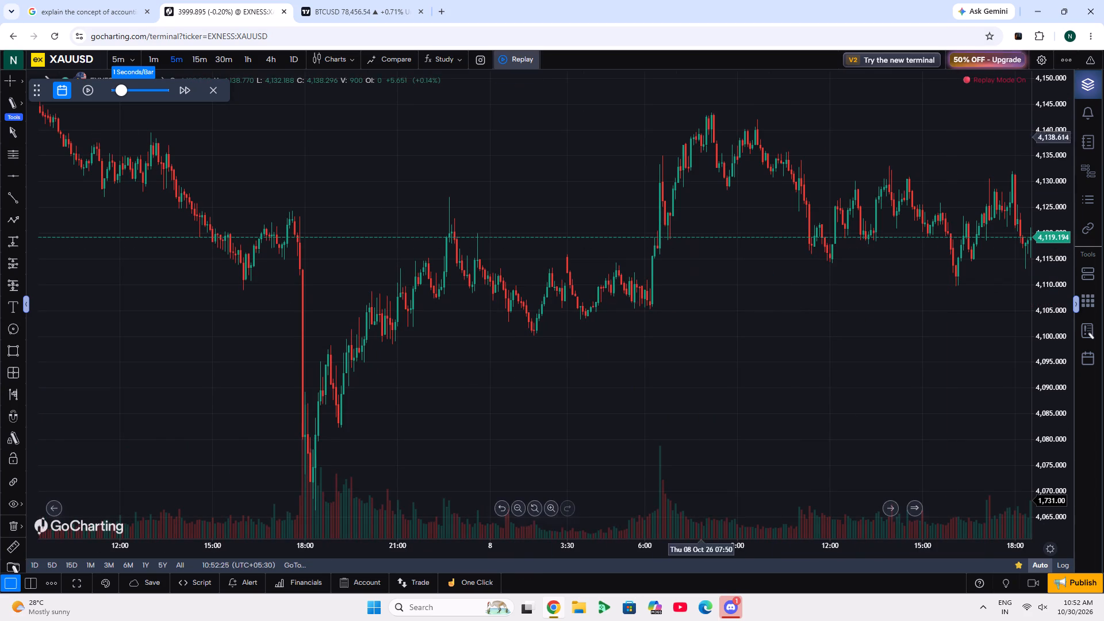
pyautogui.doubleClick(910, 227)
# Draw a Fibonacci retracement from the 12:00 swing low near 4,114.3 up to the swing high near 4,133, extended to about 17:05.
pyautogui.scroll(7, 908, 227)
pyautogui.moveTo(860, 297); pyautogui.dragTo(551, 309)
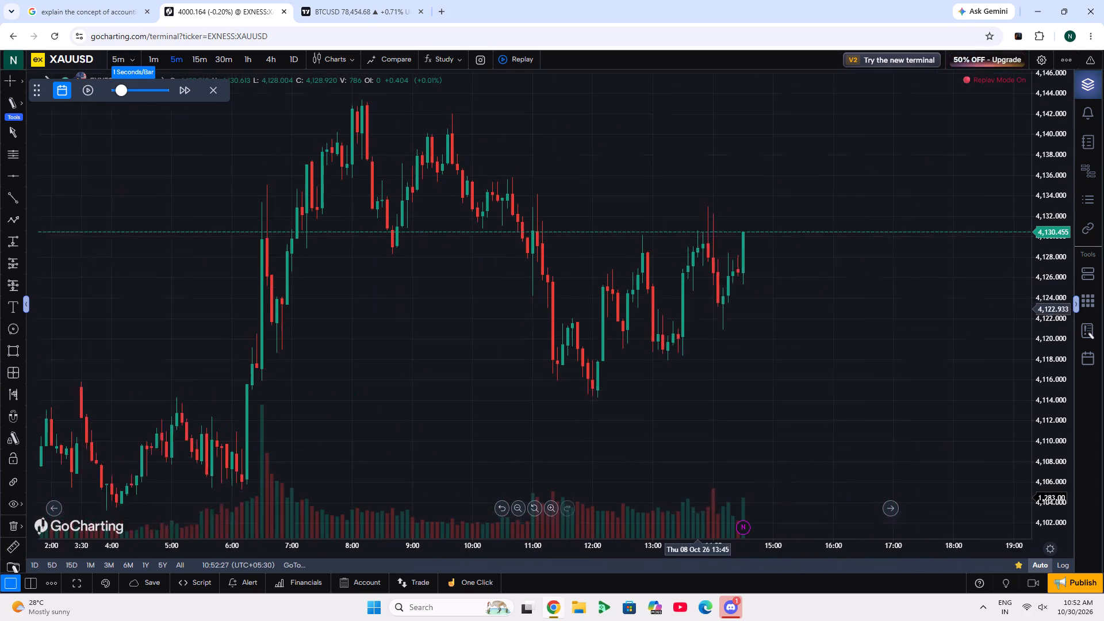
pyautogui.moveTo(551, 309); pyautogui.dragTo(520, 312)
pyautogui.click(20, 159)
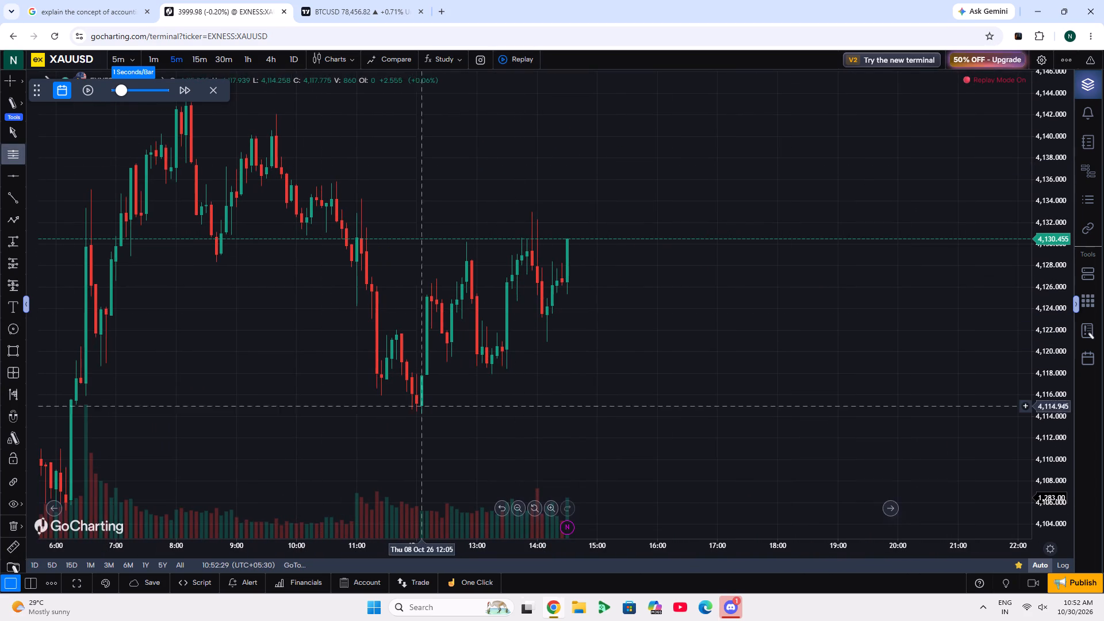
pyautogui.click(418, 413)
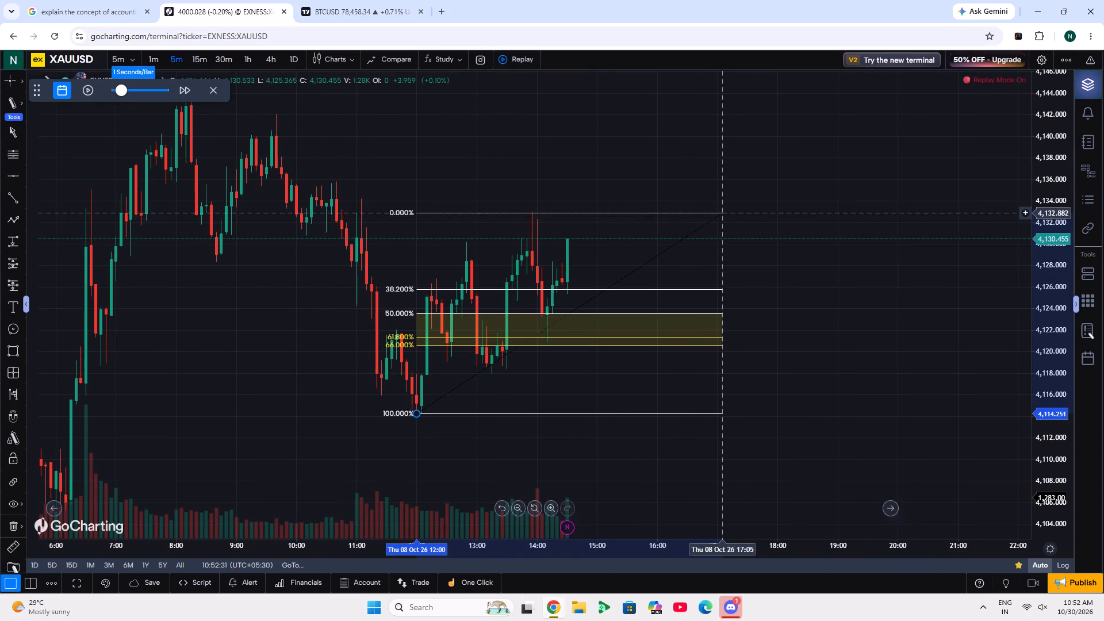
pyautogui.click(724, 210)
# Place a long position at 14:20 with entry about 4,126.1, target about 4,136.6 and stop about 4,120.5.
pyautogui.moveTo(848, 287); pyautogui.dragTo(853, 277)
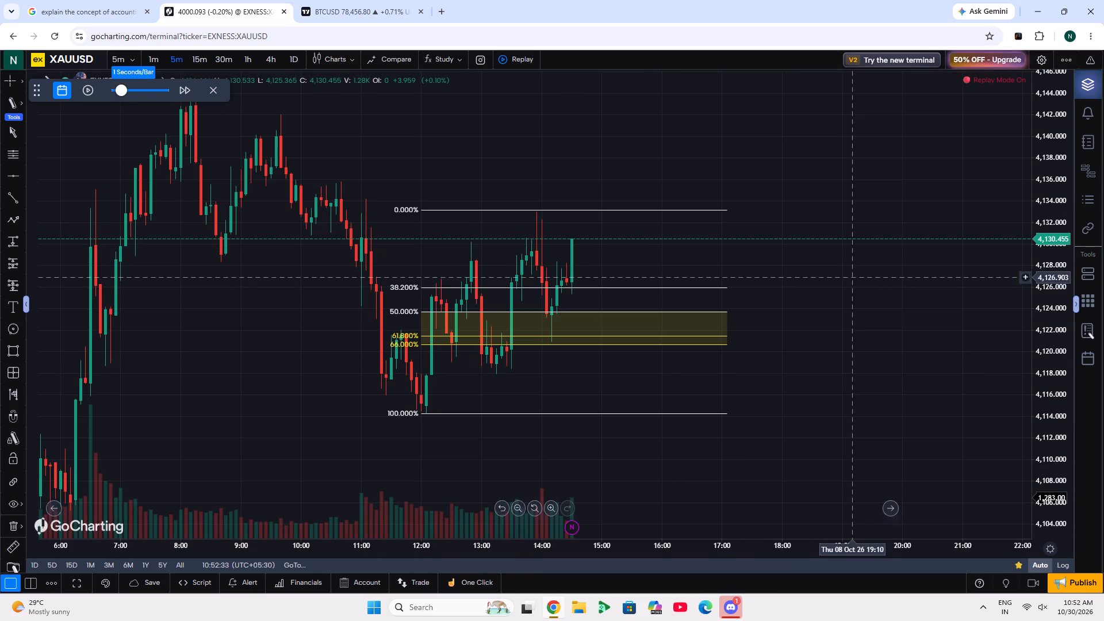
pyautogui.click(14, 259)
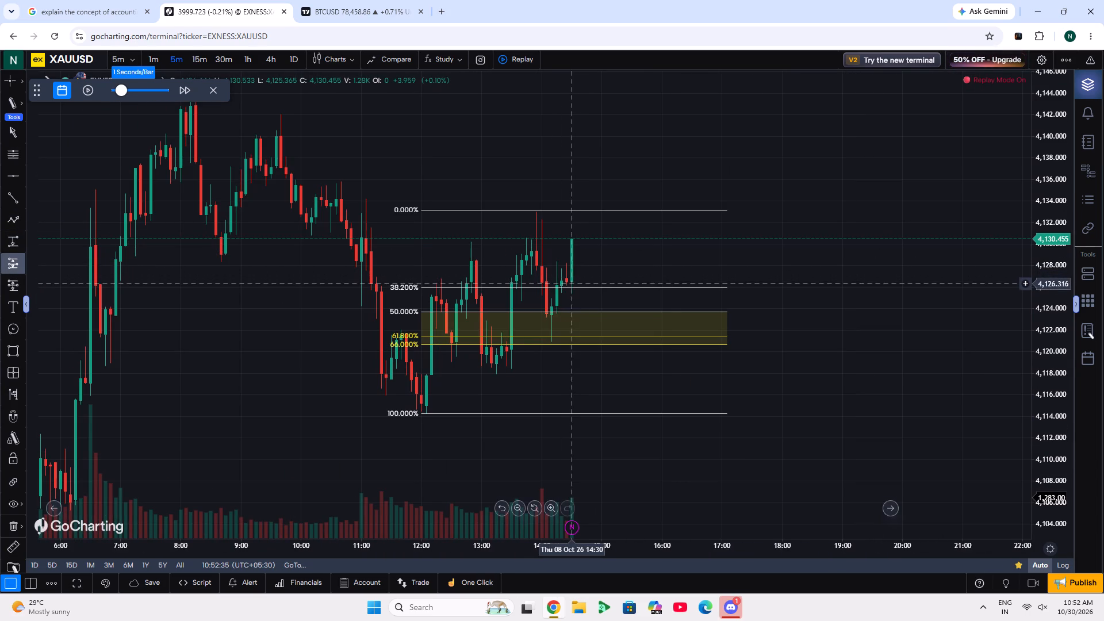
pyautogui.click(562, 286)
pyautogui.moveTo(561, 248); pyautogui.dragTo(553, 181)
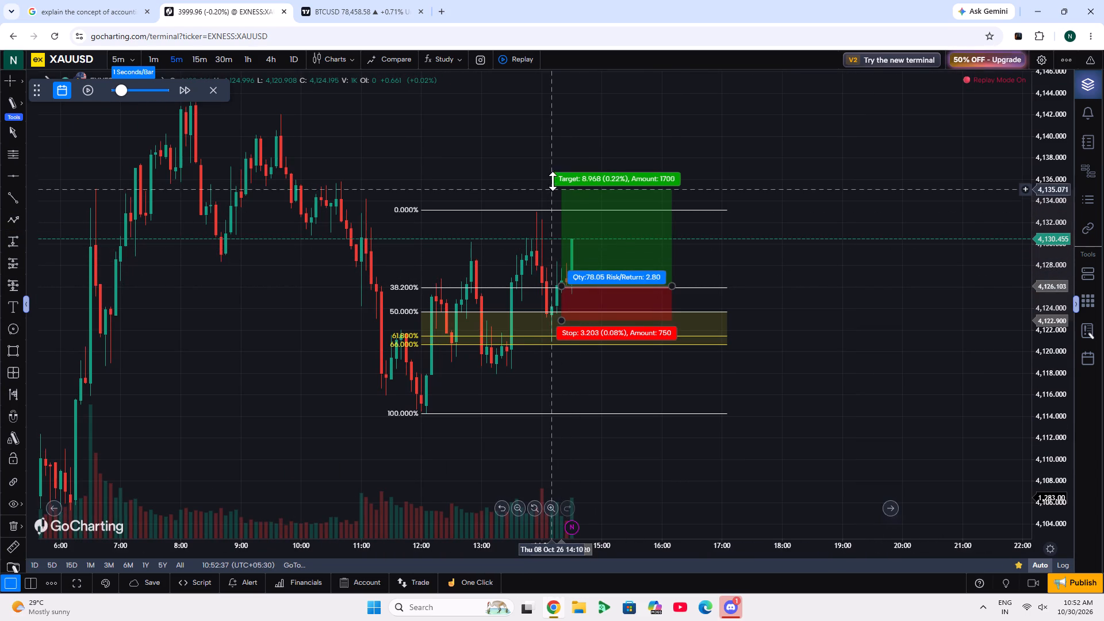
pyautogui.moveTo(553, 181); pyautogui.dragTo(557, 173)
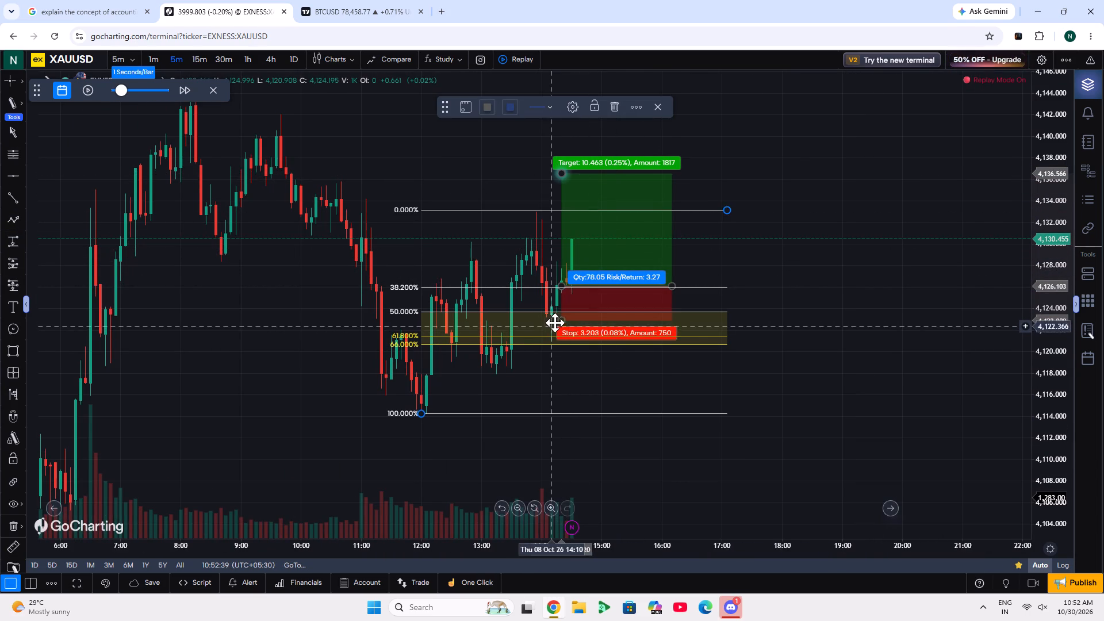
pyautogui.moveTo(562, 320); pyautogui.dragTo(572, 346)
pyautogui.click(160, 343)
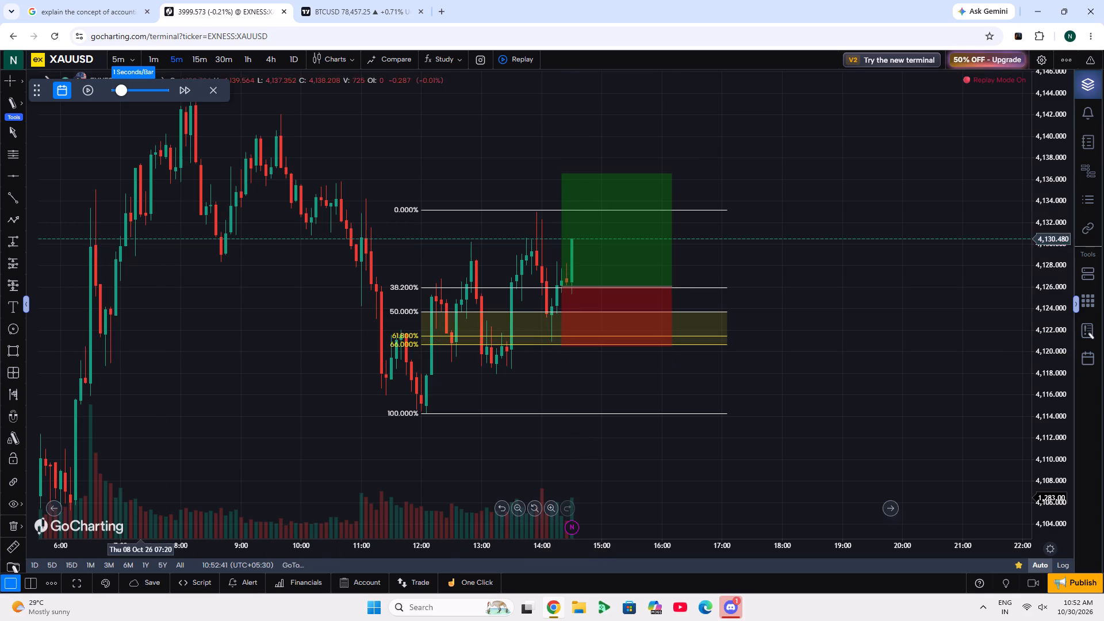
# Play the replay forward to about 15:10 on 8 Oct and exit the replay.
pyautogui.click(85, 89)
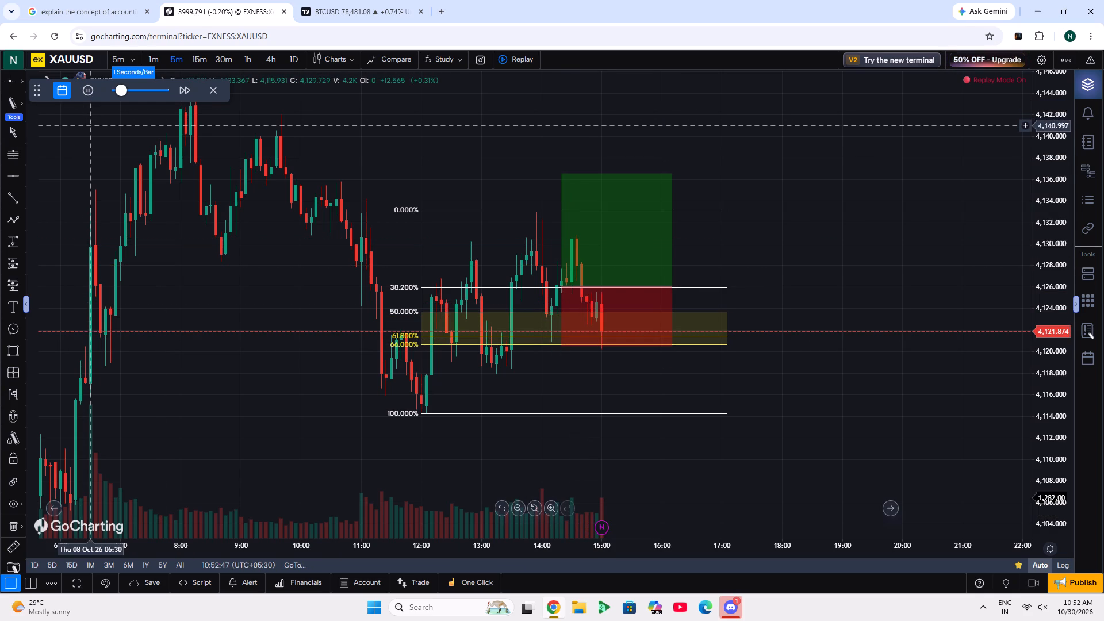
pyautogui.click(212, 86)
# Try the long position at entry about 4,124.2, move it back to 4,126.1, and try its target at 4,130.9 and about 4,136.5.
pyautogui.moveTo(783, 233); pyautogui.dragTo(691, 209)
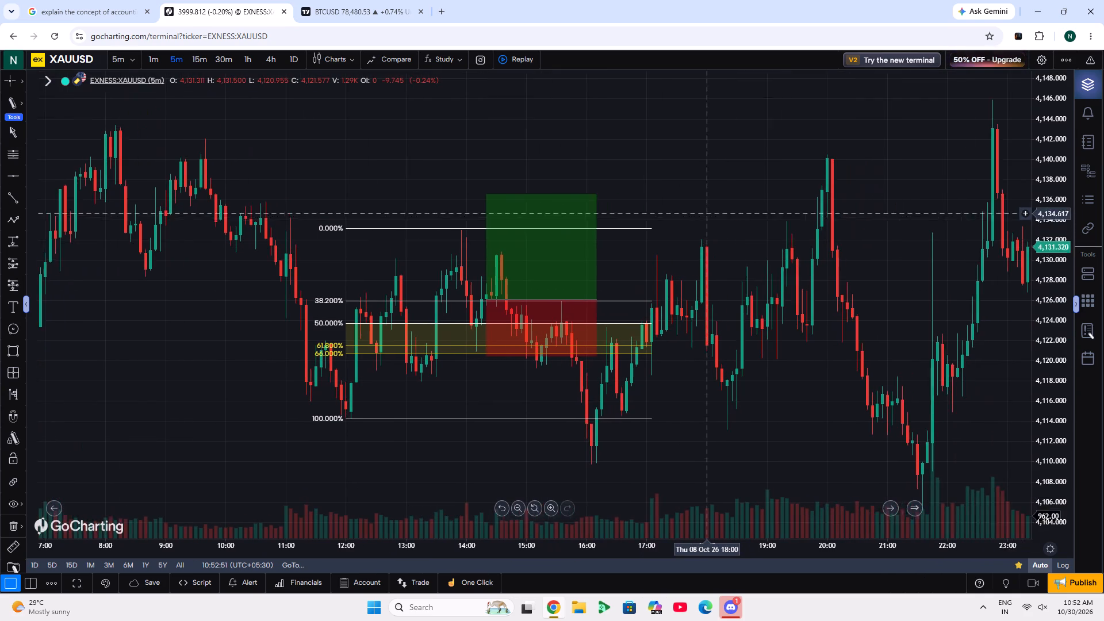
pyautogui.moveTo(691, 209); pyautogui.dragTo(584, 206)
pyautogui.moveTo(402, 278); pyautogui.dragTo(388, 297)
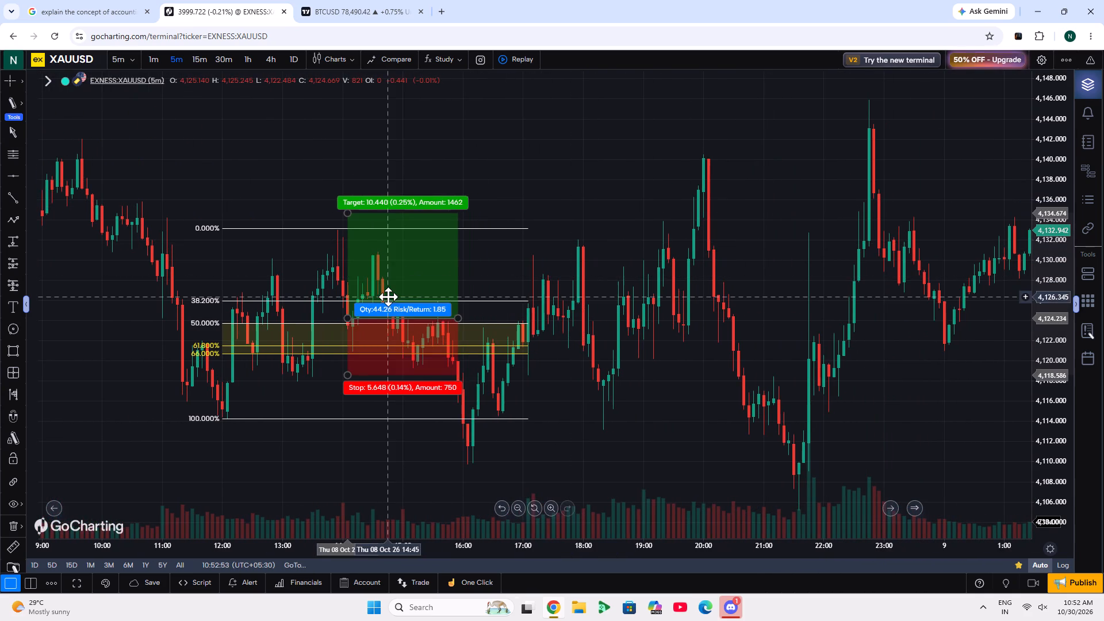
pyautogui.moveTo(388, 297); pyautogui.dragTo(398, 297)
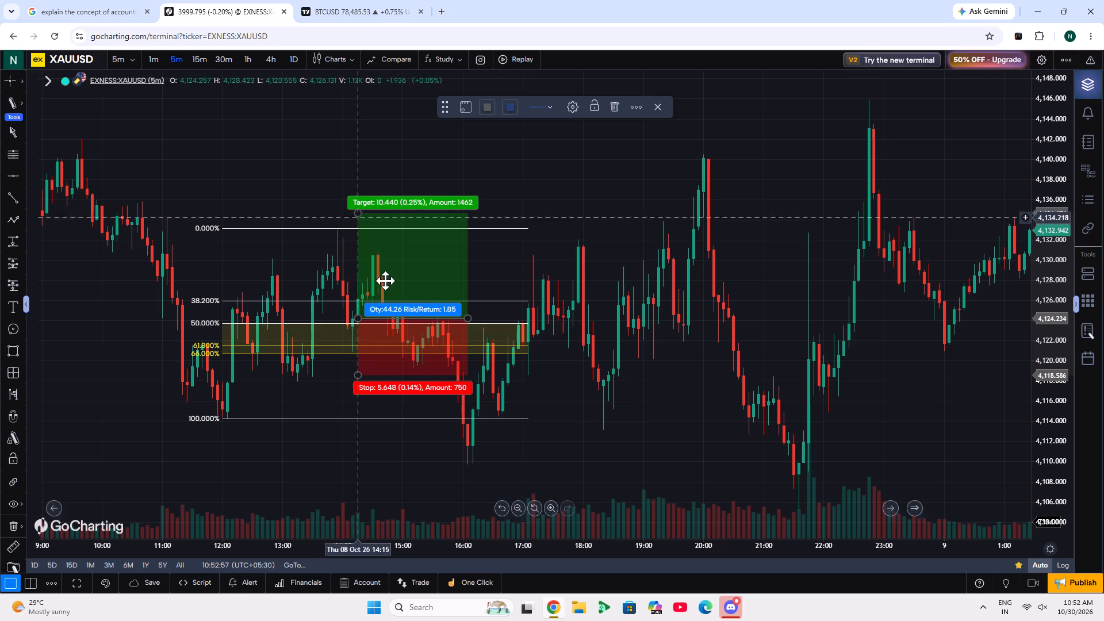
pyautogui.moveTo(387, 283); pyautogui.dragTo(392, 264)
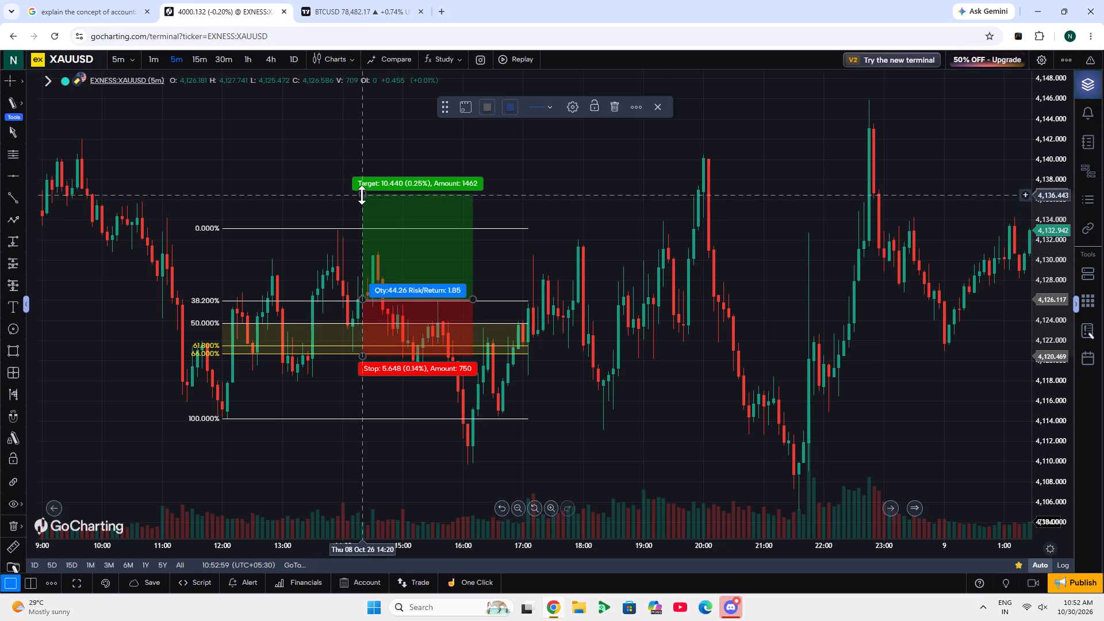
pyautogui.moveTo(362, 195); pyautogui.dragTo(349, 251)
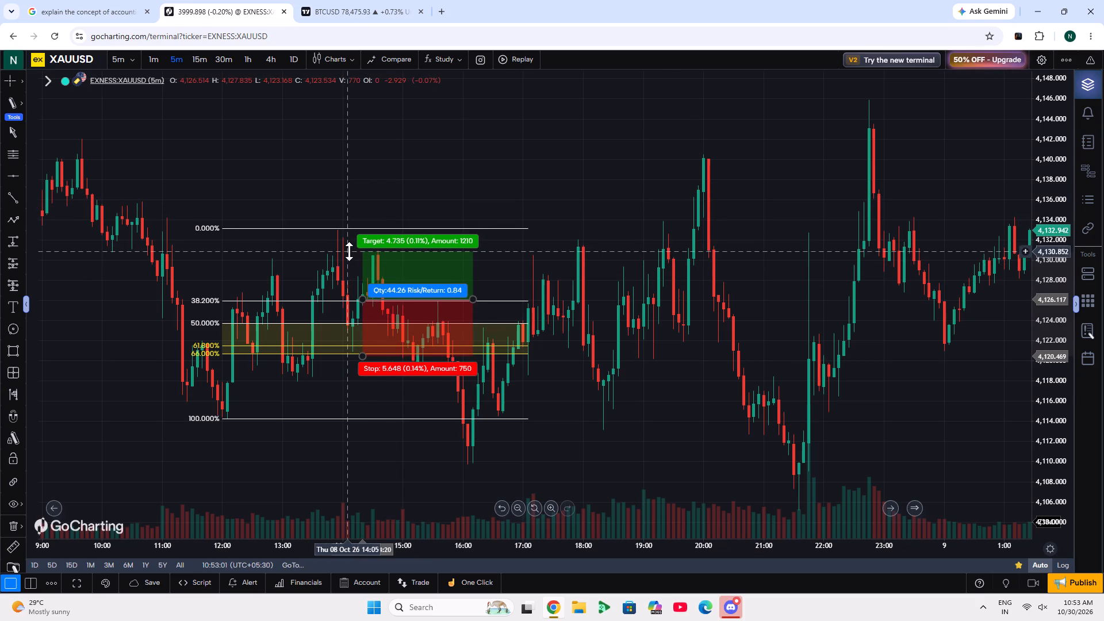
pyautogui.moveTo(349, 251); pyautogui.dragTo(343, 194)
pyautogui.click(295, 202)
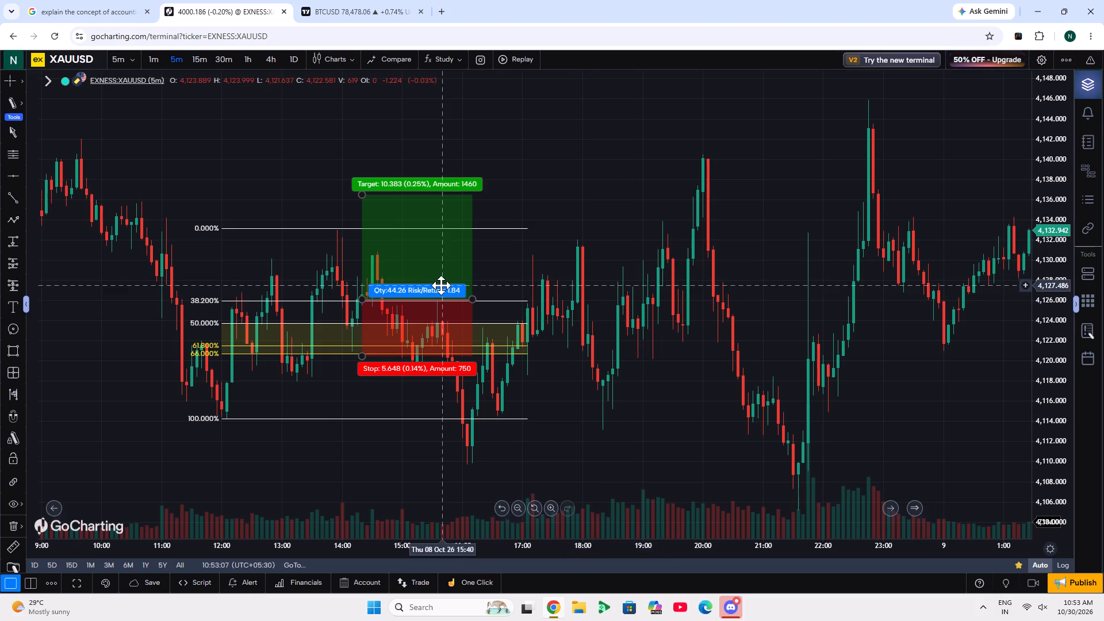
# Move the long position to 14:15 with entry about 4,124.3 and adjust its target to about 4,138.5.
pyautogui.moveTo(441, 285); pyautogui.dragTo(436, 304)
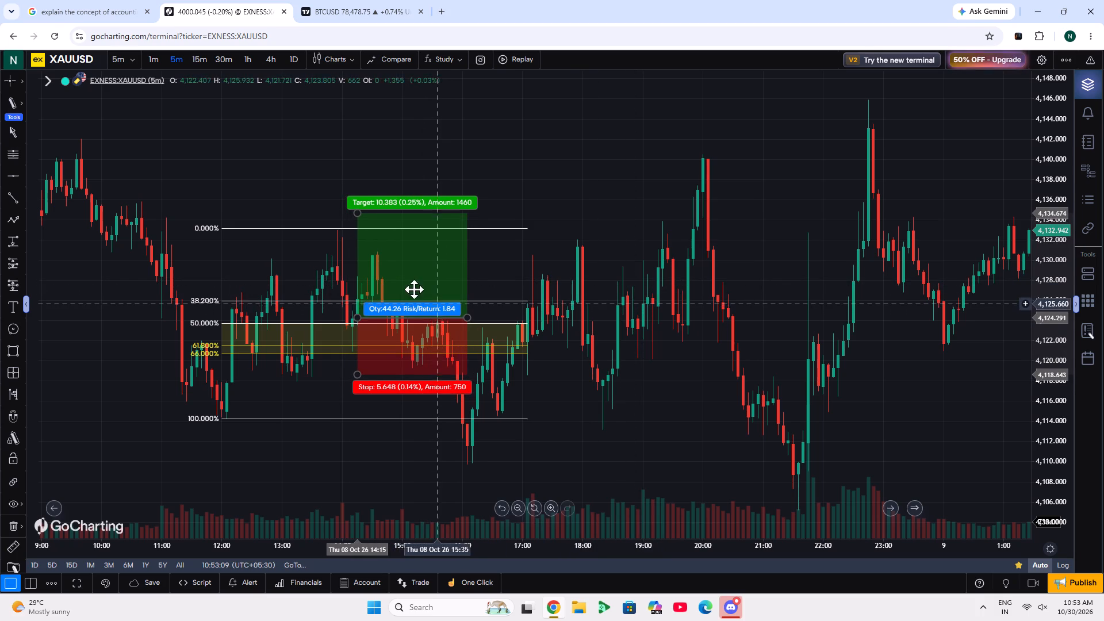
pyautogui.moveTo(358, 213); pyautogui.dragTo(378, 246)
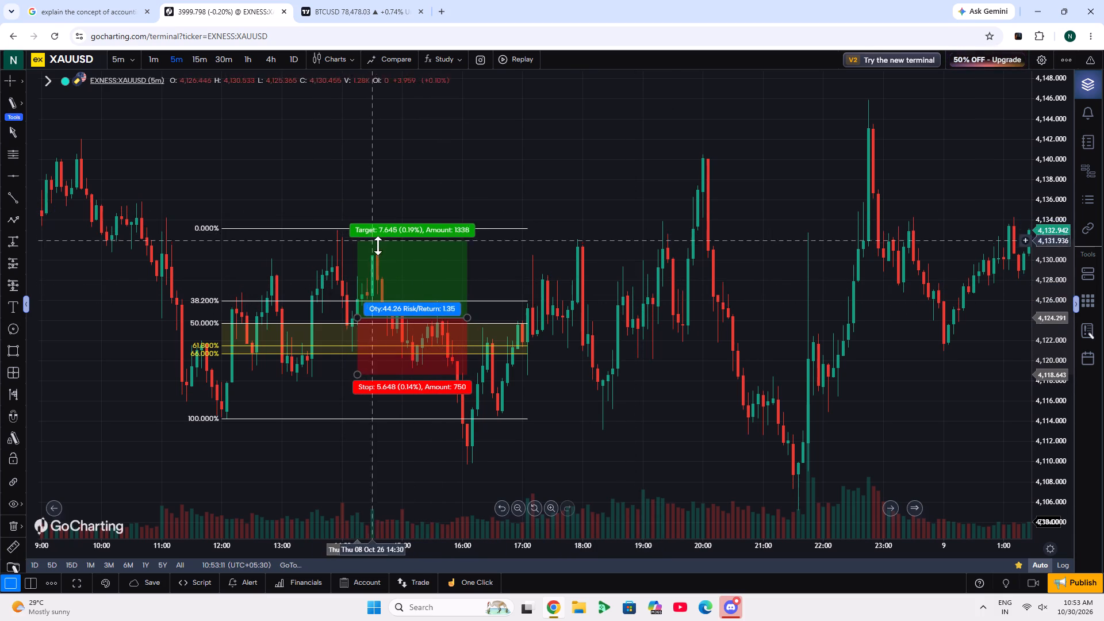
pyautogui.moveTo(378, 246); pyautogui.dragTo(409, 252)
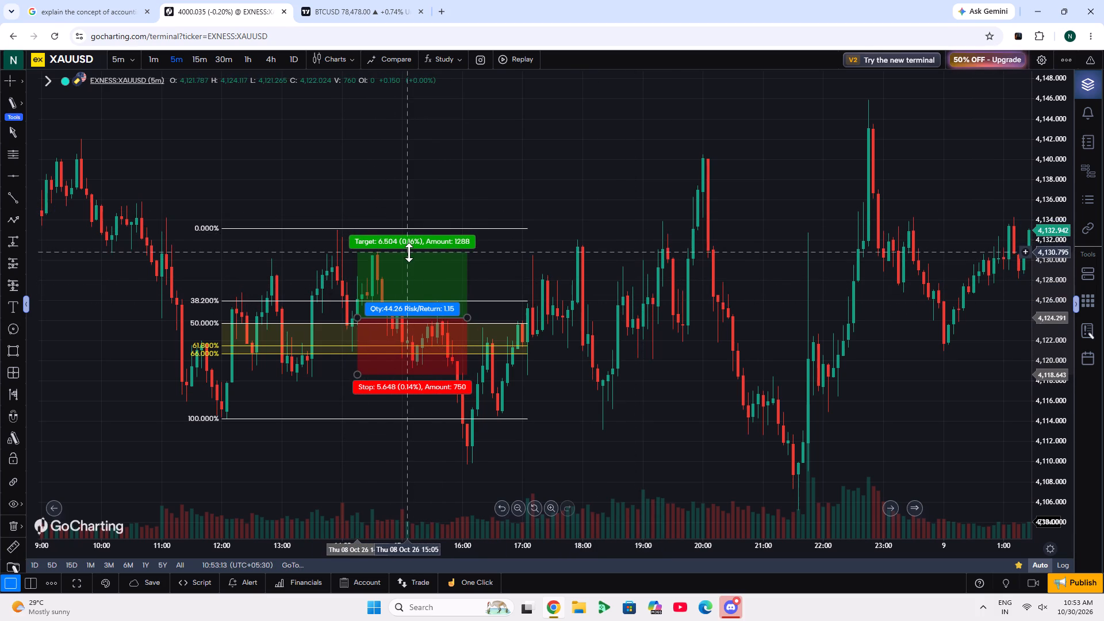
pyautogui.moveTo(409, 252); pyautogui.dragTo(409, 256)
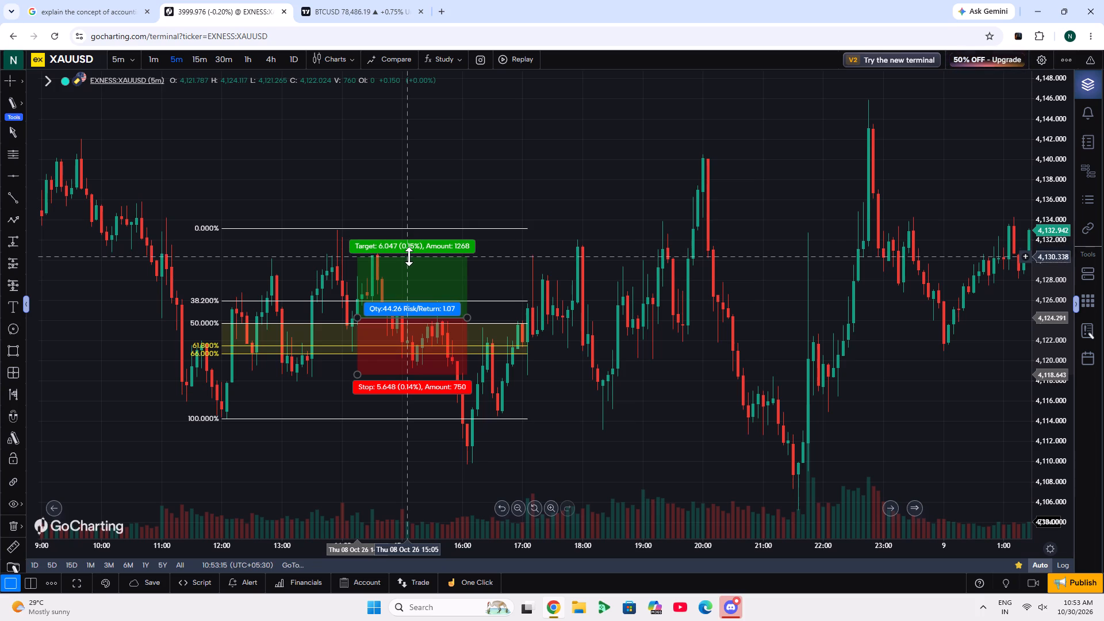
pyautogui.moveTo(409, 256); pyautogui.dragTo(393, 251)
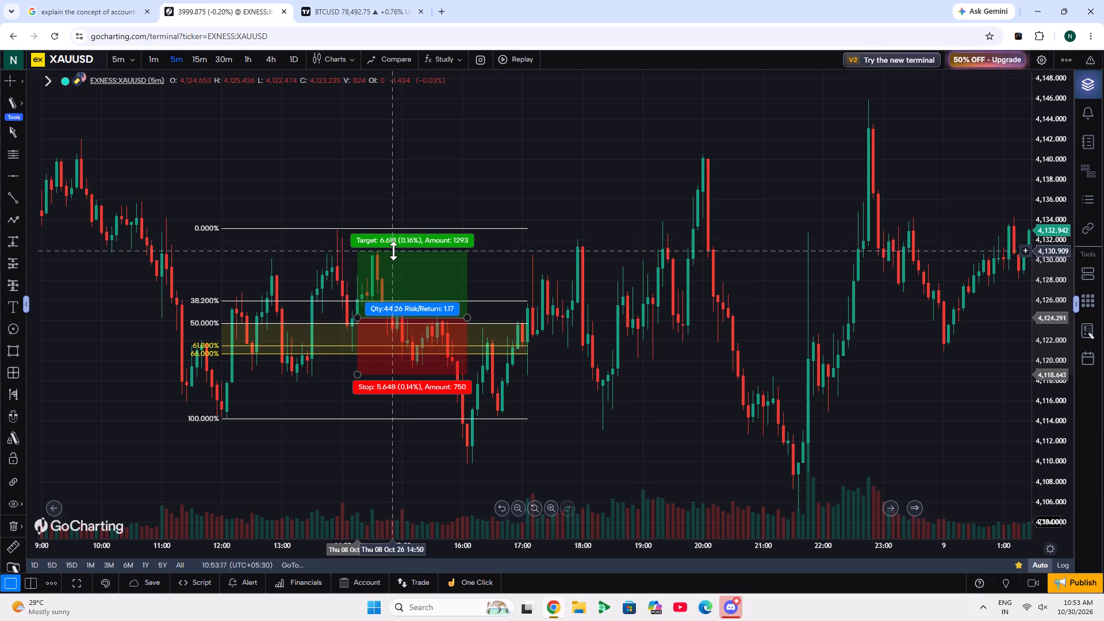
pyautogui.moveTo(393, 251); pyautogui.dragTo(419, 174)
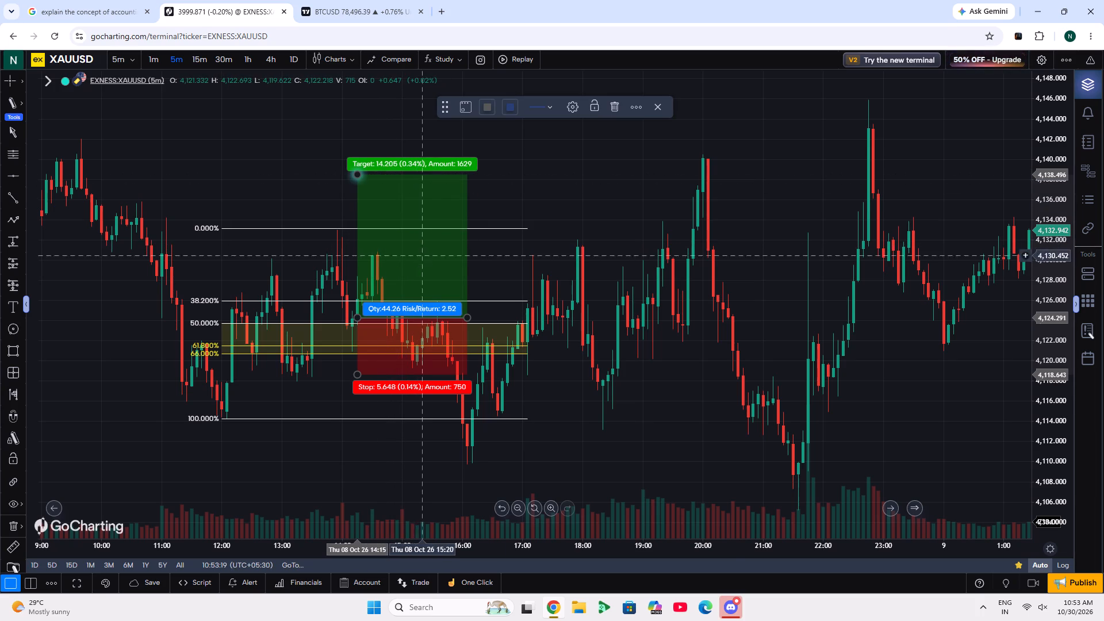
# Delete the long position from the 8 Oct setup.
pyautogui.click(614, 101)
# Open and close the chart object list and hide the tools sidebar to widen the chart.
pyautogui.moveTo(624, 245); pyautogui.dragTo(699, 231)
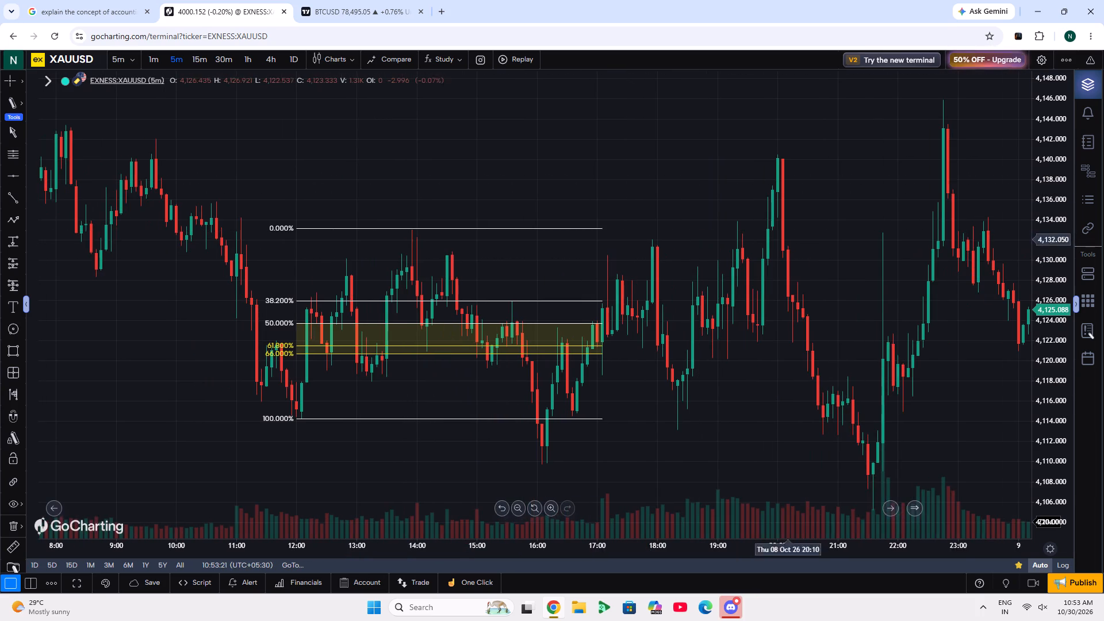
pyautogui.click(1077, 310)
pyautogui.click(1074, 301)
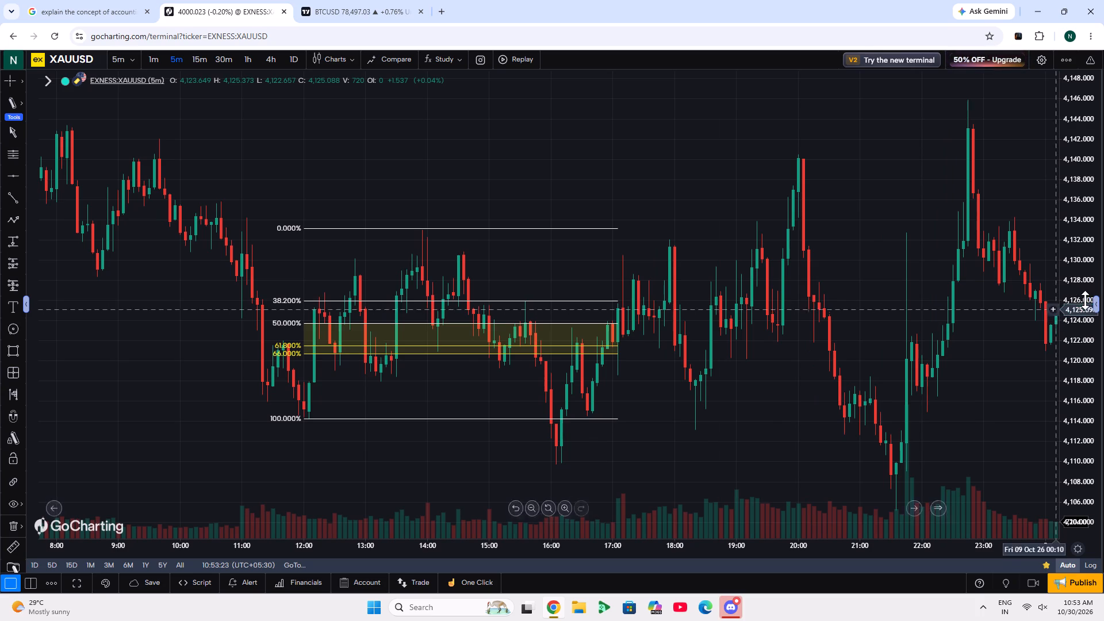
pyautogui.click(1095, 300)
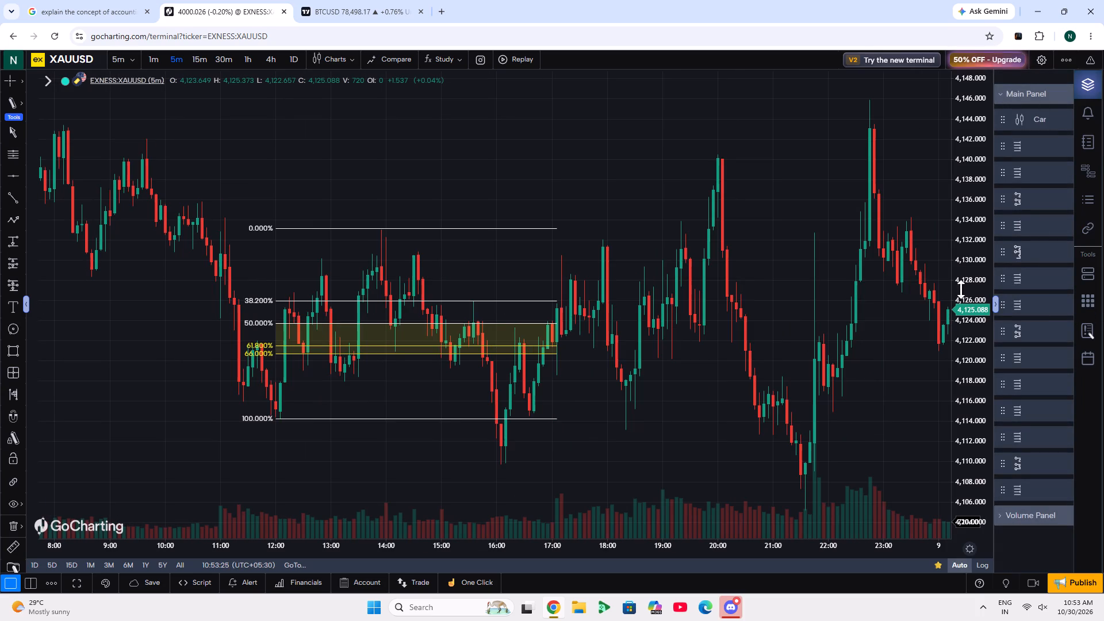
pyautogui.click(1100, 76)
pyautogui.click(1092, 92)
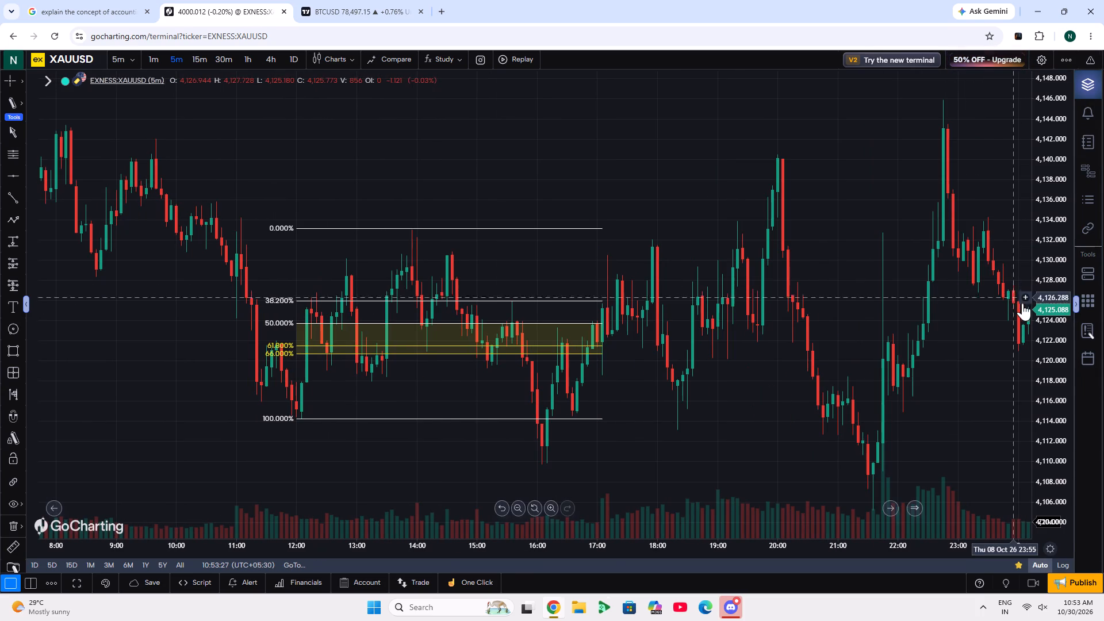
pyautogui.click(1076, 306)
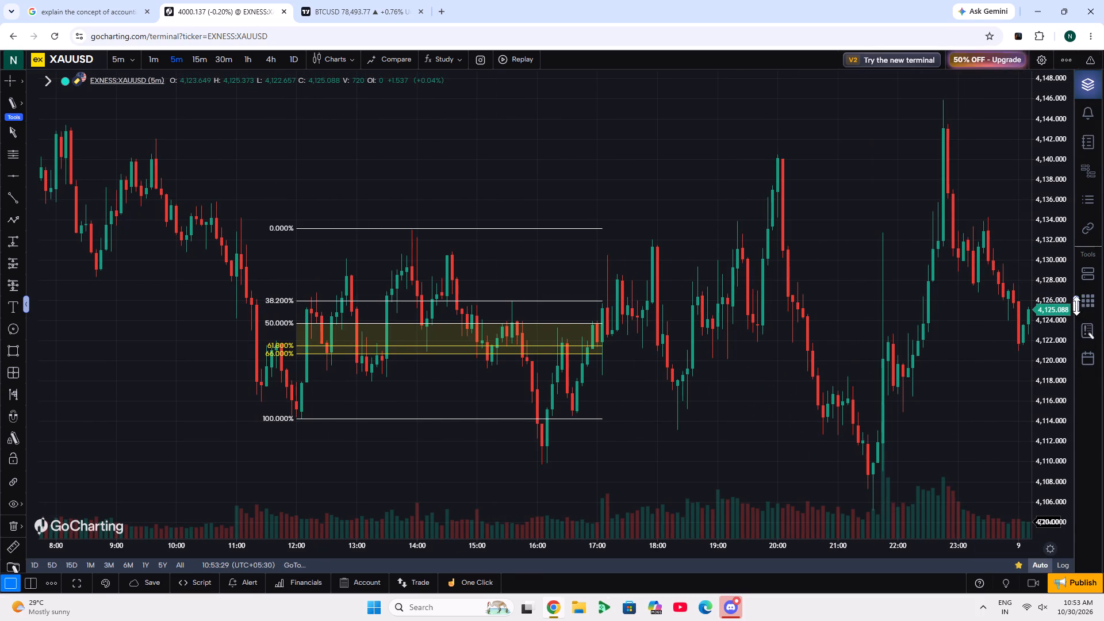
# Start a new XAUUSD bar replay from the 5 Oct candle at about 19:20.
pyautogui.scroll(-4, 840, 316)
pyautogui.moveTo(166, 198); pyautogui.dragTo(1103, 253)
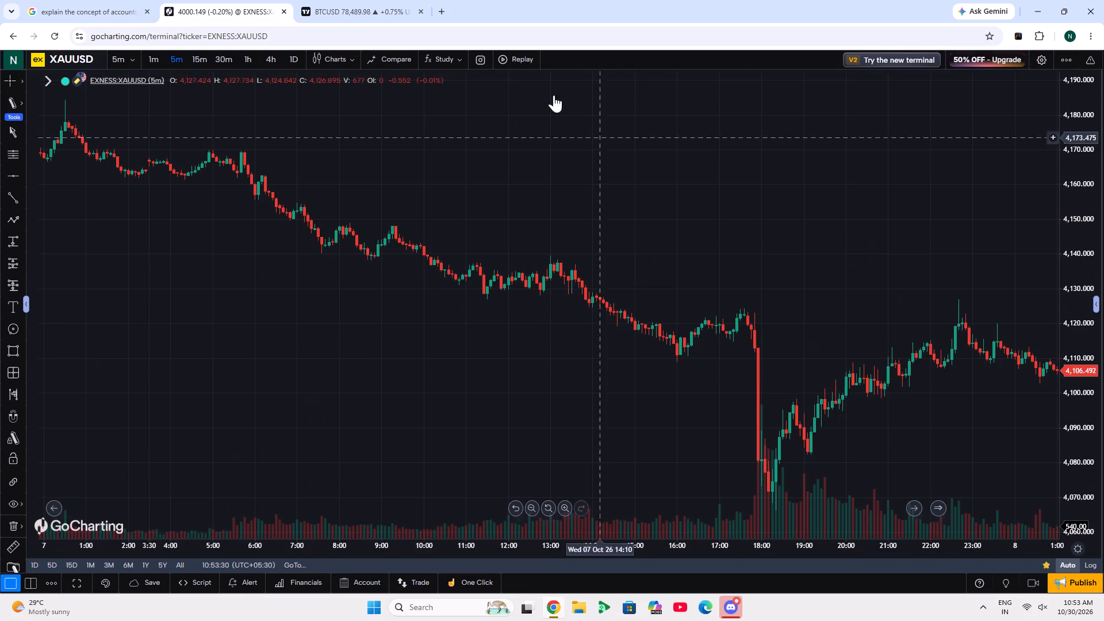
pyautogui.click(492, 49)
pyautogui.moveTo(212, 185); pyautogui.dragTo(1074, 359)
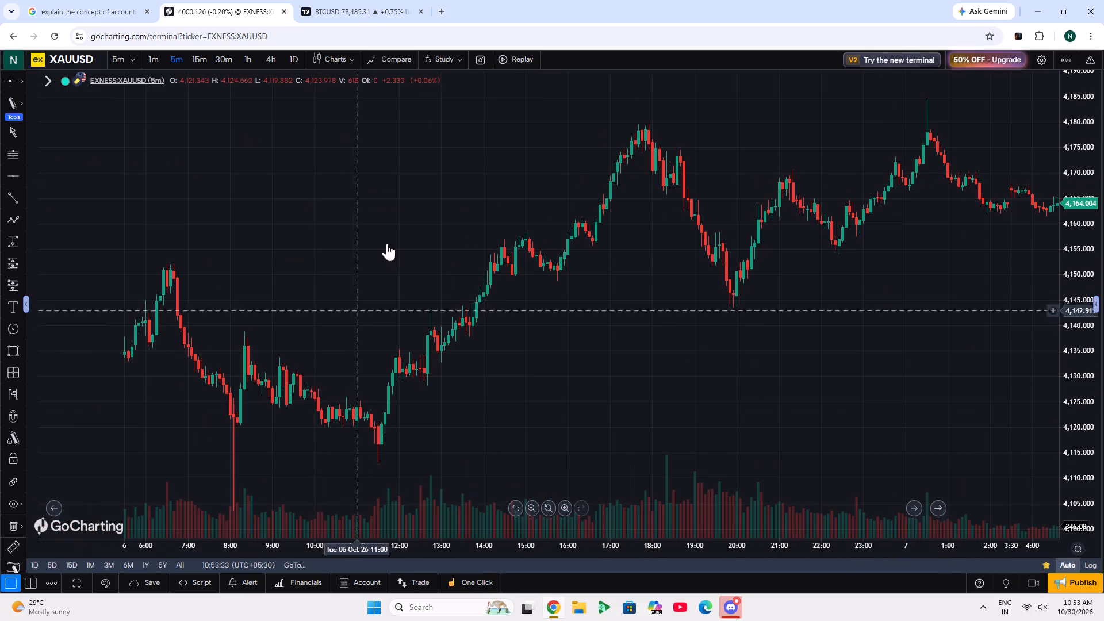
pyautogui.click(533, 57)
pyautogui.moveTo(240, 287); pyautogui.dragTo(921, 297)
pyautogui.doubleClick(420, 339)
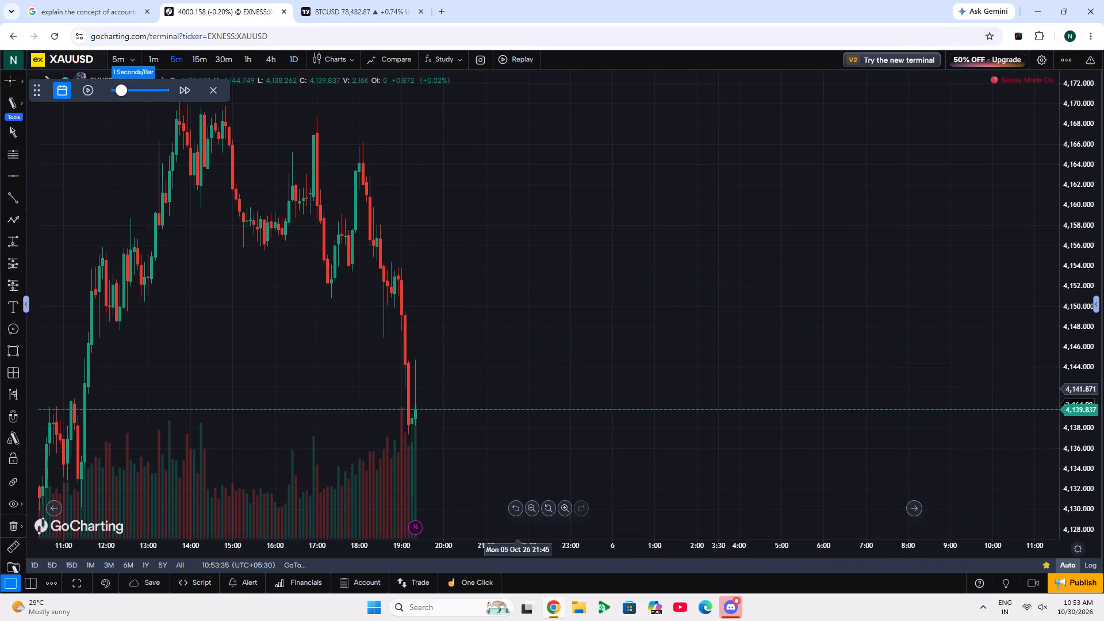
# Draw a Fibonacci retracement from the 18:05 swing high near 4,166.3 down to the swing low near 4,130.5.
pyautogui.scroll(2, 540, 398)
pyautogui.scroll(-5, 540, 398)
pyautogui.scroll(-3, 1063, 332)
pyautogui.scroll(3, 744, 371)
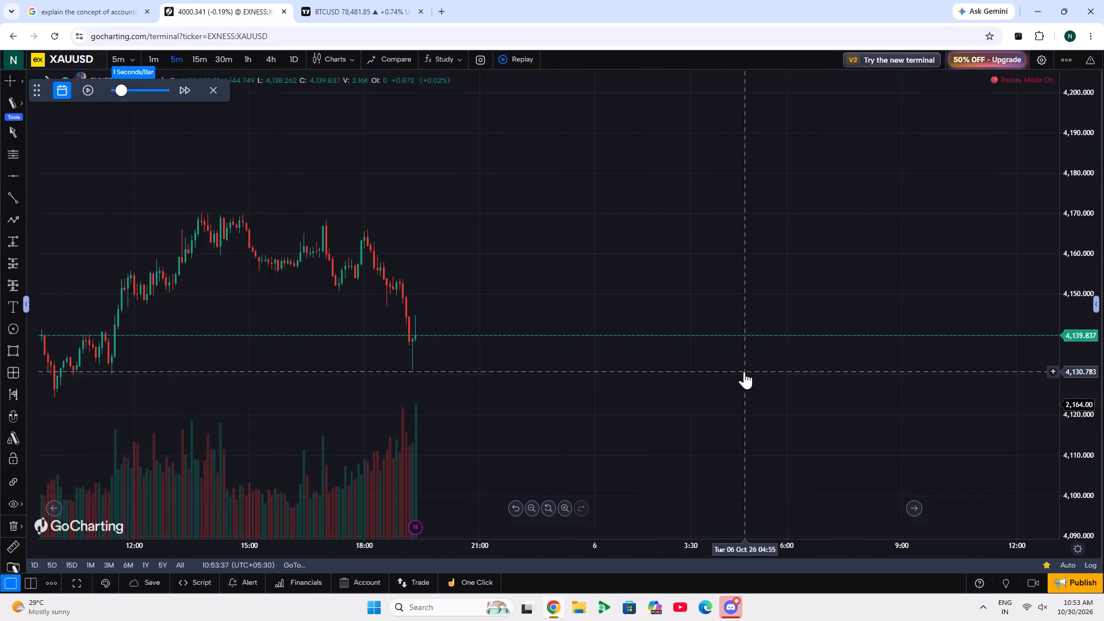
pyautogui.moveTo(651, 397); pyautogui.dragTo(747, 410)
pyautogui.click(17, 149)
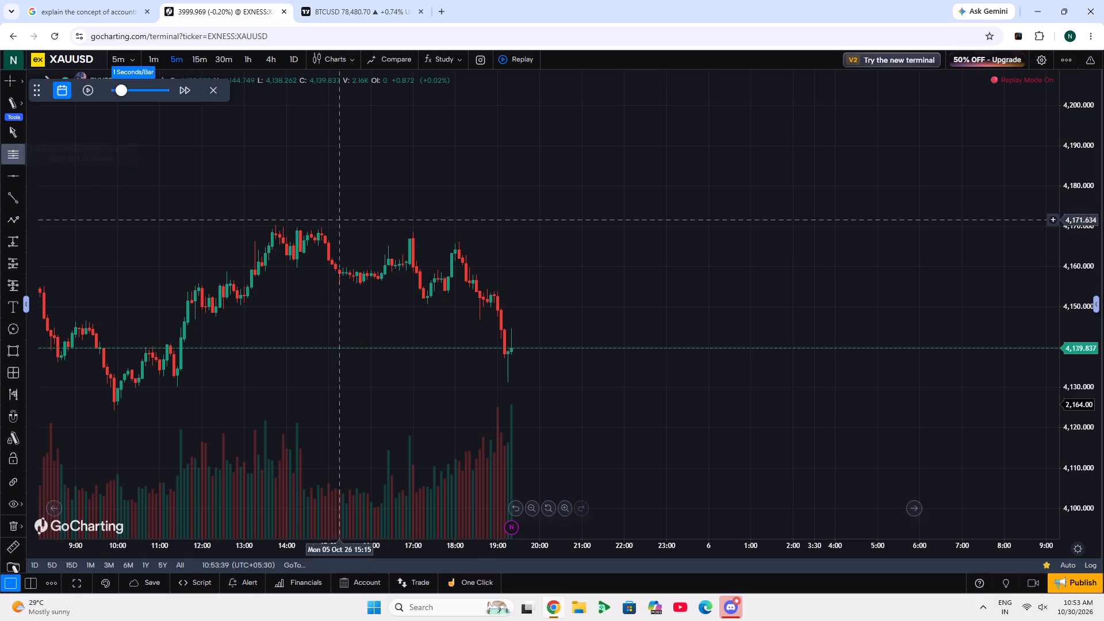
pyautogui.click(458, 241)
pyautogui.click(639, 385)
pyautogui.click(731, 448)
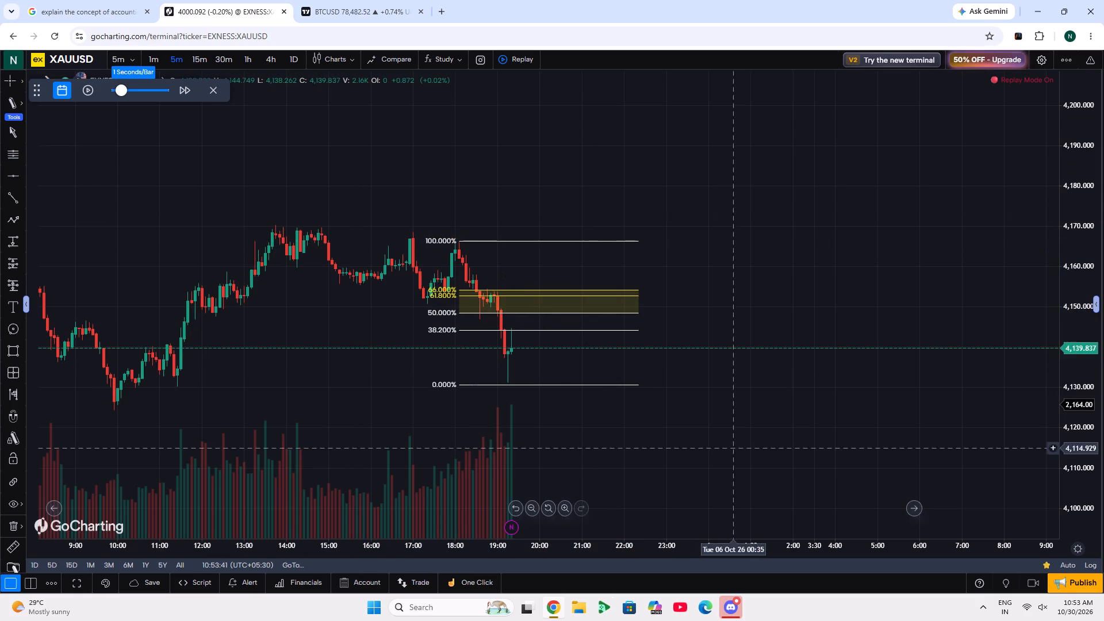
# Play the bar replay forward to the 5 Oct 20:35 candle and pause it.
pyautogui.doubleClick(1072, 353)
pyautogui.scroll(4, 689, 377)
pyautogui.moveTo(722, 371); pyautogui.dragTo(953, 287)
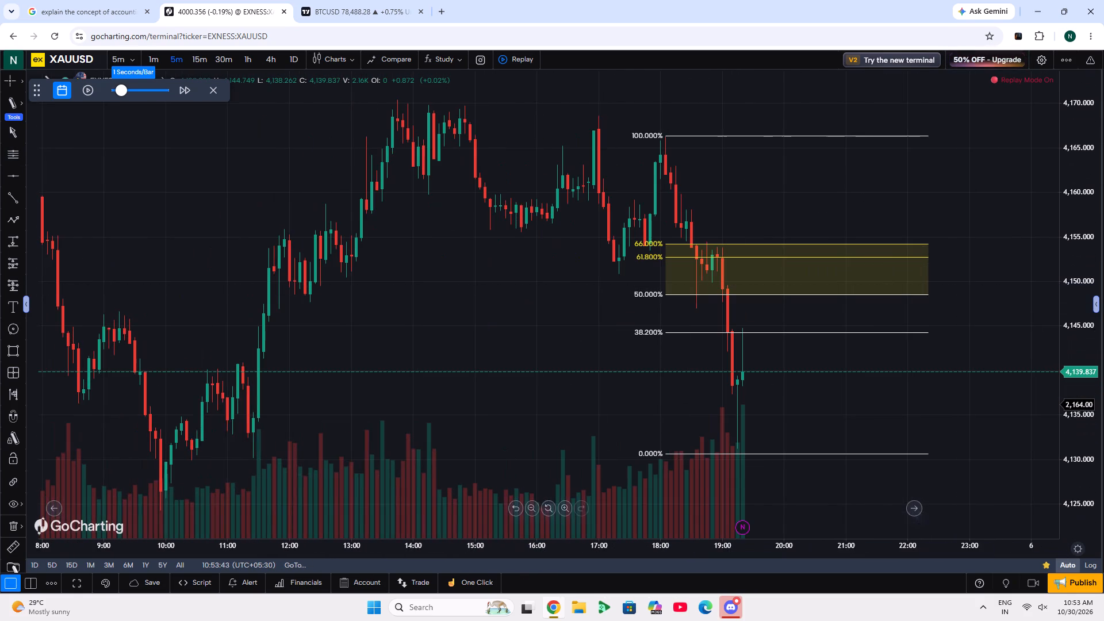
pyautogui.moveTo(1080, 329); pyautogui.dragTo(1073, 359)
pyautogui.moveTo(943, 392); pyautogui.dragTo(548, 353)
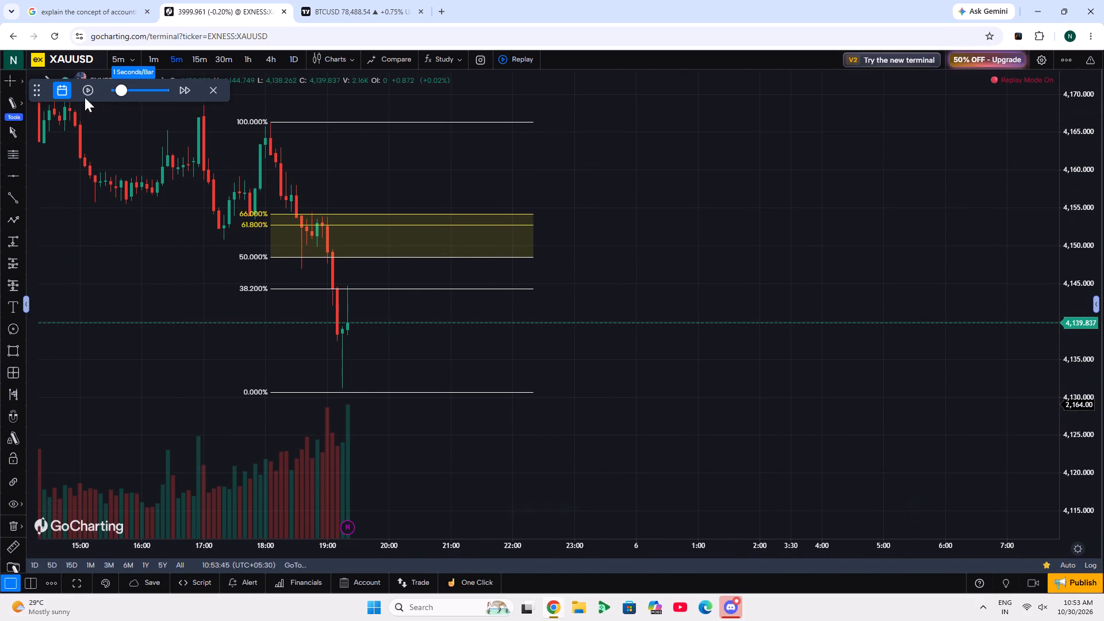
pyautogui.click(87, 90)
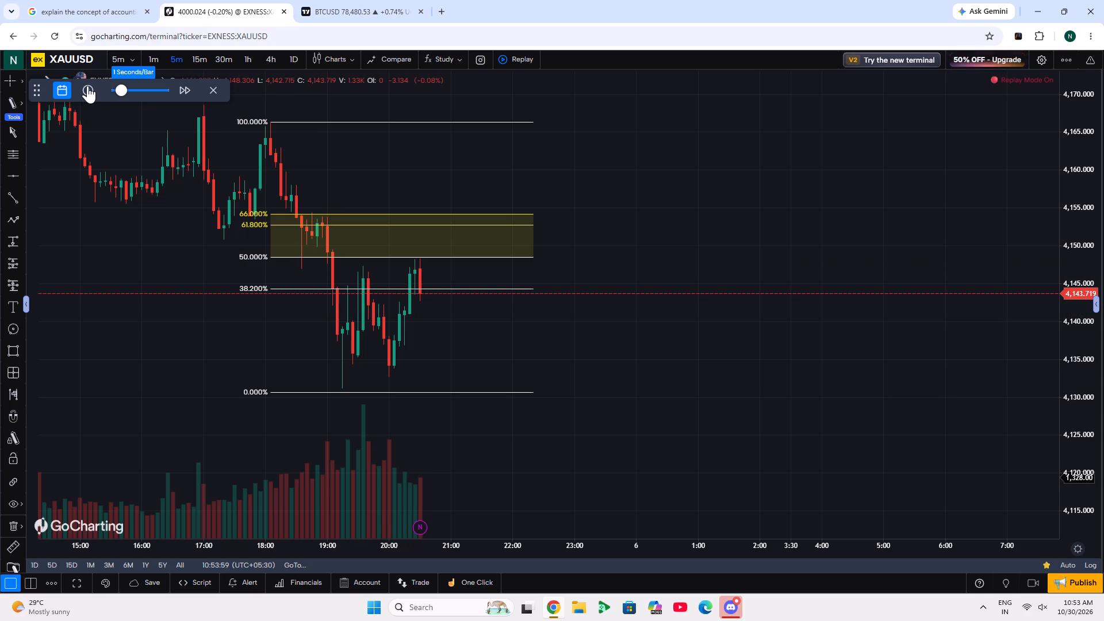
pyautogui.click(87, 86)
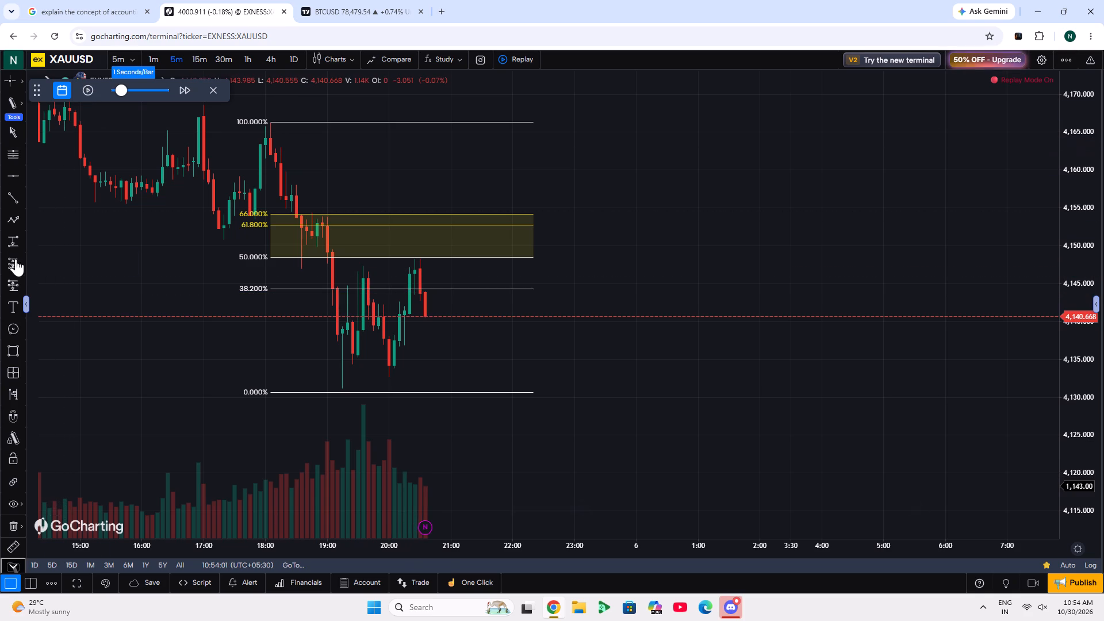
# Place a short position at 20:35 with entry about 4,141.05, stop distance about 5.54 and target distance about 10.02.
pyautogui.click(14, 292)
pyautogui.click(427, 313)
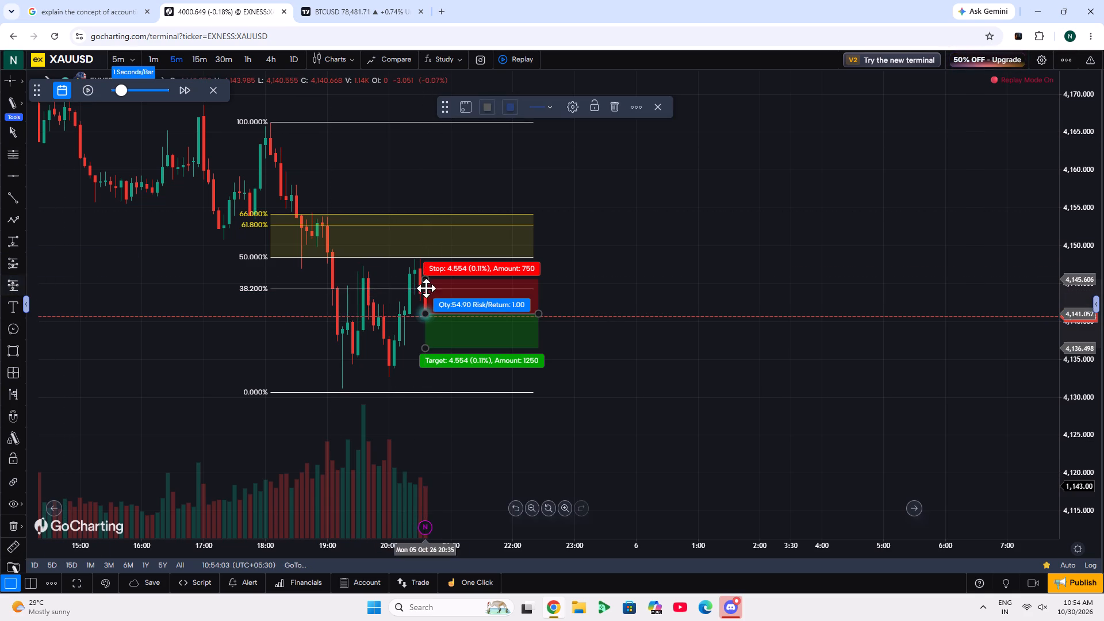
pyautogui.moveTo(428, 280); pyautogui.dragTo(435, 271)
pyautogui.moveTo(424, 347); pyautogui.dragTo(411, 389)
pyautogui.click(174, 309)
# Play the replay on to the 20:55 candle and pause it.
pyautogui.click(91, 88)
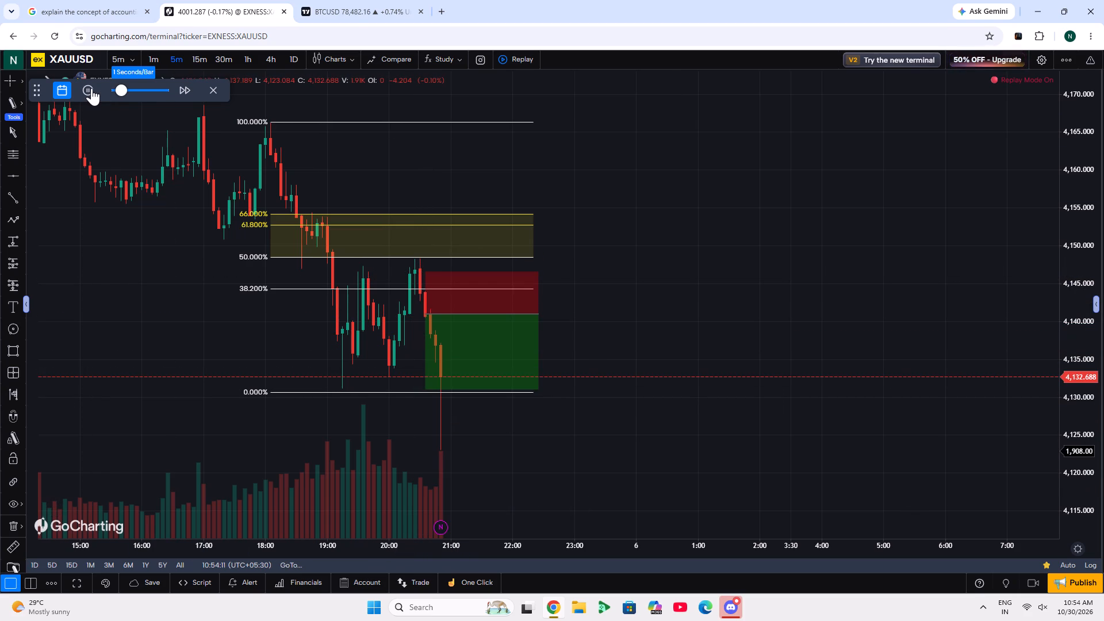
pyautogui.click(91, 88)
# Extend the Fibonacci retracement's 0% end to the new swing low at about 4,123, reaching about 22:40.
pyautogui.moveTo(683, 336); pyautogui.dragTo(658, 248)
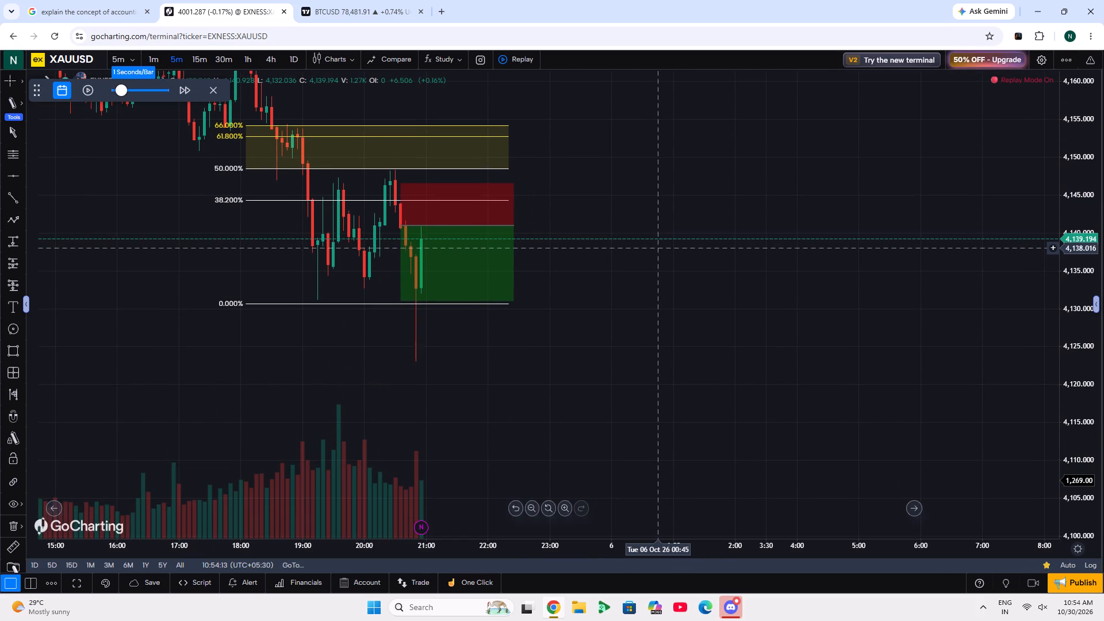
pyautogui.moveTo(658, 248); pyautogui.dragTo(710, 311)
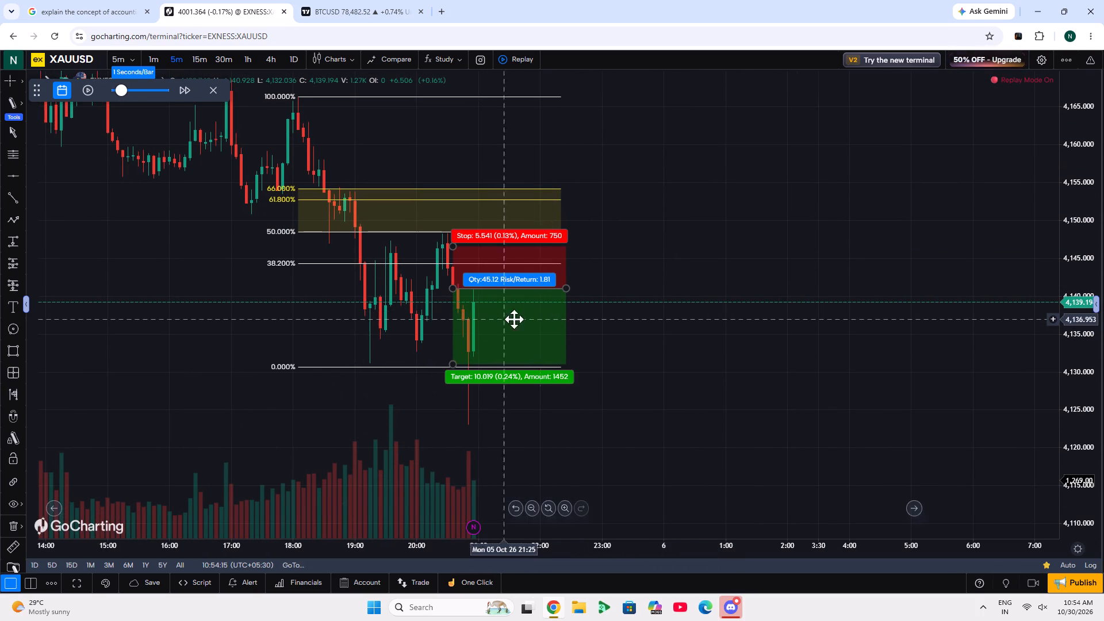
pyautogui.moveTo(715, 284); pyautogui.dragTo(715, 302)
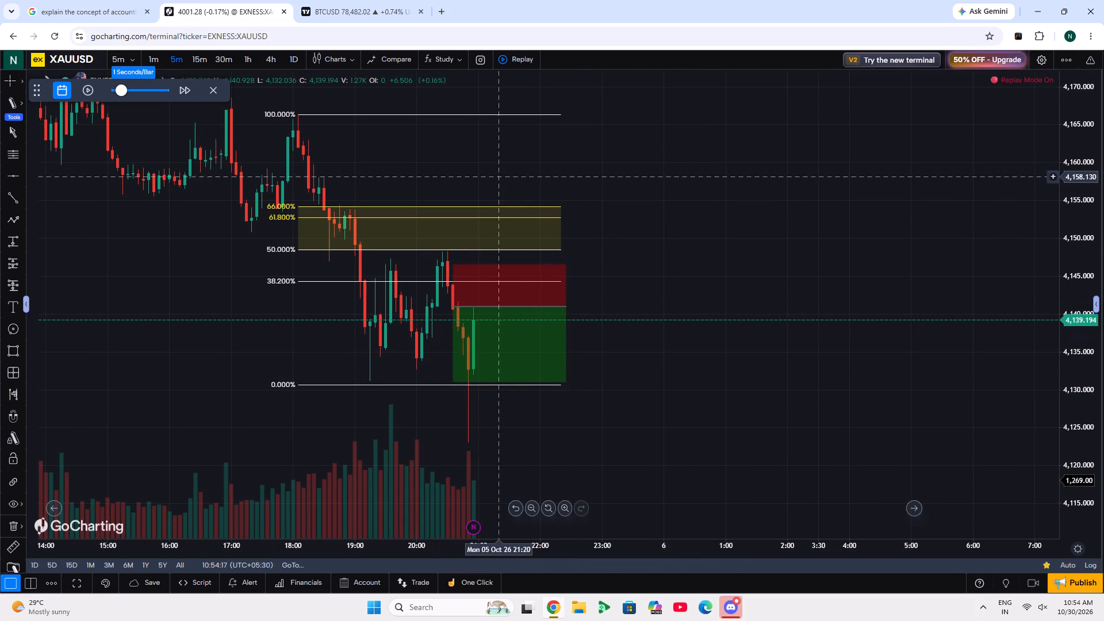
pyautogui.click(519, 117)
pyautogui.moveTo(561, 384); pyautogui.dragTo(570, 390)
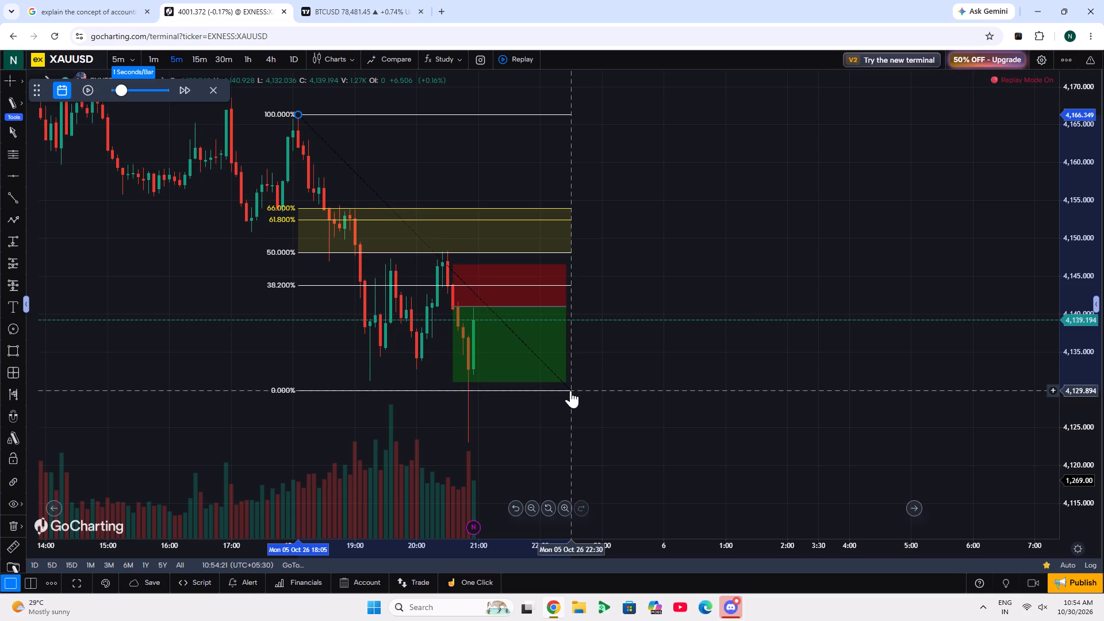
pyautogui.moveTo(570, 390); pyautogui.dragTo(580, 445)
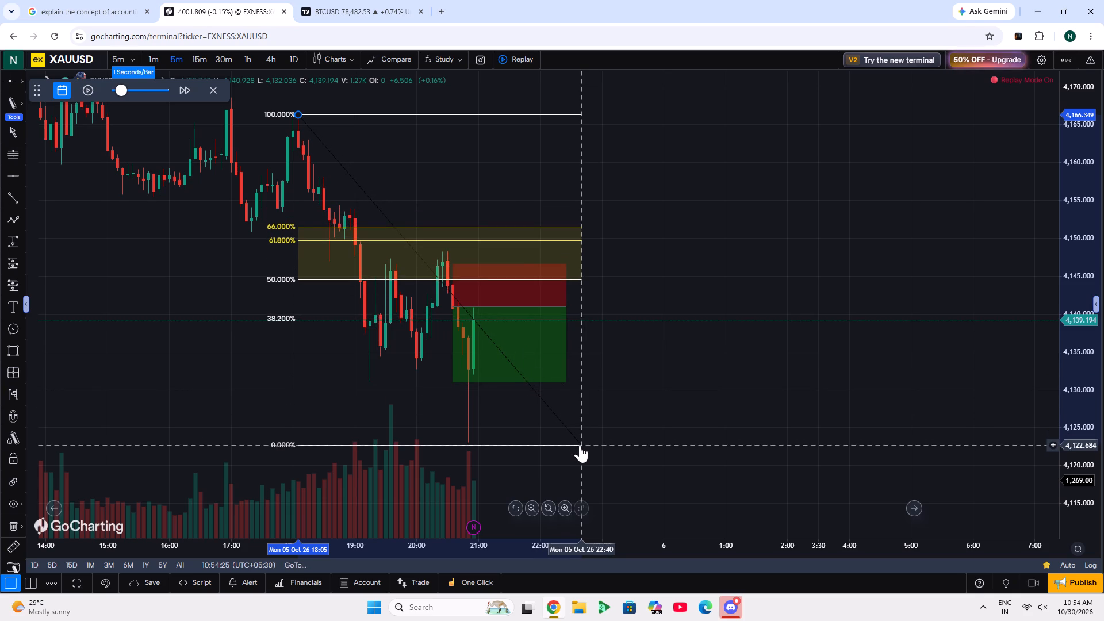
pyautogui.moveTo(580, 445); pyautogui.dragTo(579, 442)
pyautogui.click(674, 251)
# Move the short position aside to 6 Oct 01:05 at about 4,149.0 and play the replay to about 22:25.
pyautogui.moveTo(533, 303); pyautogui.dragTo(811, 243)
pyautogui.click(93, 91)
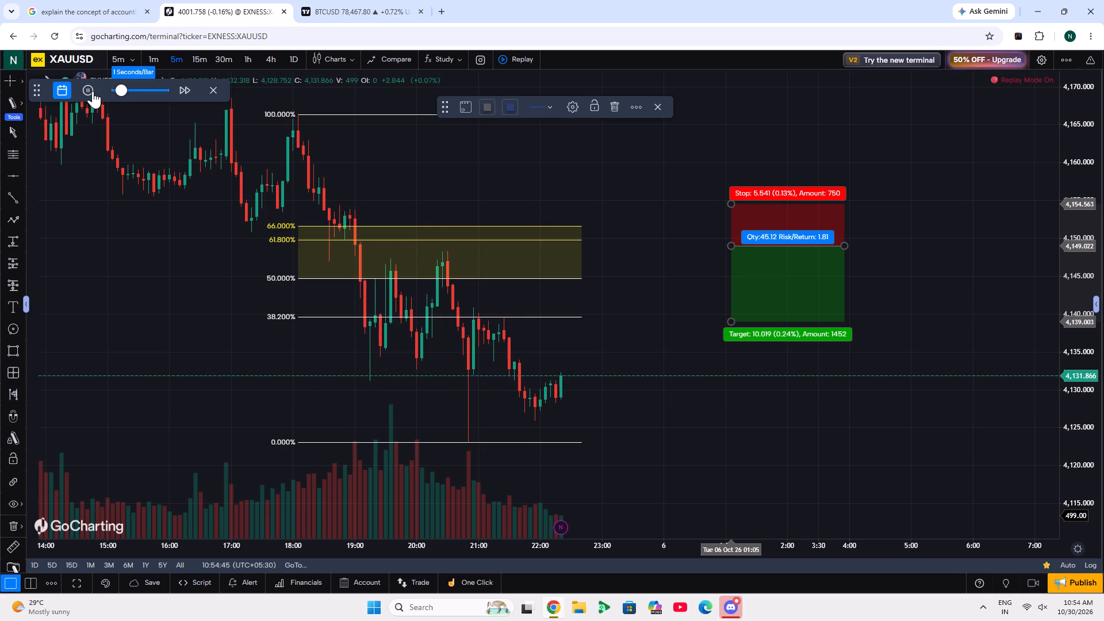
pyautogui.click(93, 91)
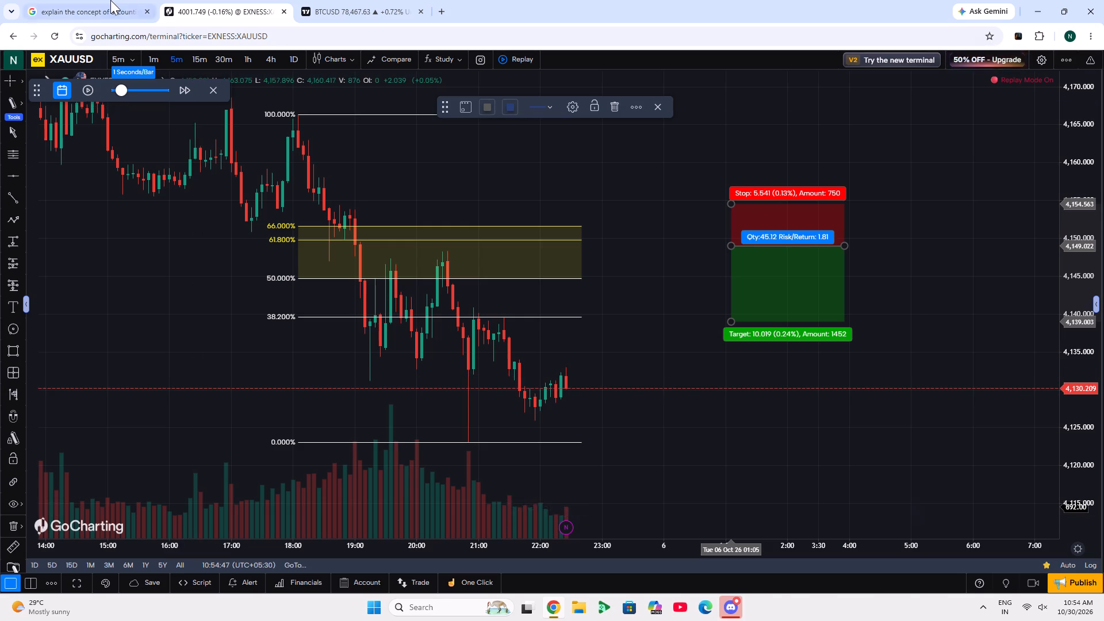
# Switch to the Google results on the concept of accounting theory and look over the AI Overview.
pyautogui.click(110, 0)
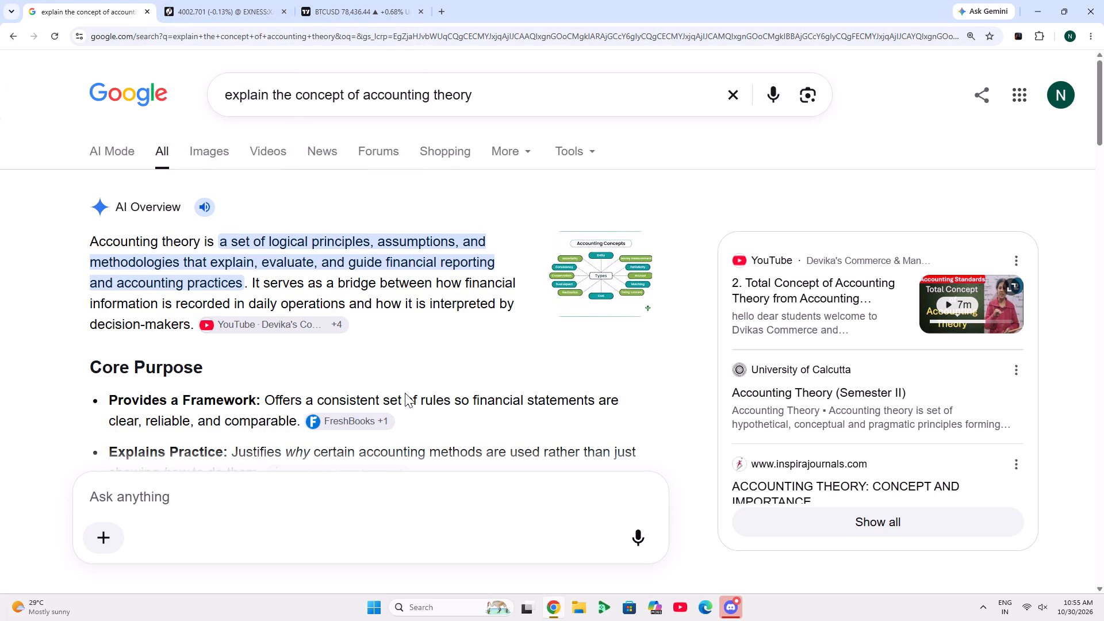
pyautogui.middleClick(426, 359)
pyautogui.scroll(8, 426, 359)
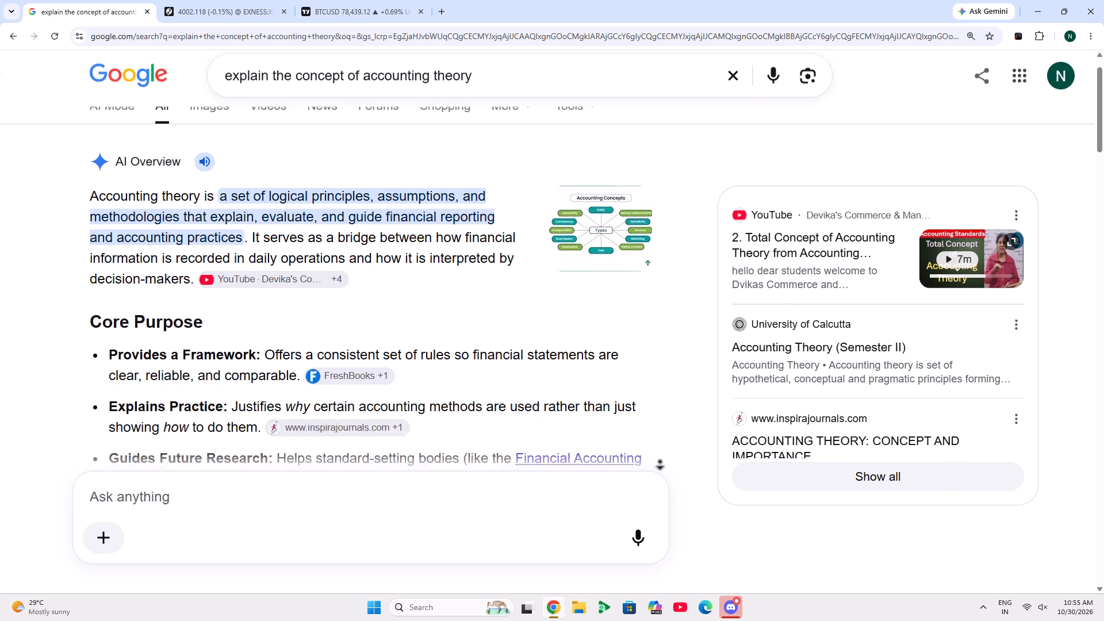
pyautogui.click(675, 214)
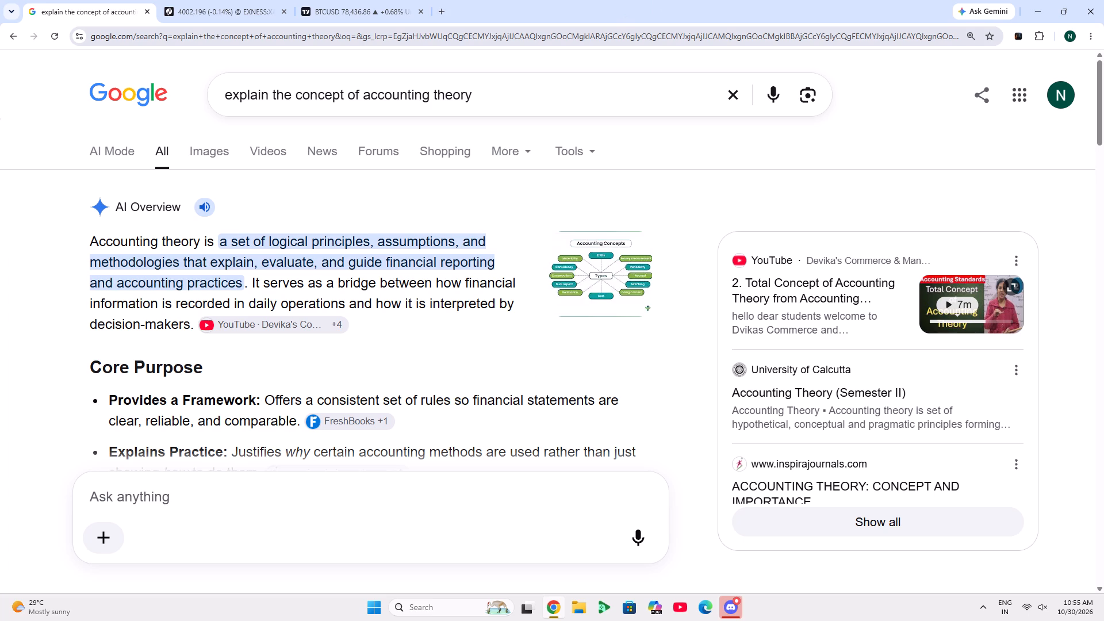
pyautogui.moveTo(688, 224); pyautogui.dragTo(679, 220)
pyautogui.moveTo(679, 220); pyautogui.dragTo(658, 195)
pyautogui.click(677, 250)
pyautogui.moveTo(669, 222); pyautogui.dragTo(671, 273)
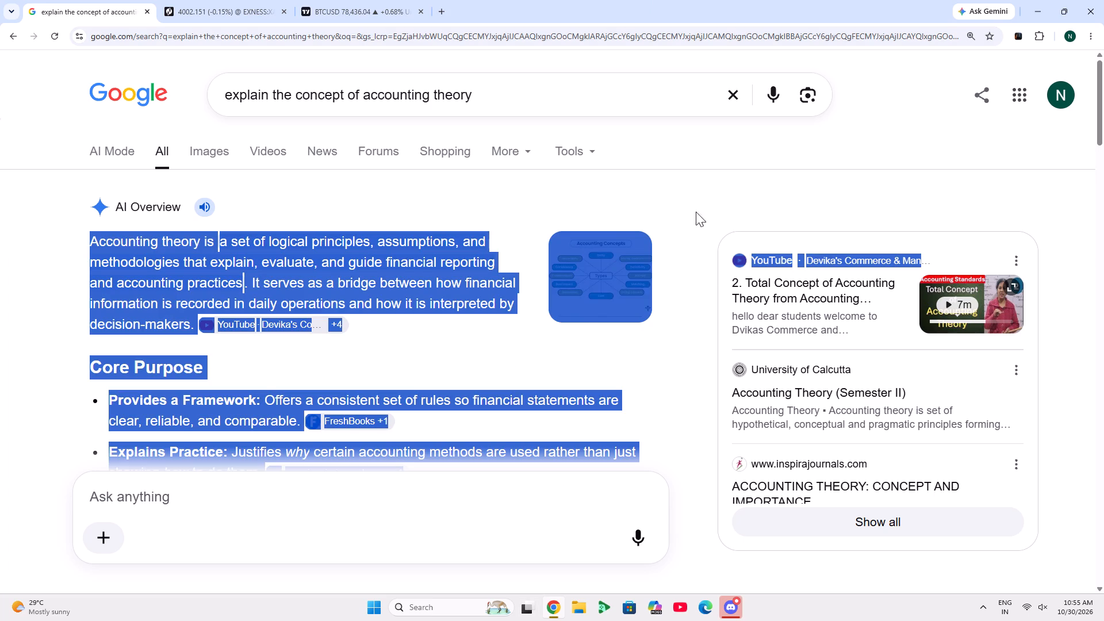
pyautogui.click(697, 201)
pyautogui.click(692, 195)
pyautogui.moveTo(680, 192); pyautogui.dragTo(679, 220)
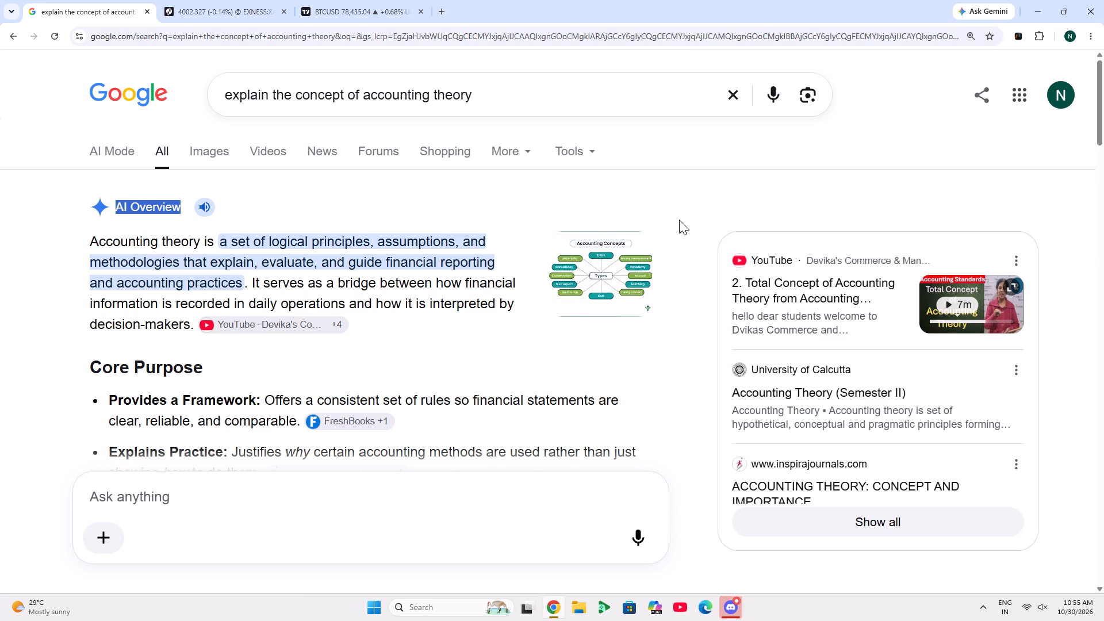
pyautogui.moveTo(679, 220); pyautogui.dragTo(696, 278)
pyautogui.click(694, 216)
pyautogui.click(693, 217)
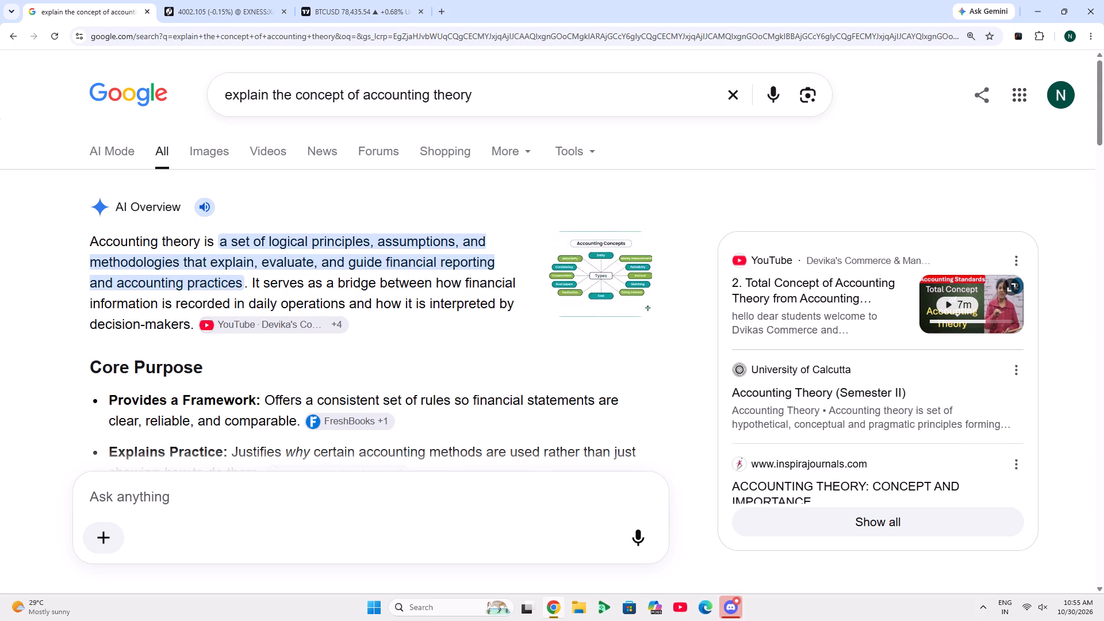
# Switch back to the GoCharting XAUUSD chart and exit bar replay mode.
pyautogui.click(232, 0)
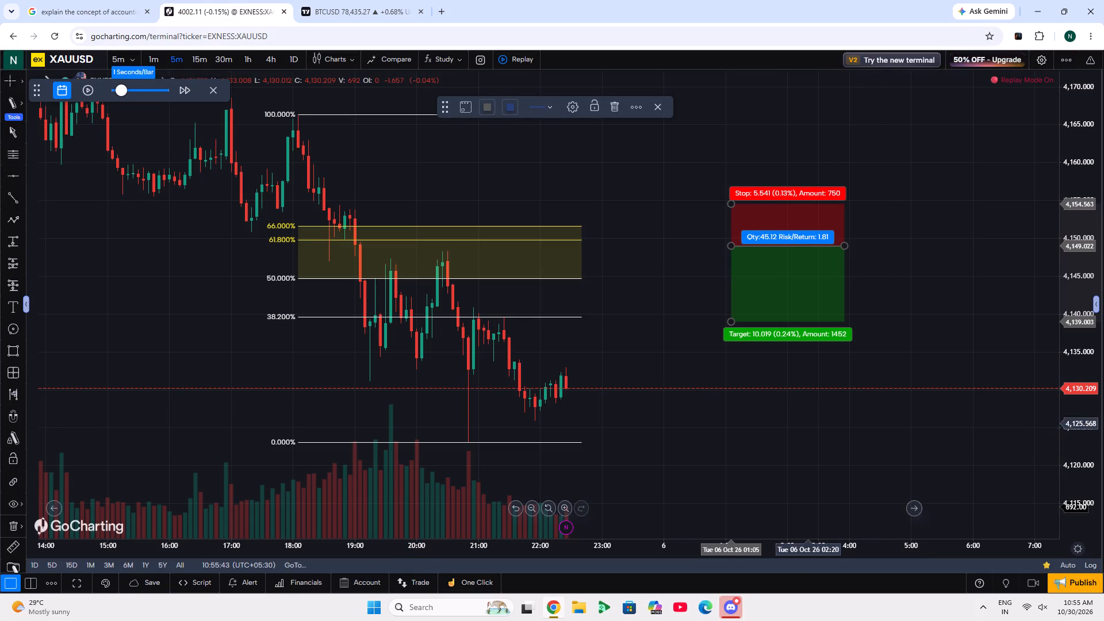
pyautogui.click(217, 94)
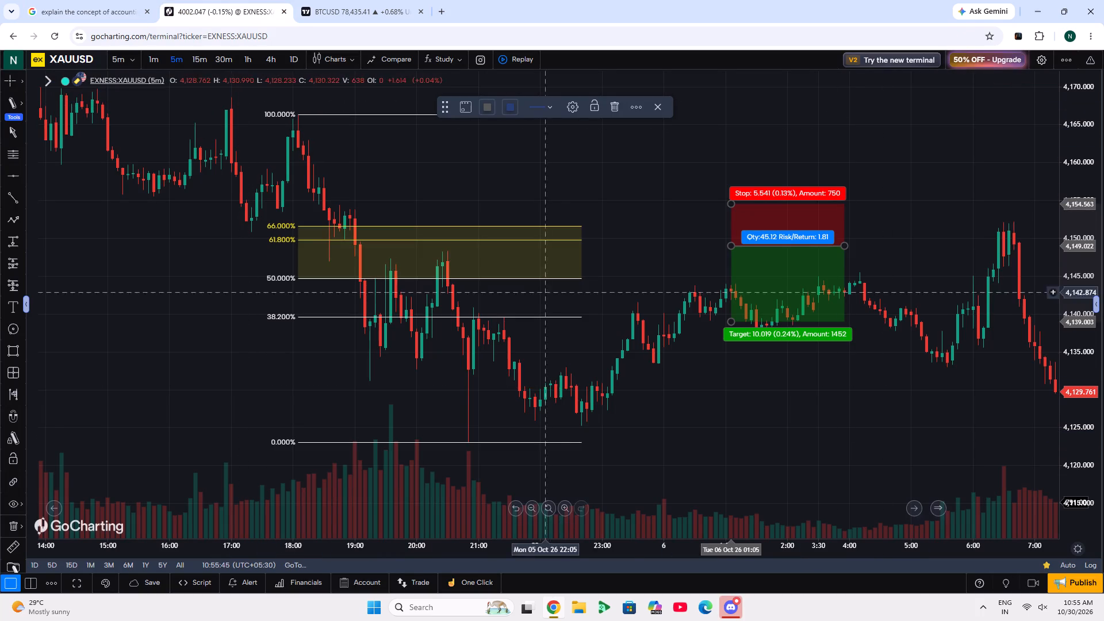
# Extend the Fibonacci retracement to about 11:25 on 6 Oct, keeping its 0% level at about 4,122.7.
pyautogui.moveTo(583, 442); pyautogui.dragTo(876, 471)
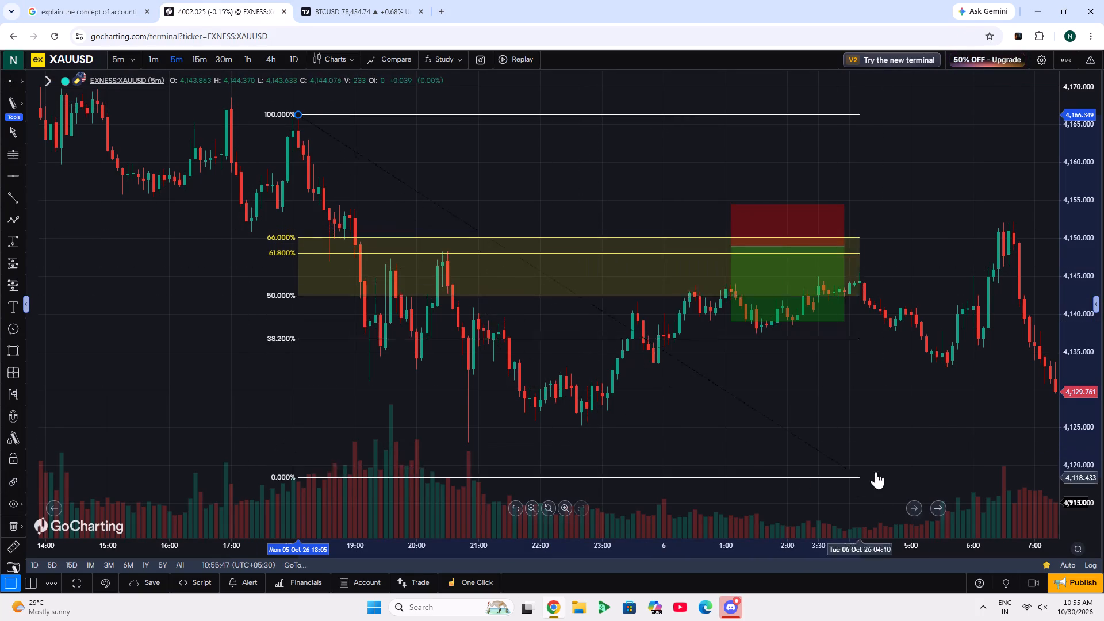
pyautogui.moveTo(876, 471); pyautogui.dragTo(1013, 443)
pyautogui.click(983, 453)
pyautogui.scroll(-3, 969, 458)
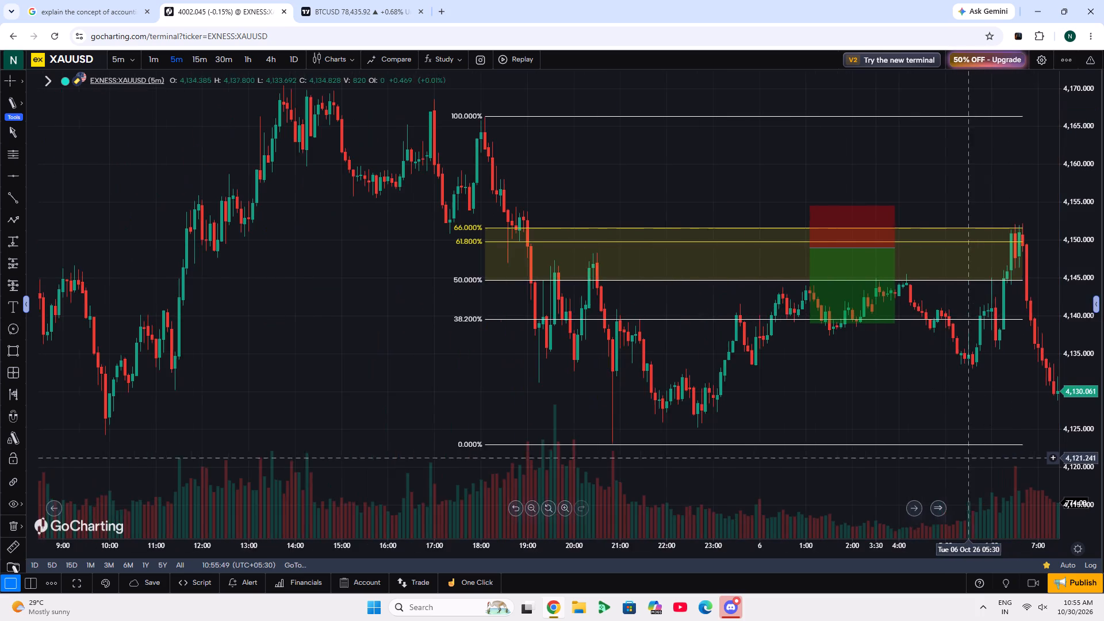
pyautogui.moveTo(941, 408); pyautogui.dragTo(478, 412)
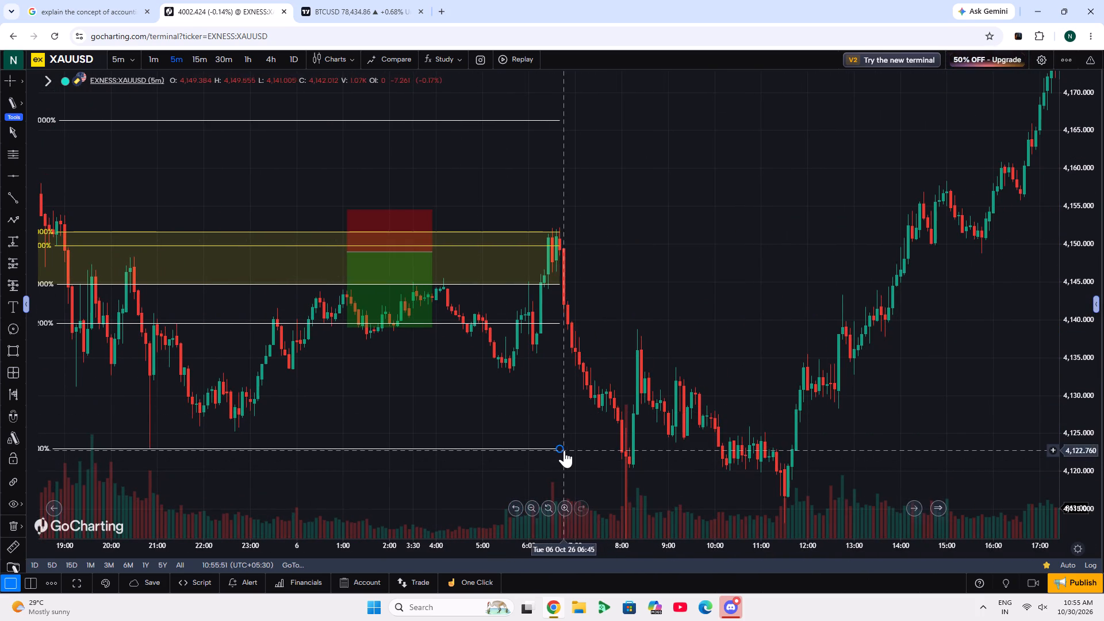
pyautogui.moveTo(560, 450); pyautogui.dragTo(780, 450)
pyautogui.click(881, 371)
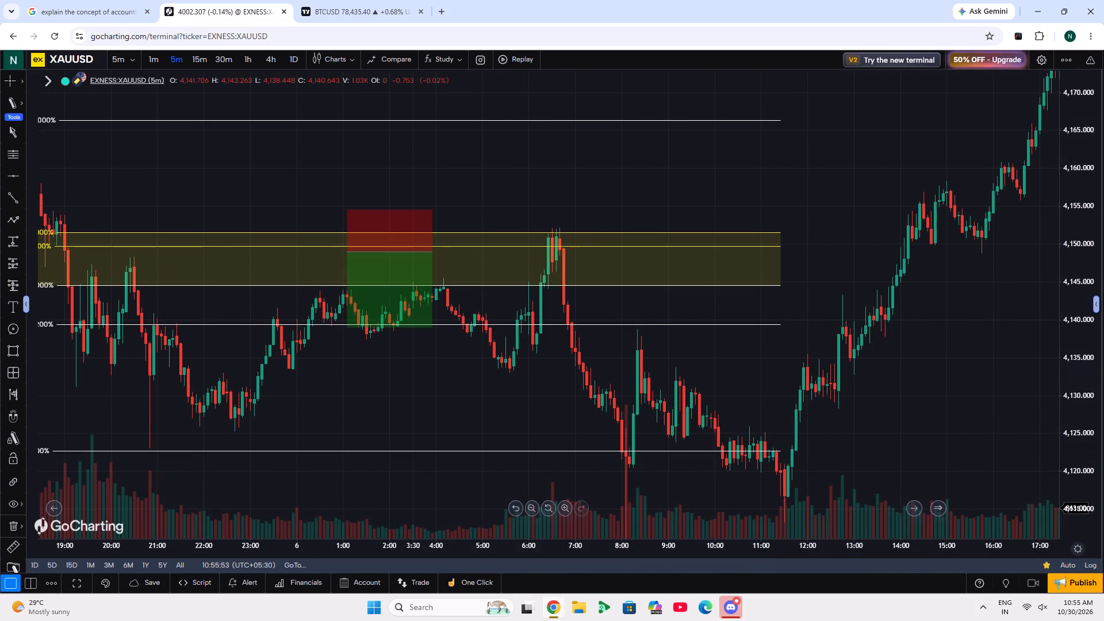
# Move the short position to 6 Oct 06:45 with entry about 4,149.5, inside the upper Fibonacci zone.
pyautogui.moveTo(415, 258); pyautogui.dragTo(518, 308)
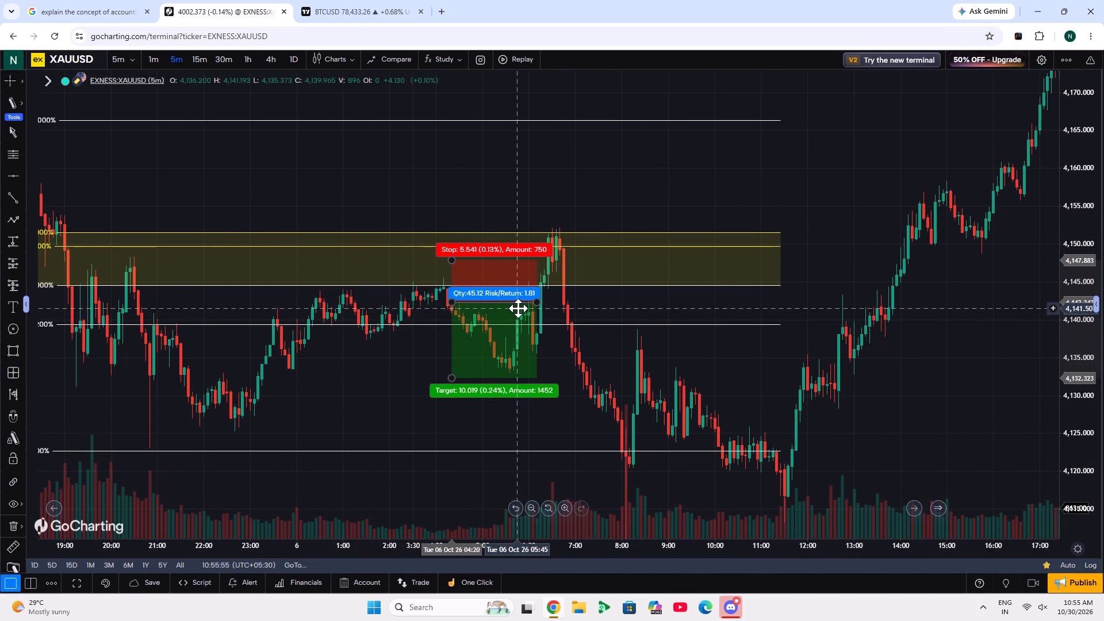
pyautogui.moveTo(518, 308); pyautogui.dragTo(526, 315)
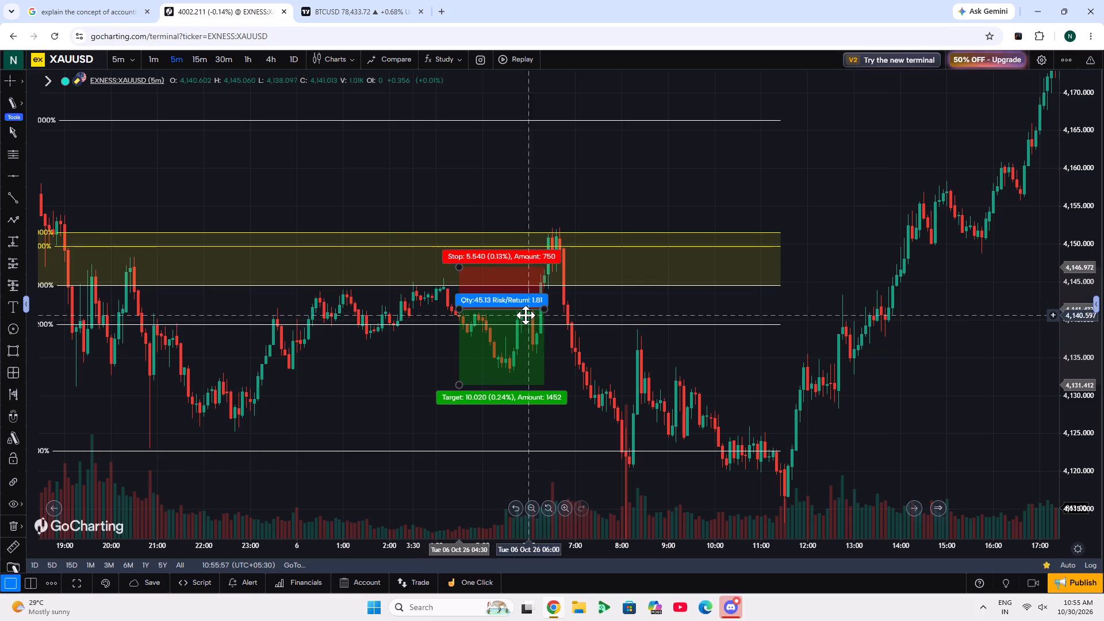
pyautogui.moveTo(526, 315); pyautogui.dragTo(635, 303)
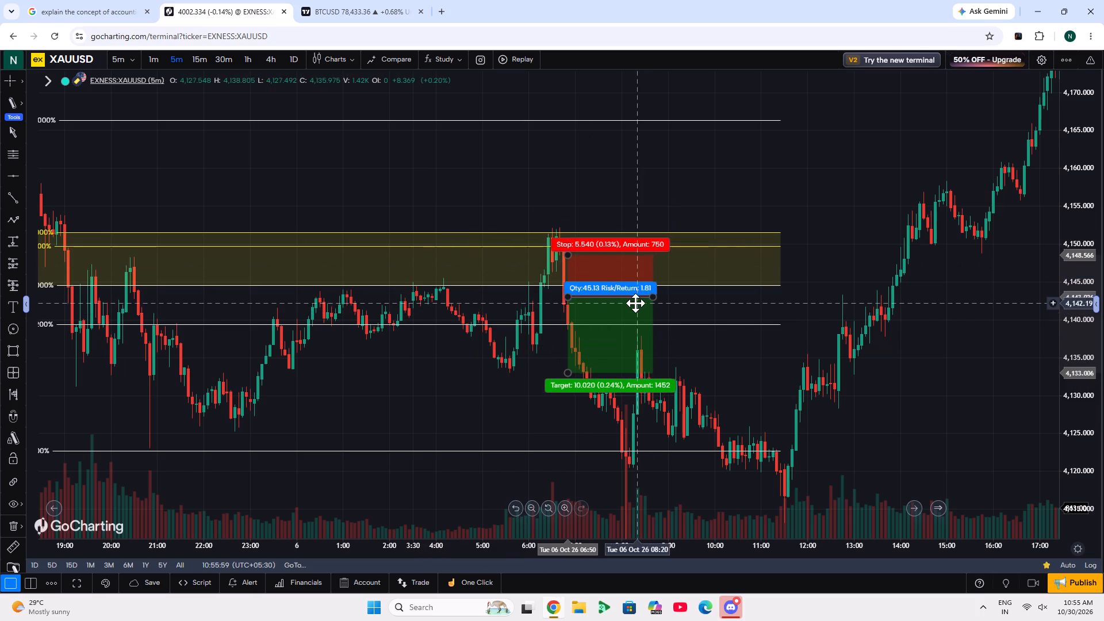
pyautogui.moveTo(635, 303); pyautogui.dragTo(630, 255)
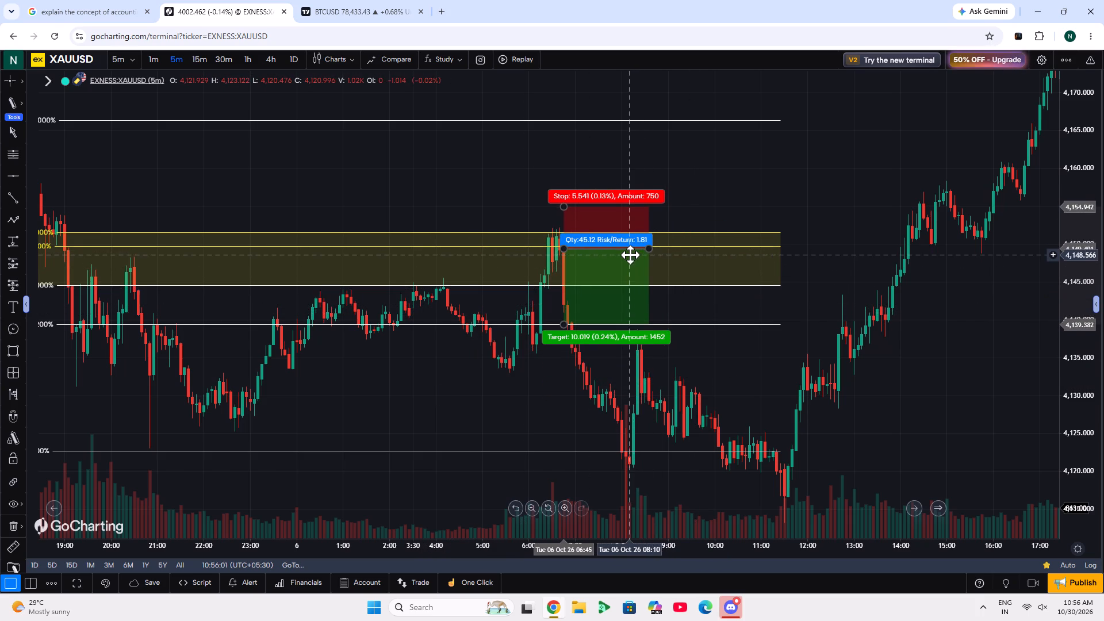
pyautogui.moveTo(630, 255); pyautogui.dragTo(631, 254)
pyautogui.click(710, 187)
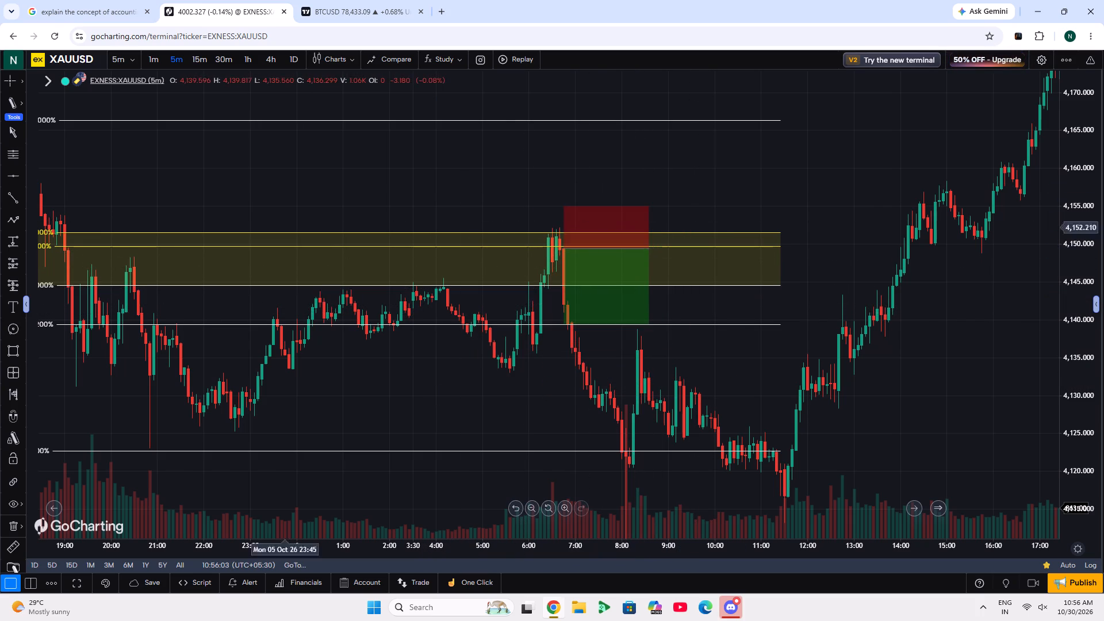
# Lower the short position's target to about 4,115.7.
pyautogui.moveTo(566, 325); pyautogui.dragTo(522, 508)
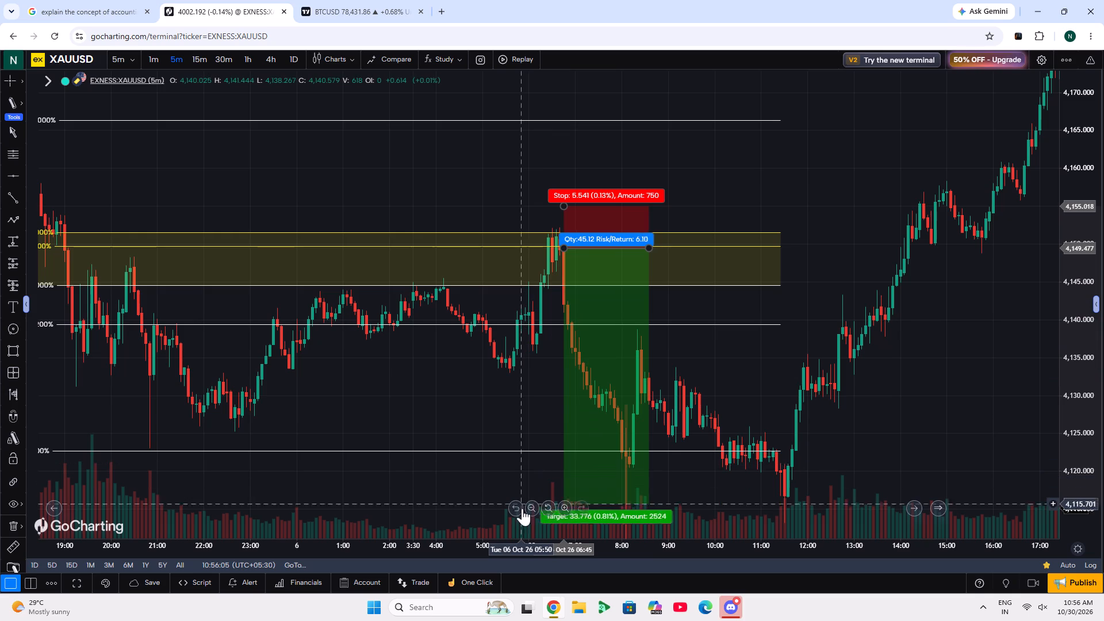
# Lower the 6 Oct short position's target to about 4,104.3.
pyautogui.moveTo(522, 508); pyautogui.dragTo(469, 570)
pyautogui.moveTo(915, 477); pyautogui.dragTo(919, 254)
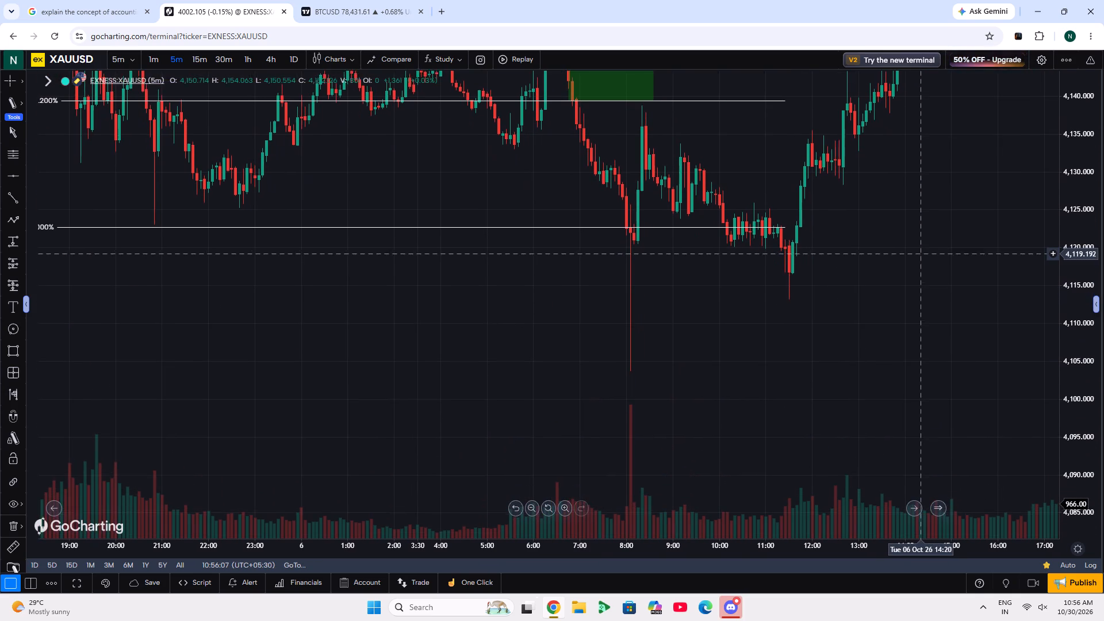
pyautogui.moveTo(919, 254); pyautogui.dragTo(899, 274)
pyautogui.click(609, 108)
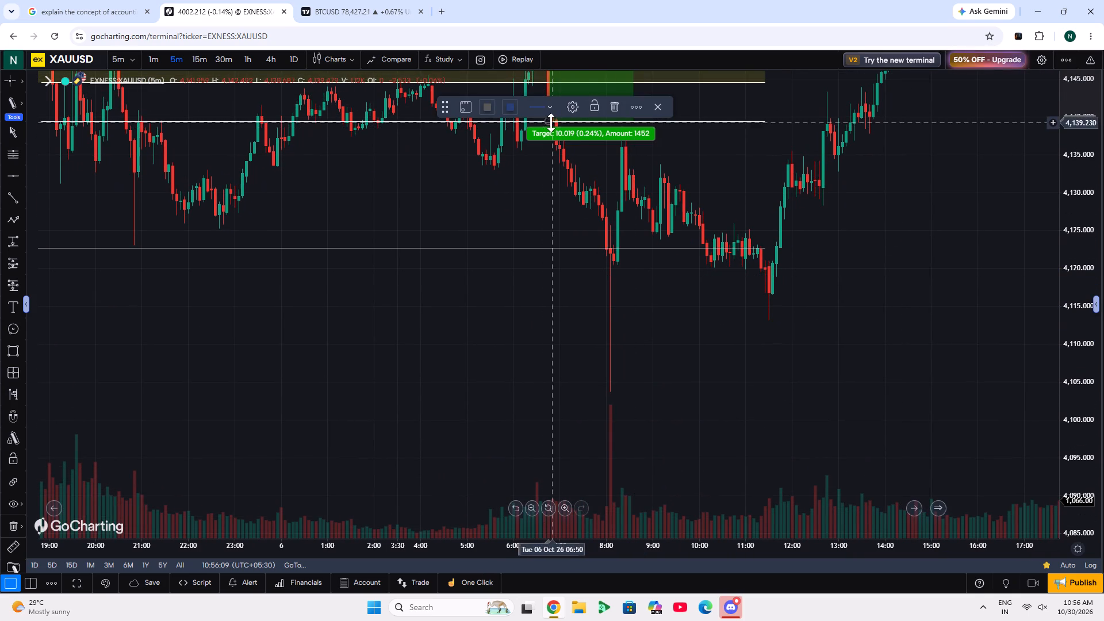
pyautogui.moveTo(551, 122); pyautogui.dragTo(549, 397)
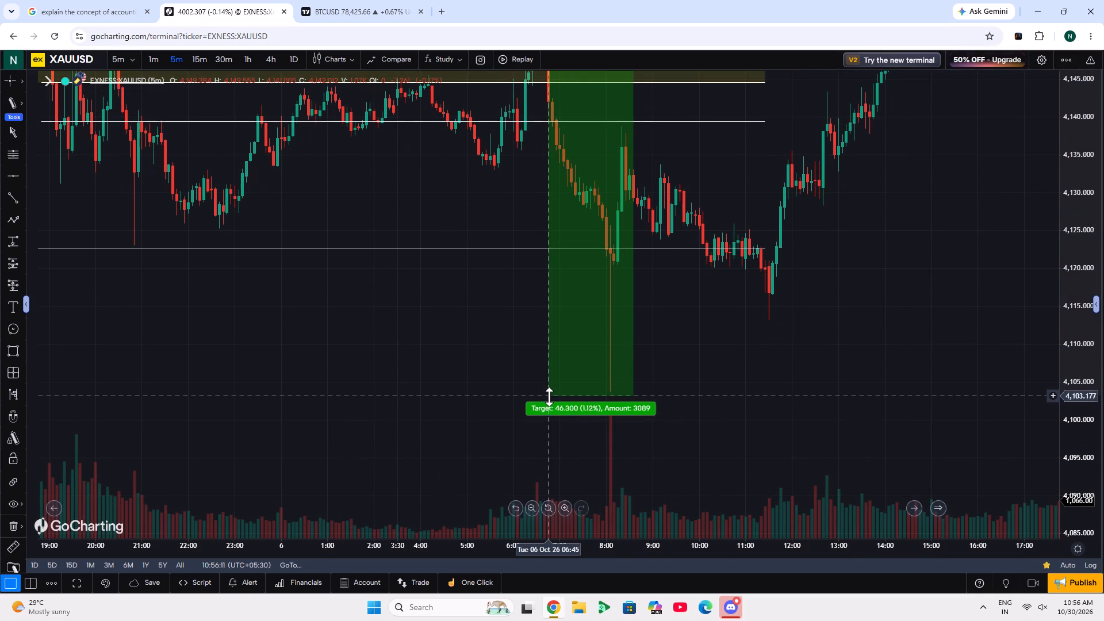
pyautogui.moveTo(549, 397); pyautogui.dragTo(554, 387)
pyautogui.click(775, 370)
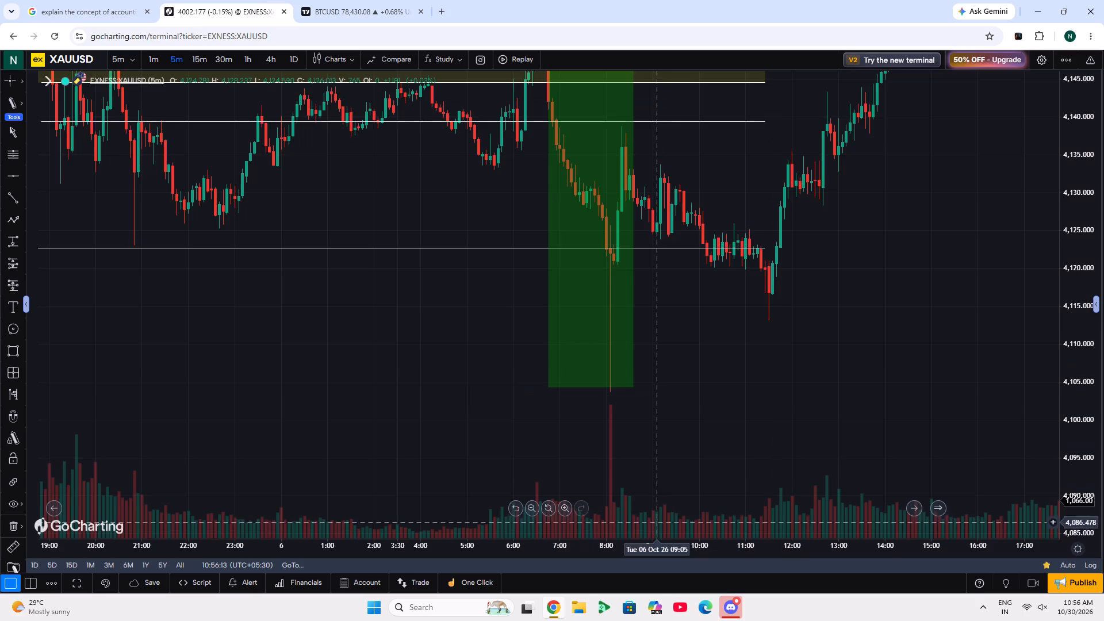
# Extend the short position's end time to about 11:30 on 6 Oct.
pyautogui.moveTo(762, 359); pyautogui.dragTo(719, 436)
pyautogui.moveTo(591, 126); pyautogui.dragTo(728, 164)
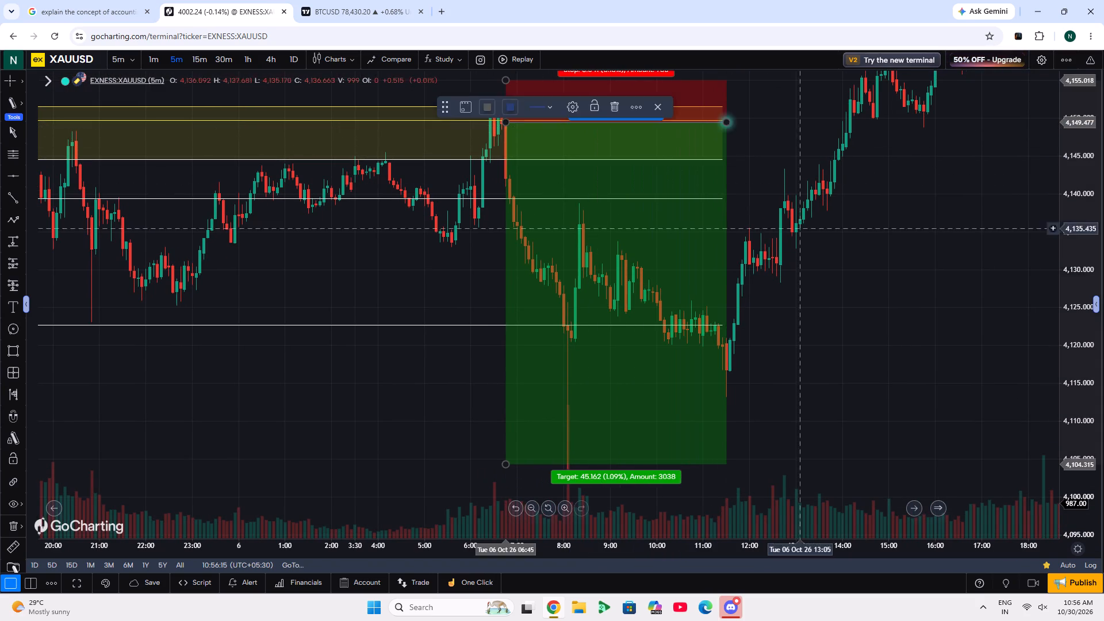
# Delete the 6 Oct short position and its Fibonacci retracement from the chart.
pyautogui.click(799, 228)
pyautogui.click(677, 286)
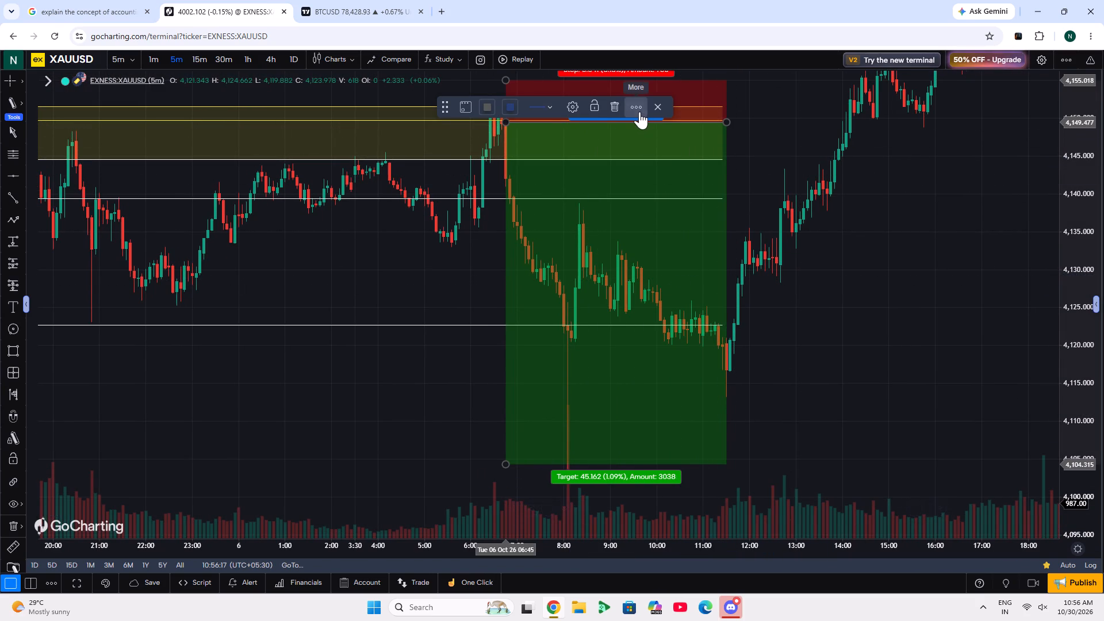
pyautogui.click(656, 106)
pyautogui.click(652, 285)
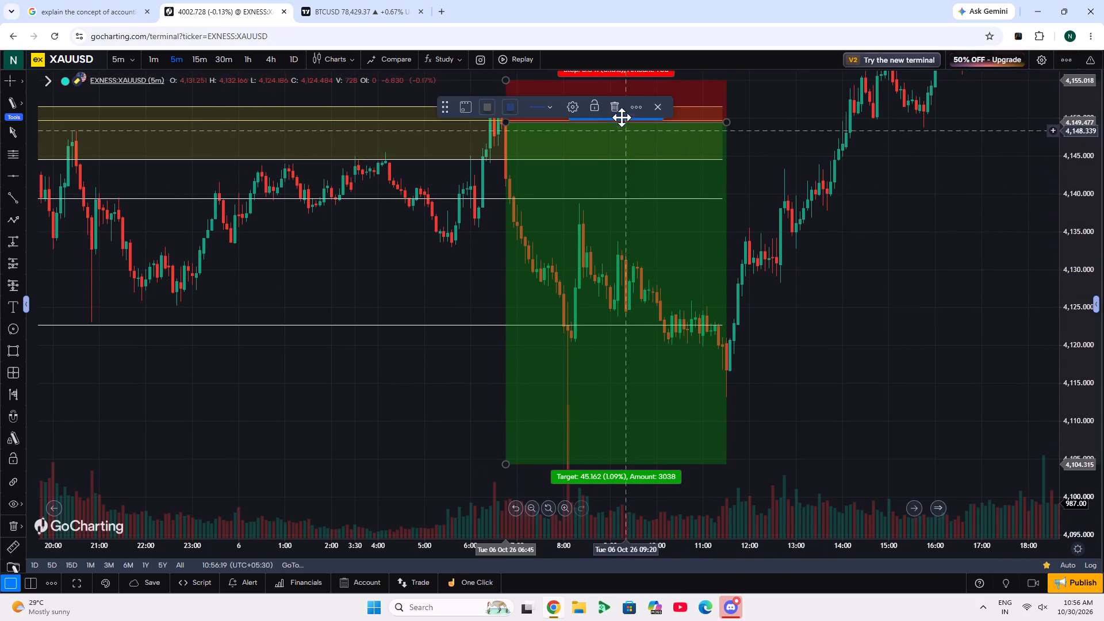
pyautogui.click(622, 116)
pyautogui.scroll(-10, 650, 279)
pyautogui.click(811, 164)
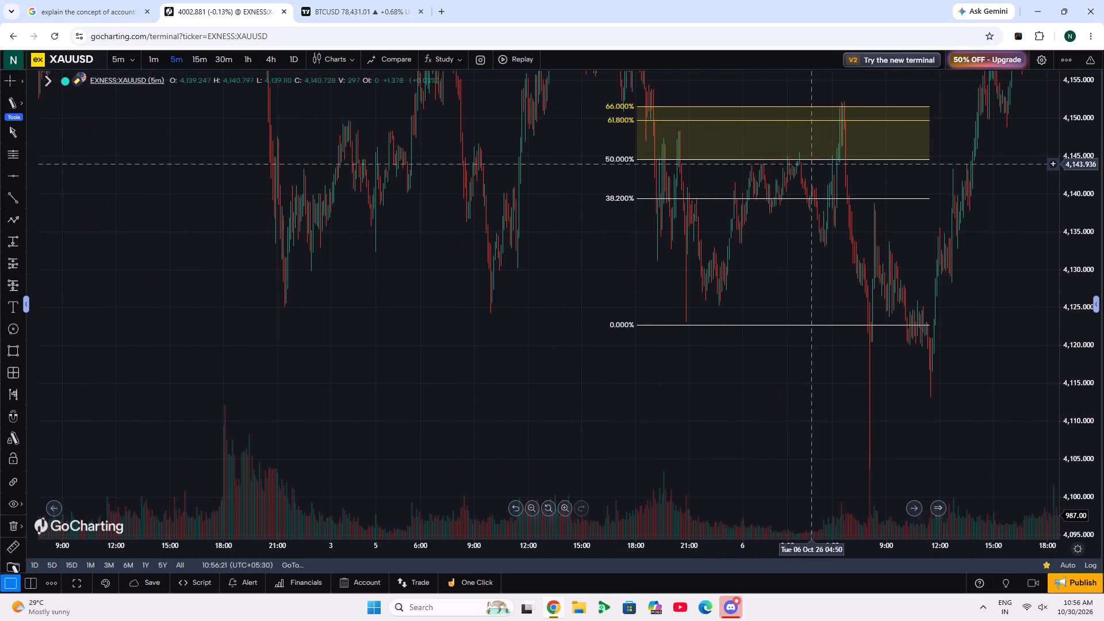
pyautogui.click(812, 161)
pyautogui.click(549, 110)
# Restore automatic price scaling and start bar replay from the 1 Oct 20:25 candle.
pyautogui.moveTo(580, 201); pyautogui.dragTo(643, 367)
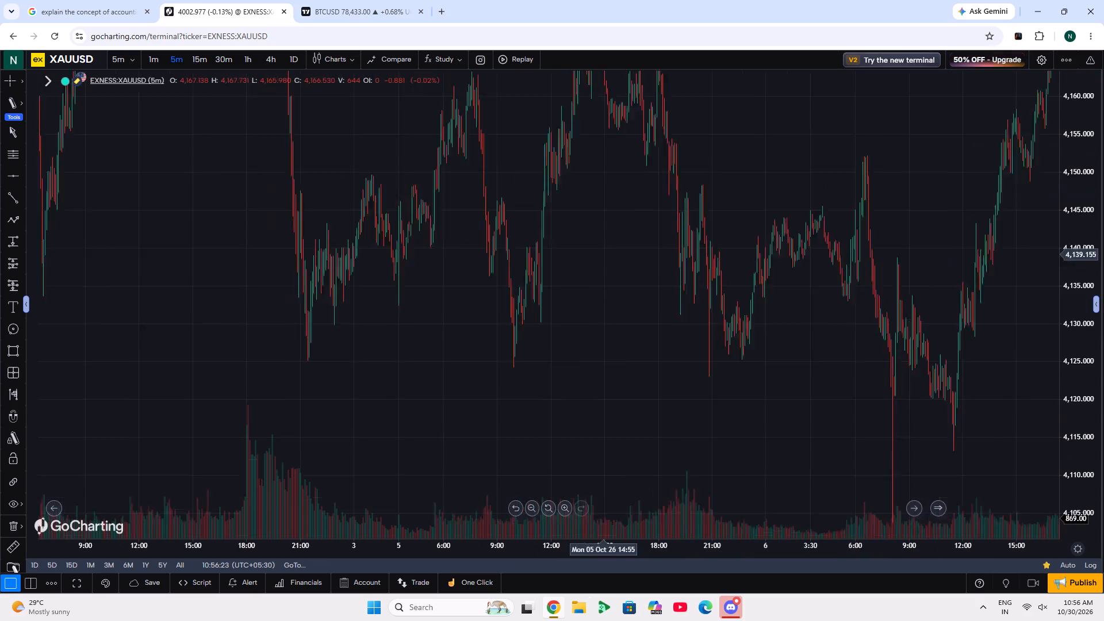
pyautogui.moveTo(643, 367); pyautogui.dragTo(658, 371)
pyautogui.doubleClick(1076, 282)
pyautogui.scroll(8, 561, 323)
pyautogui.moveTo(549, 351); pyautogui.dragTo(783, 352)
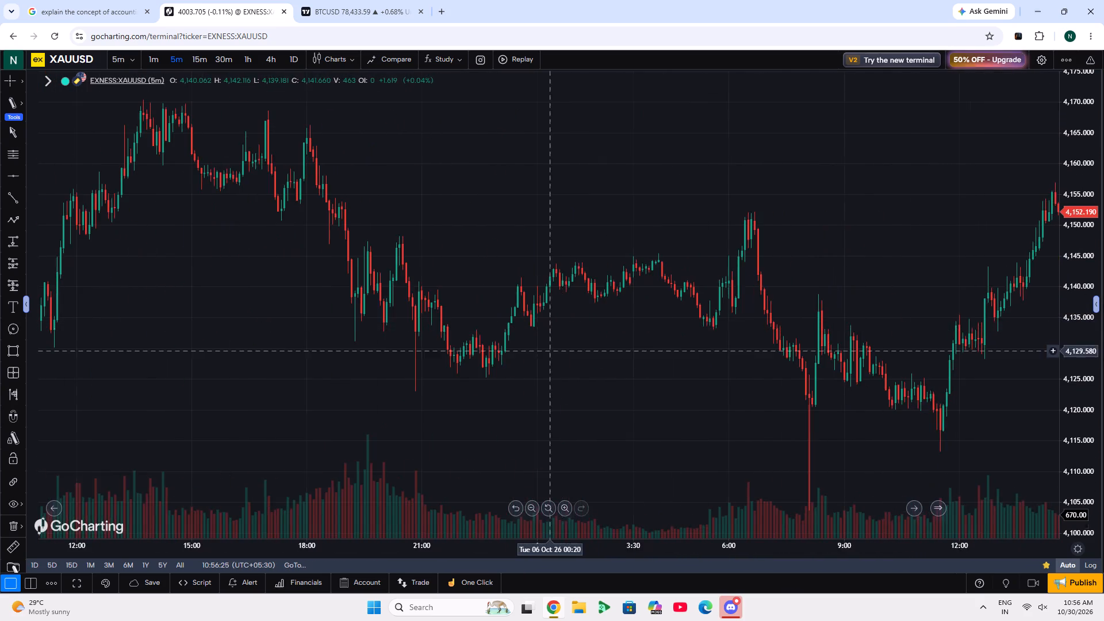
pyautogui.moveTo(783, 352); pyautogui.dragTo(1103, 340)
pyautogui.moveTo(348, 325); pyautogui.dragTo(1026, 218)
pyautogui.click(527, 61)
pyautogui.scroll(-5, 321, 284)
pyautogui.doubleClick(300, 286)
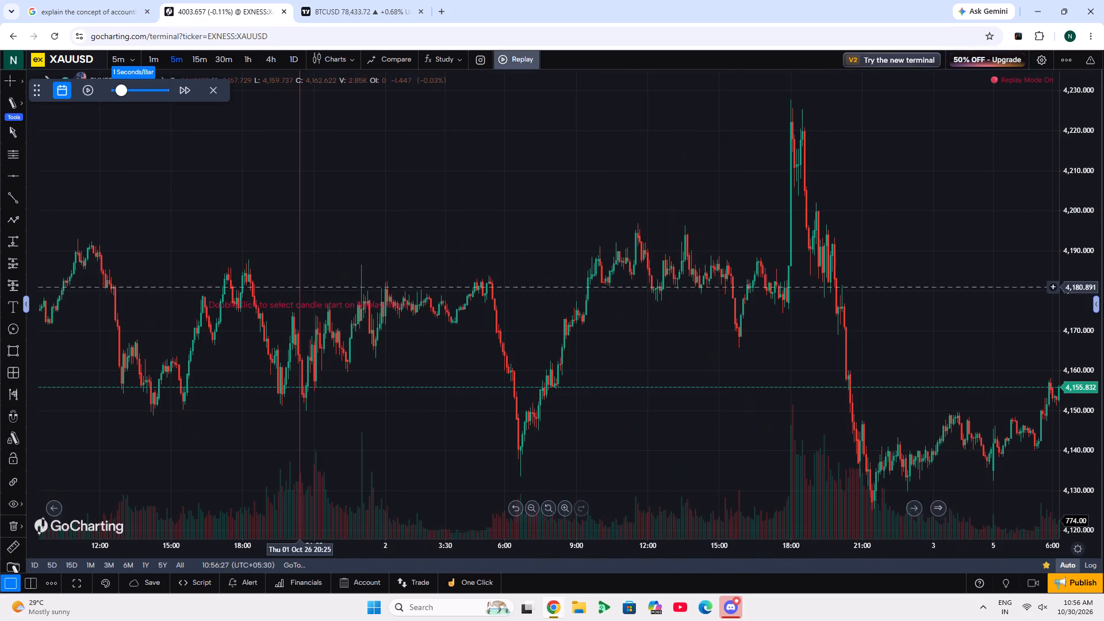
# Examine the 1 Oct price swings leading up to the replay start point.
pyautogui.scroll(5, 287, 296)
pyautogui.moveTo(384, 324); pyautogui.dragTo(730, 277)
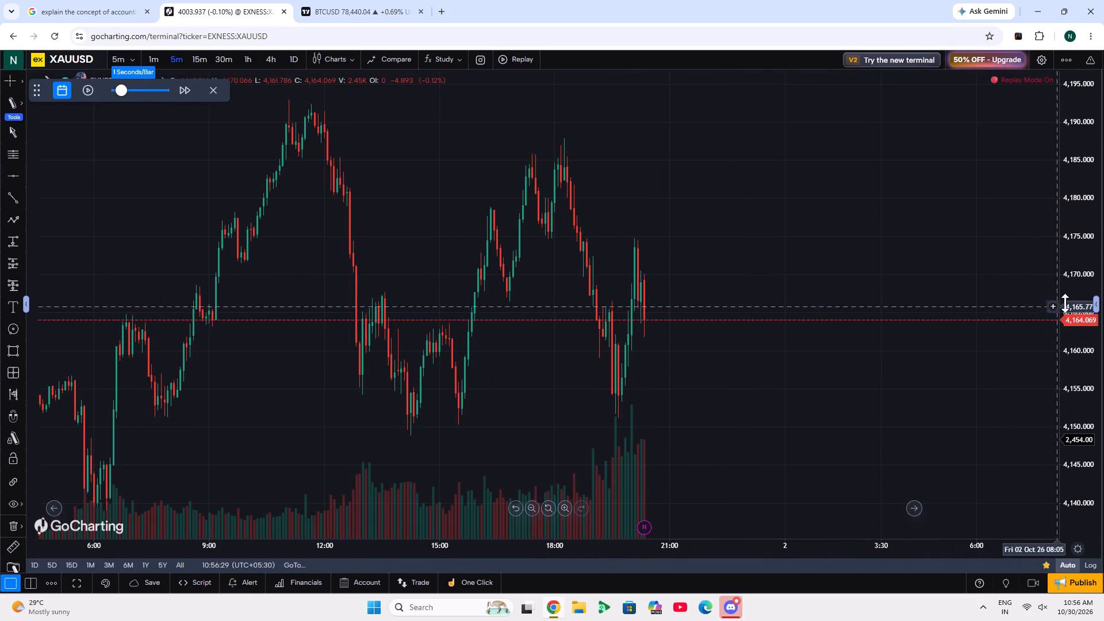
pyautogui.scroll(-2, 1065, 303)
pyautogui.scroll(4, 960, 347)
pyautogui.moveTo(858, 379); pyautogui.dragTo(634, 361)
pyautogui.scroll(3, 1082, 390)
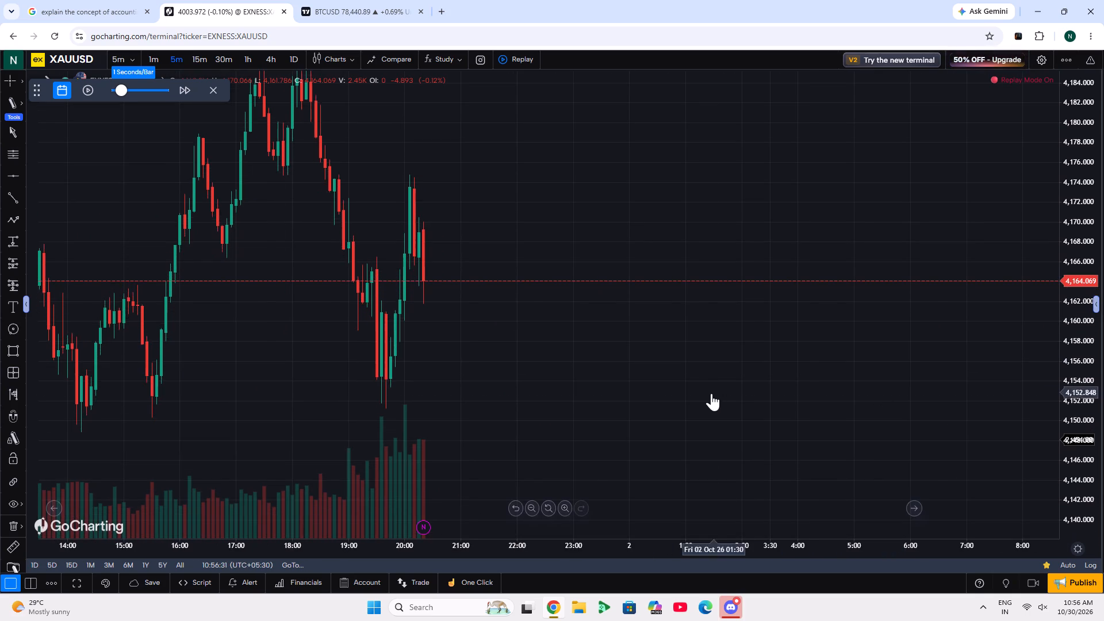
pyautogui.scroll(2, 711, 393)
pyautogui.scroll(-1, 1097, 361)
pyautogui.moveTo(630, 354); pyautogui.dragTo(640, 369)
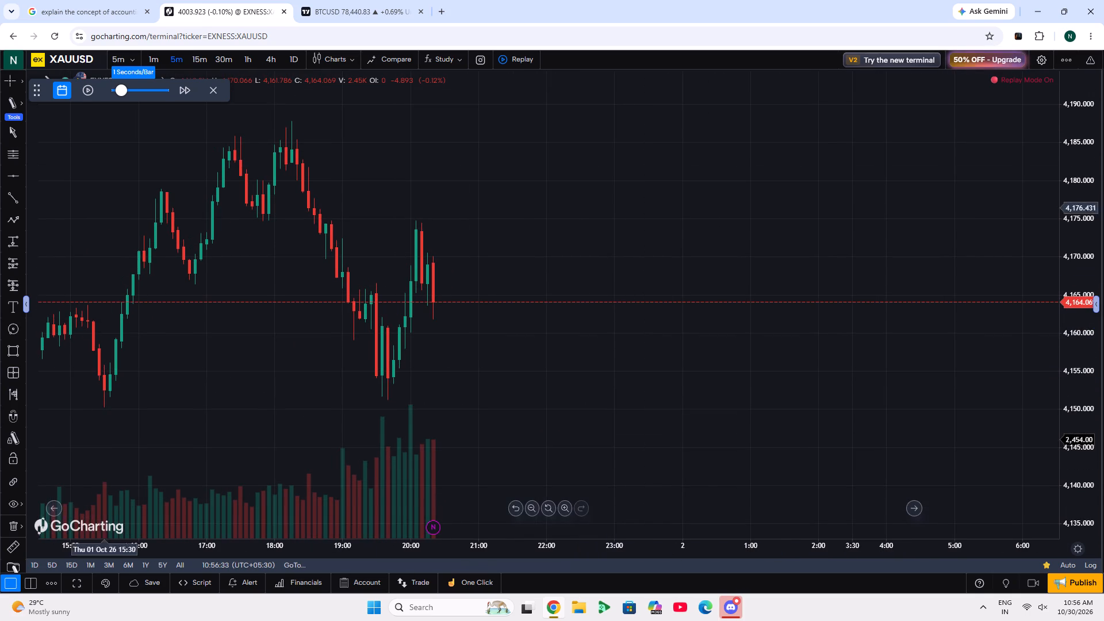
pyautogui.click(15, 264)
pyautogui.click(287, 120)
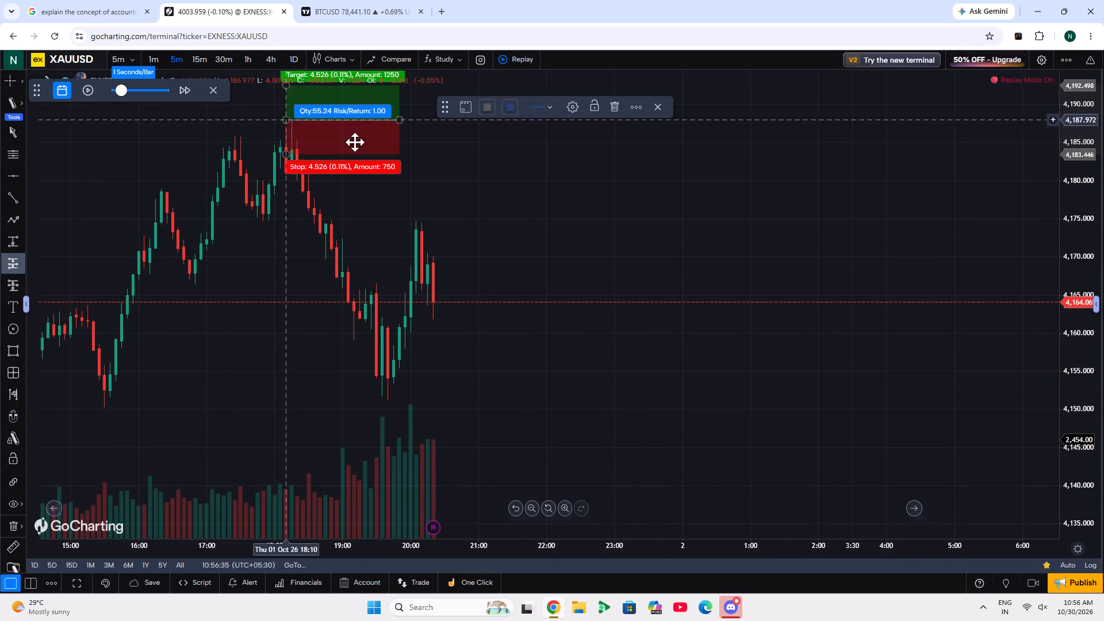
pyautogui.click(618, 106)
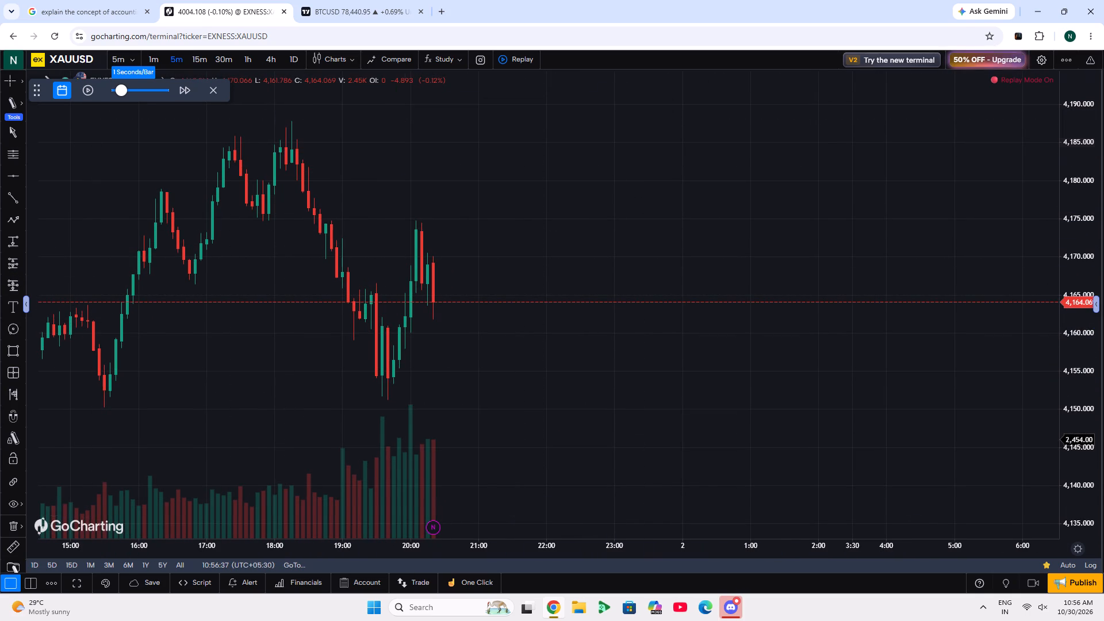
# Draw a Fibonacci retracement from the 1 Oct 18:15 high at about 4,187.8 down to about 4,151, ending around 23:20.
pyautogui.click(8, 154)
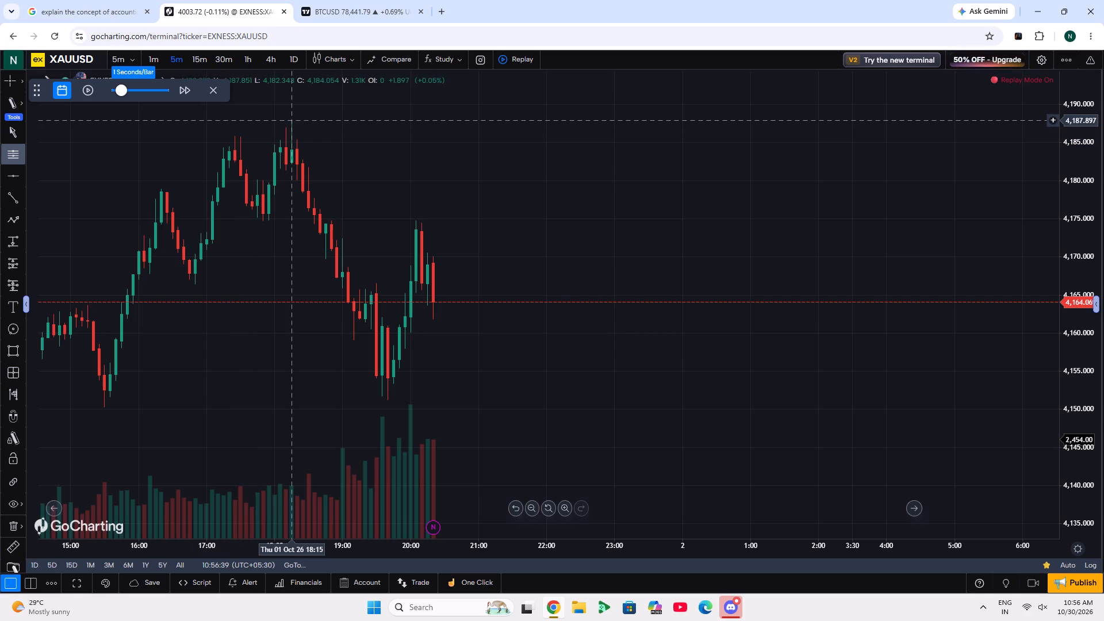
pyautogui.click(292, 121)
pyautogui.click(635, 402)
pyautogui.click(731, 317)
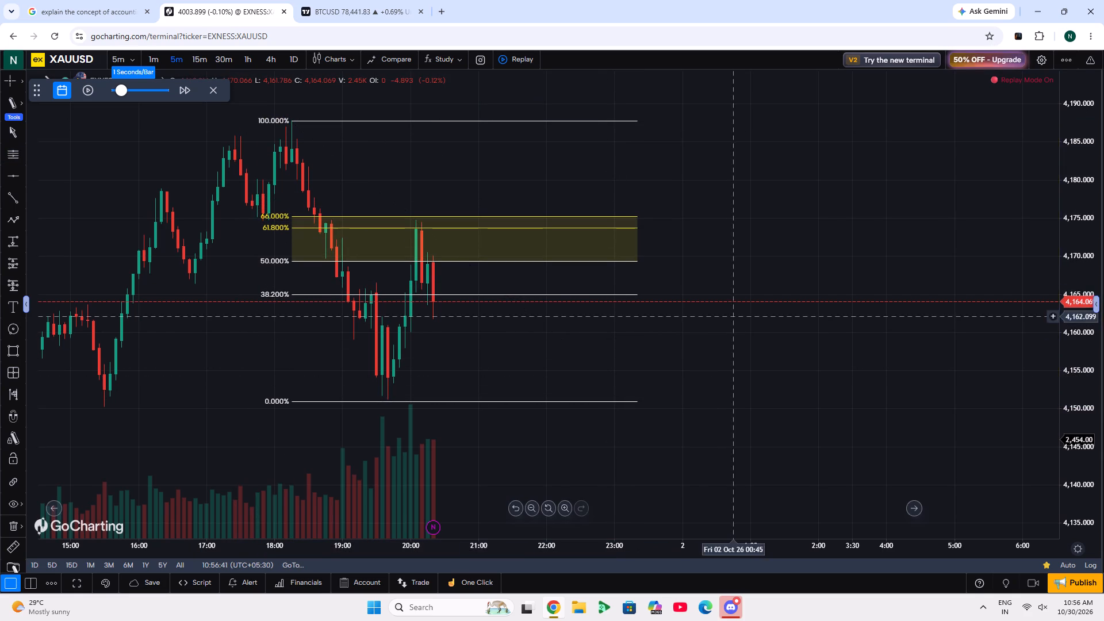
# Place a short position at 1 Oct 20:25 with entry about 4,163.8, stop about 4,169.1 and target about 4,153.2.
pyautogui.click(10, 289)
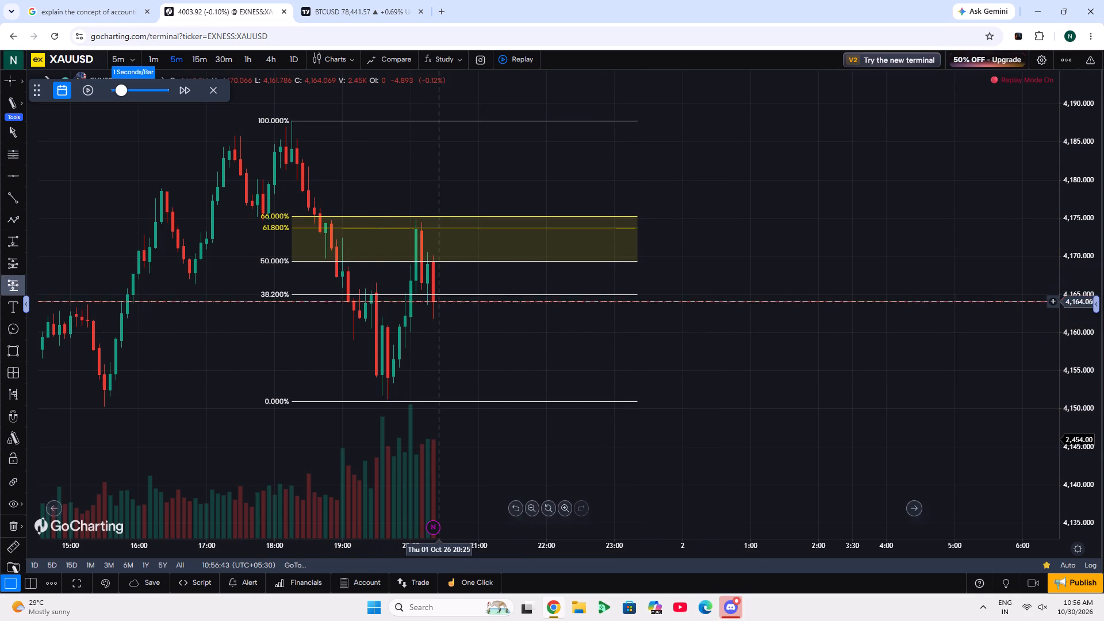
pyautogui.click(433, 296)
pyautogui.moveTo(454, 284); pyautogui.dragTo(455, 292)
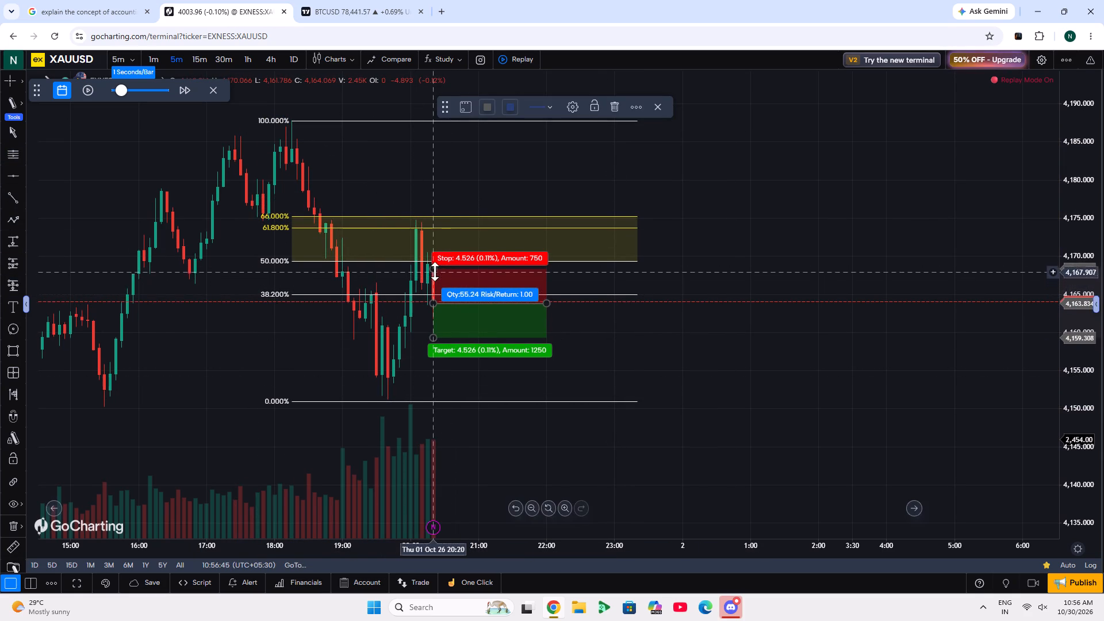
pyautogui.moveTo(435, 271); pyautogui.dragTo(435, 263)
pyautogui.click(471, 290)
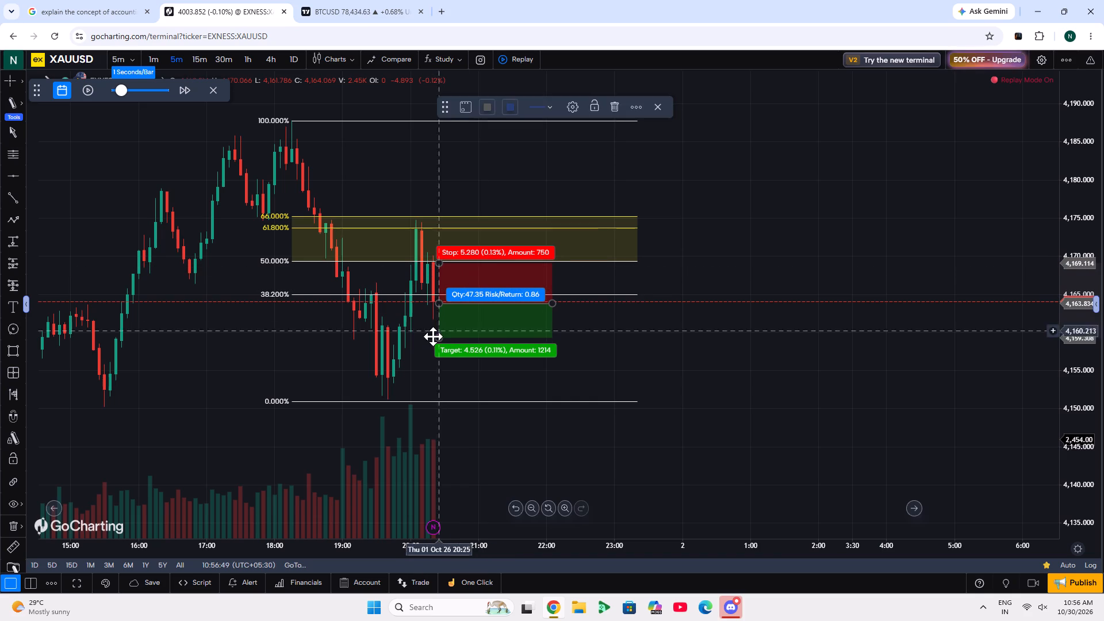
pyautogui.moveTo(440, 339); pyautogui.dragTo(433, 388)
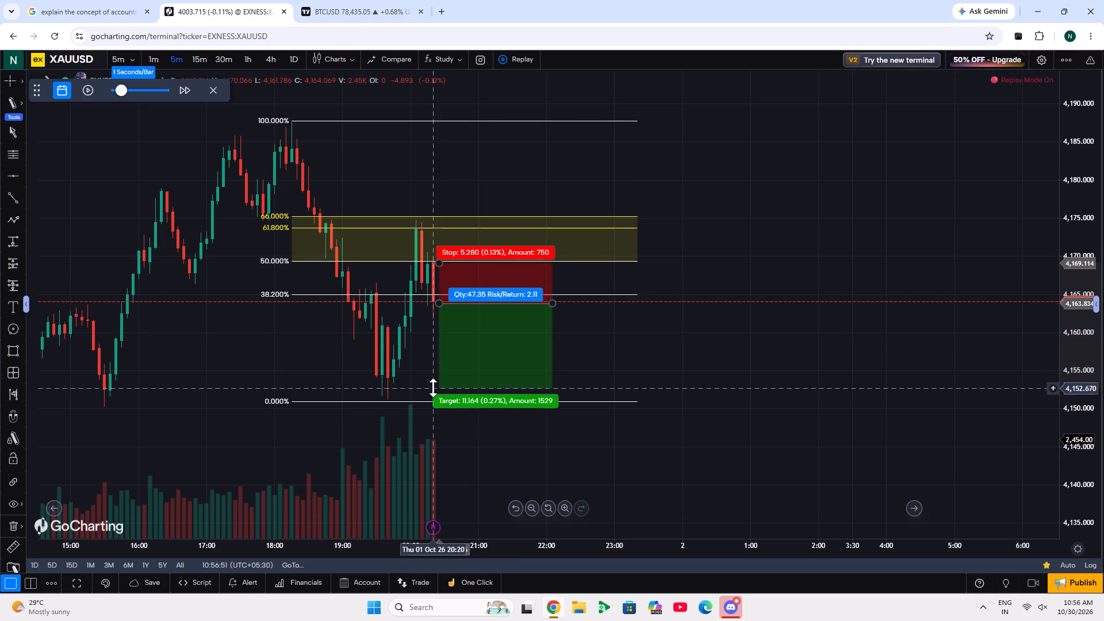
pyautogui.moveTo(433, 388); pyautogui.dragTo(432, 384)
pyautogui.click(267, 356)
# Play the replay forward to about 20:40 on 1 Oct and pause it.
pyautogui.click(88, 87)
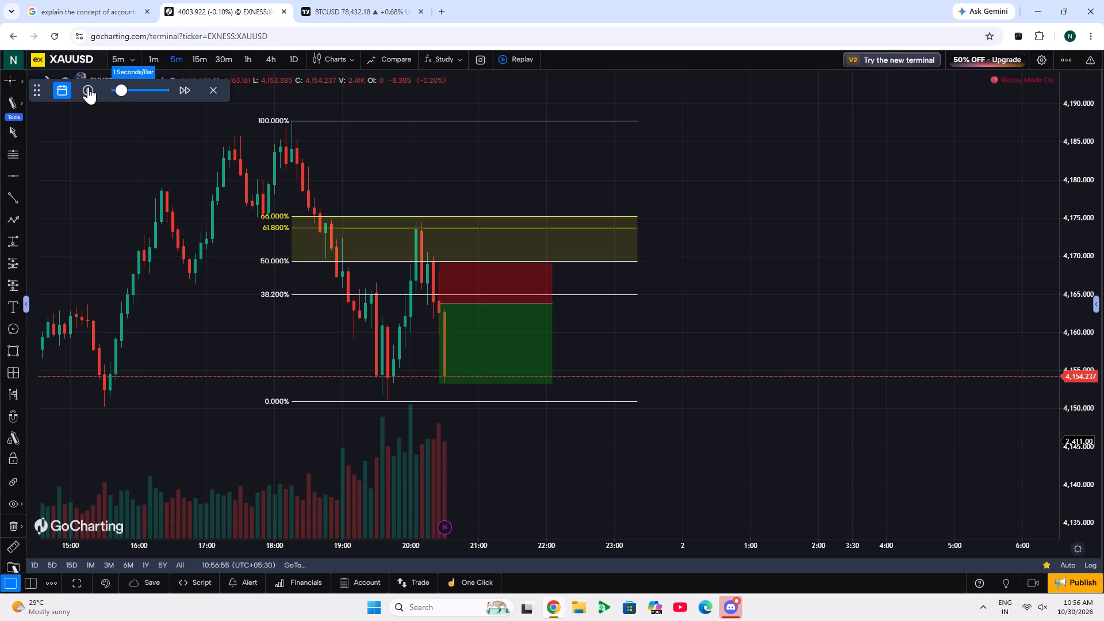
pyautogui.click(88, 87)
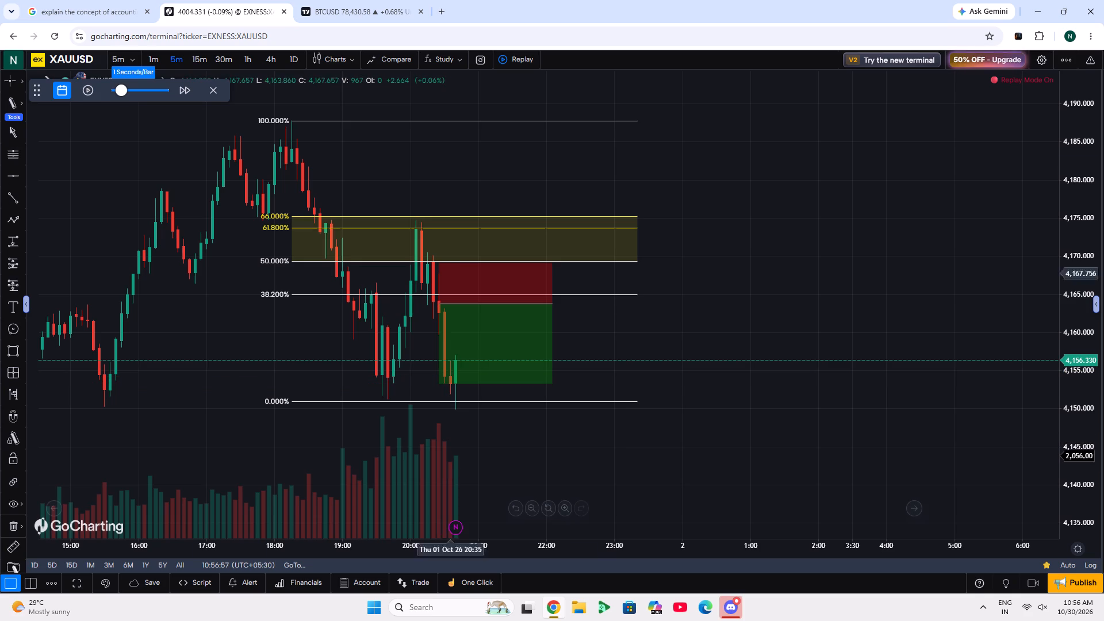
# Delete the short position placed at 1 Oct 20:25.
pyautogui.click(498, 288)
pyautogui.click(619, 103)
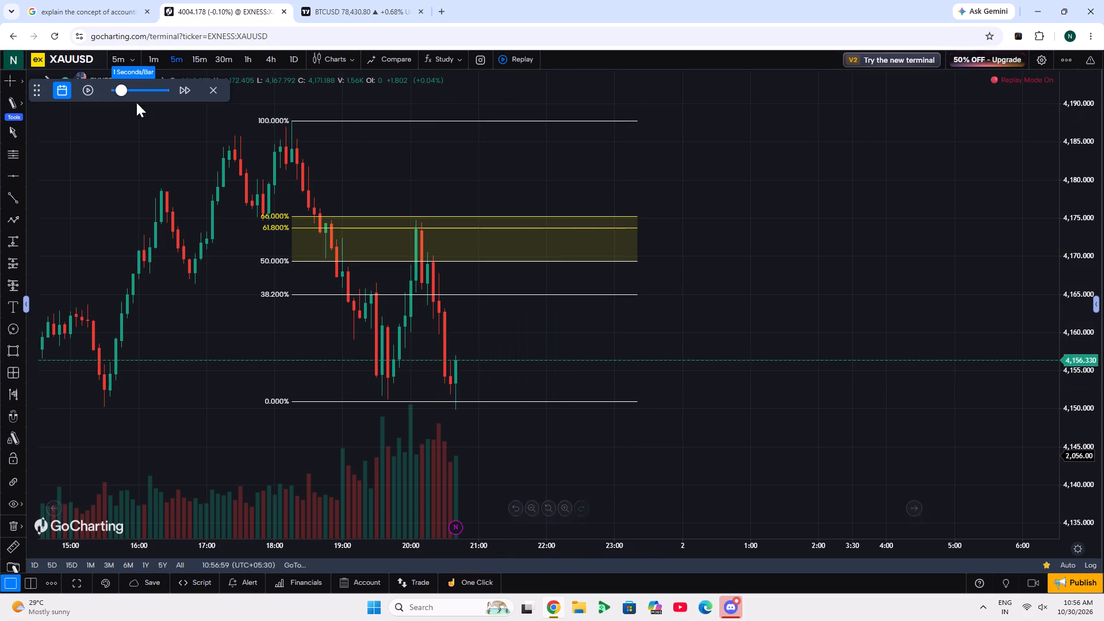
# Play the replay forward to about 21:15 on 1 Oct and pause it.
pyautogui.click(91, 88)
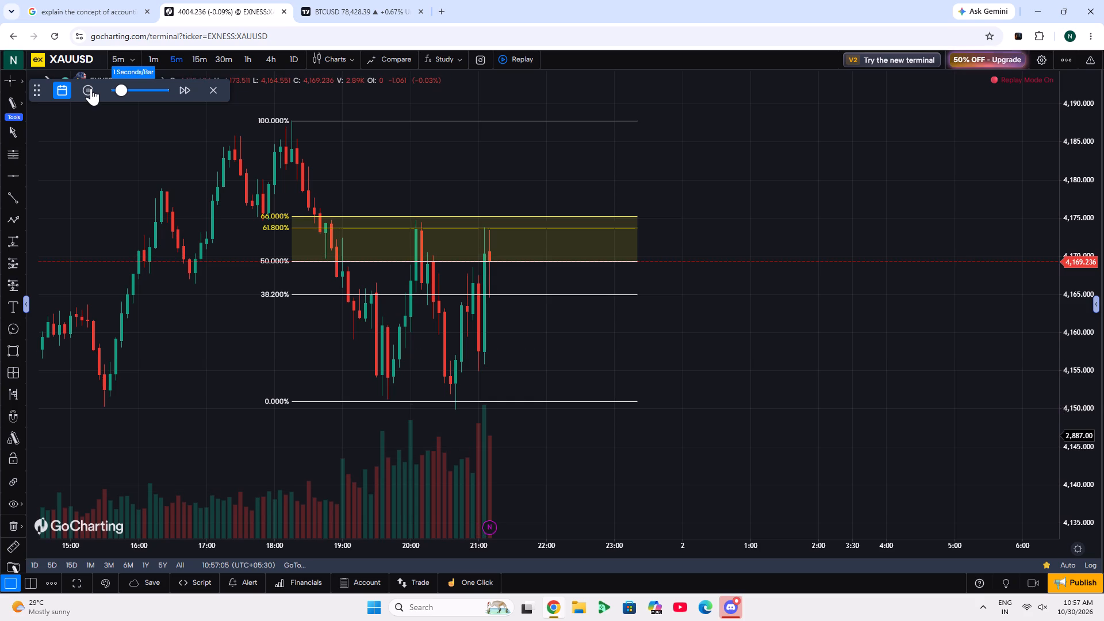
pyautogui.click(91, 88)
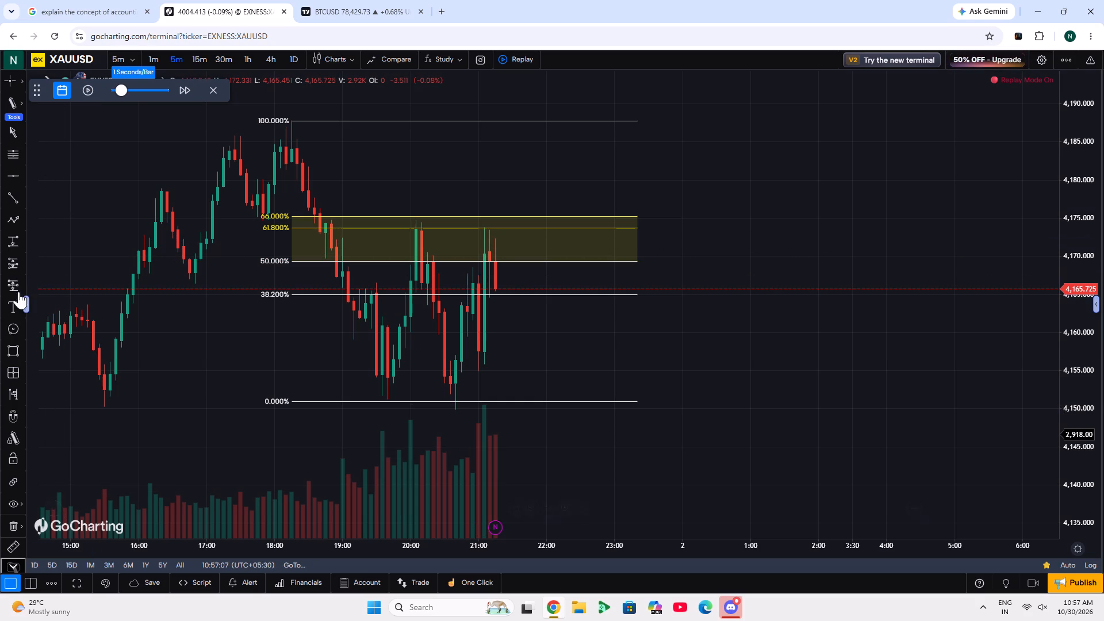
# Place a short position at 1 Oct 21:20 with entry about 4,165.7, stop about 4,171.3 and target about 4,155.5.
pyautogui.click(16, 281)
pyautogui.click(499, 289)
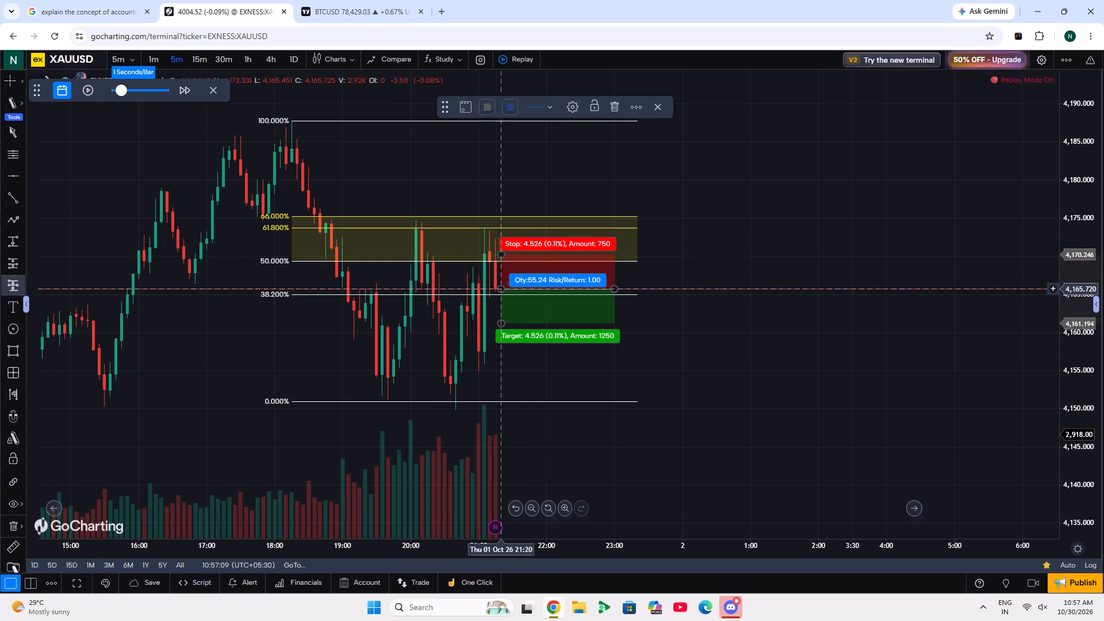
pyautogui.moveTo(499, 254); pyautogui.dragTo(505, 241)
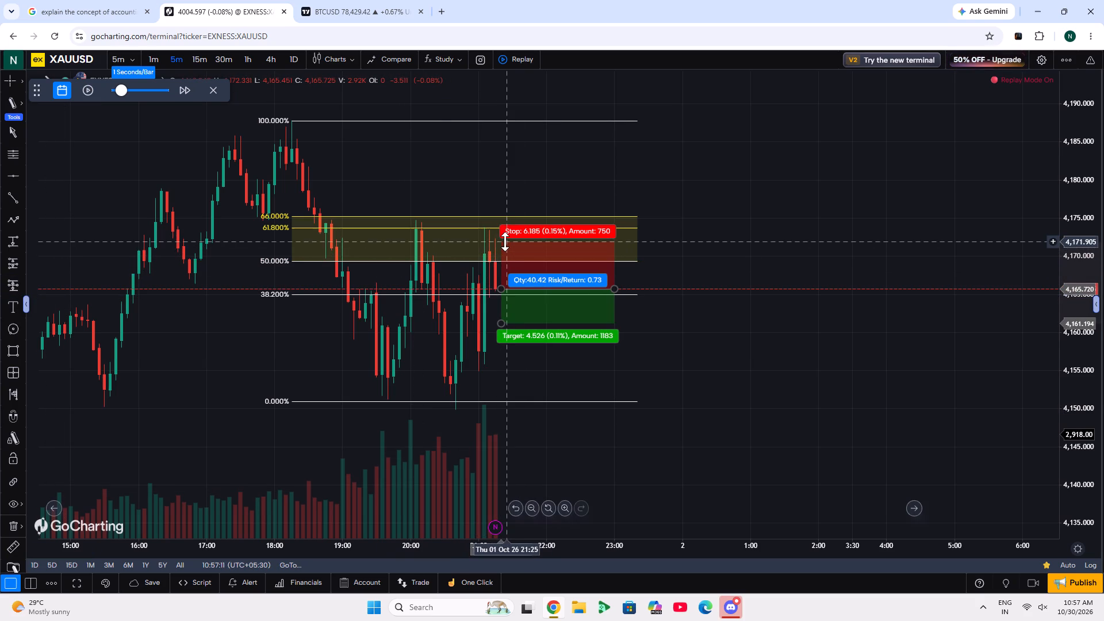
pyautogui.moveTo(505, 241); pyautogui.dragTo(507, 246)
pyautogui.moveTo(503, 324); pyautogui.dragTo(497, 346)
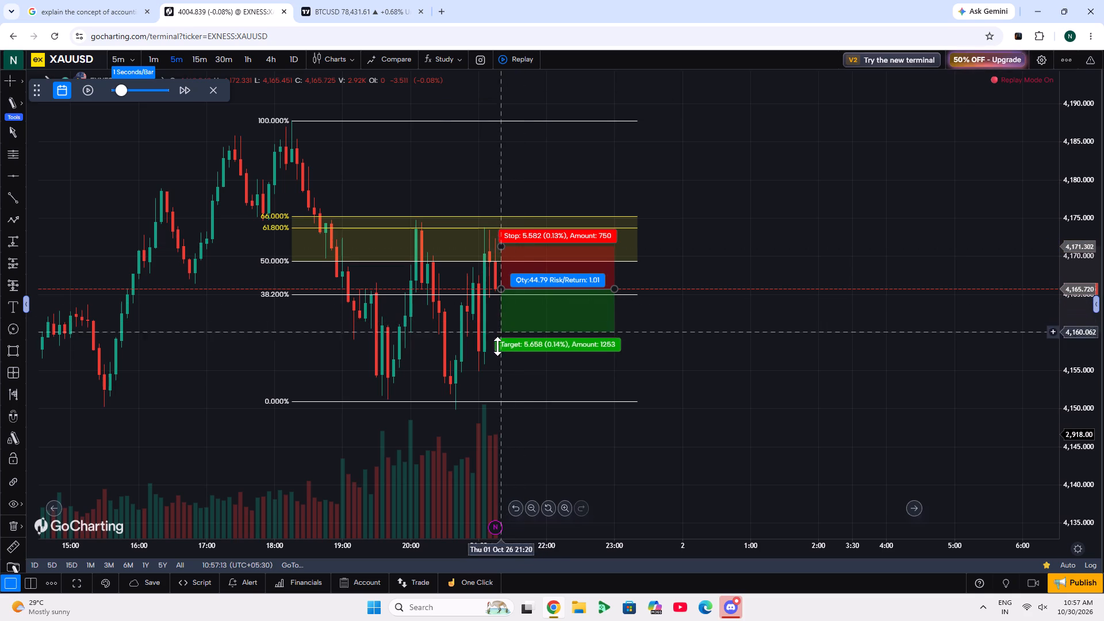
pyautogui.moveTo(497, 346); pyautogui.dragTo(499, 363)
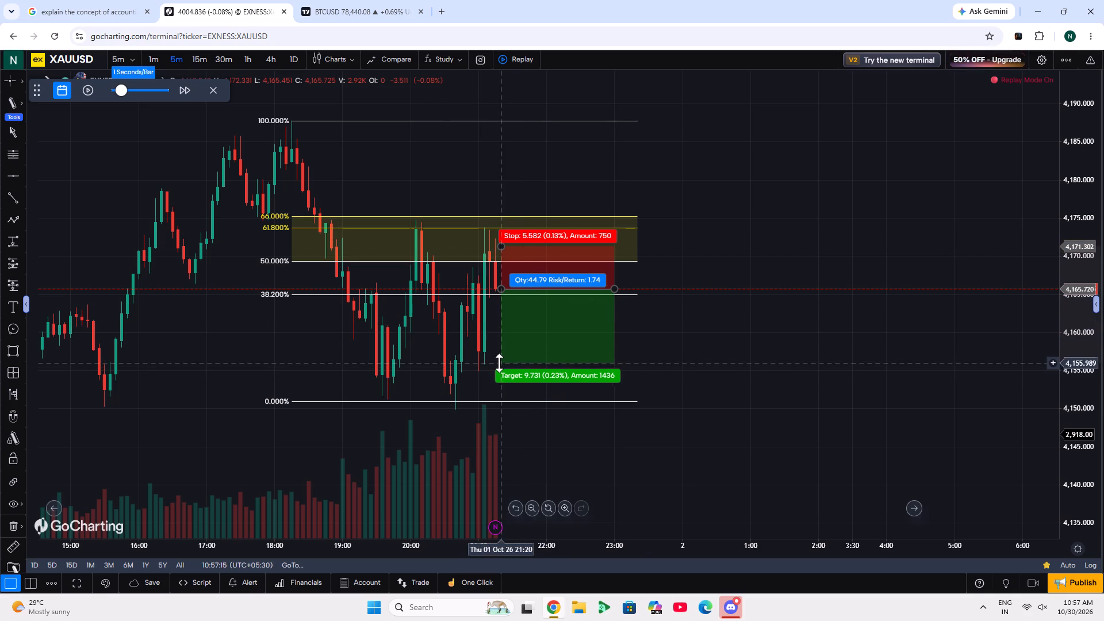
pyautogui.moveTo(499, 363); pyautogui.dragTo(505, 366)
pyautogui.click(339, 364)
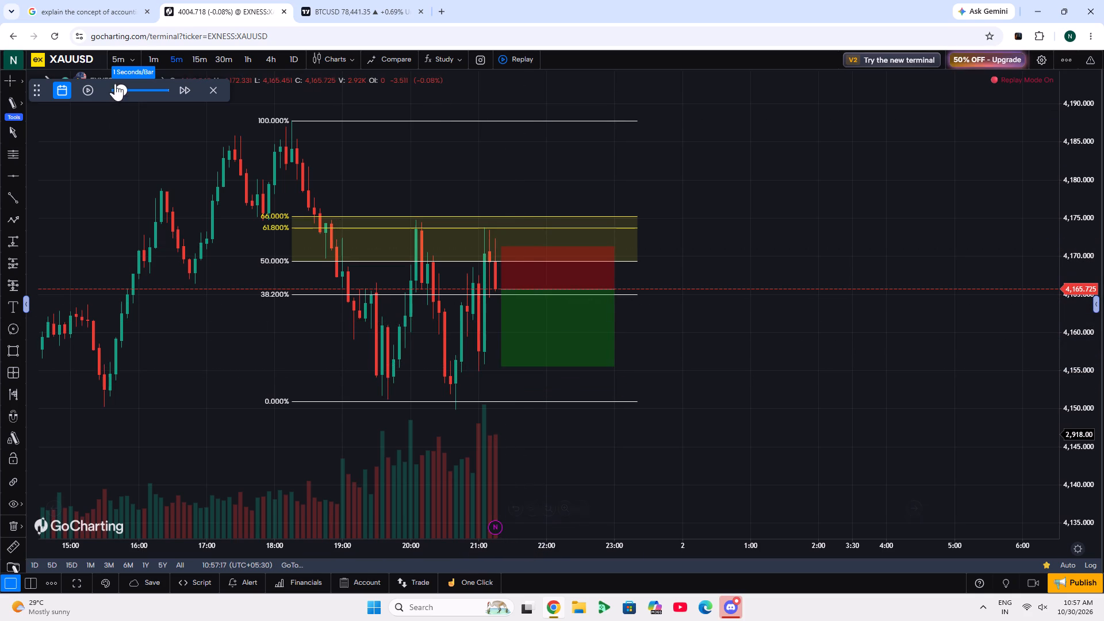
# Play the replay forward to about 21:35 on 1 Oct and exit replay mode.
pyautogui.click(92, 90)
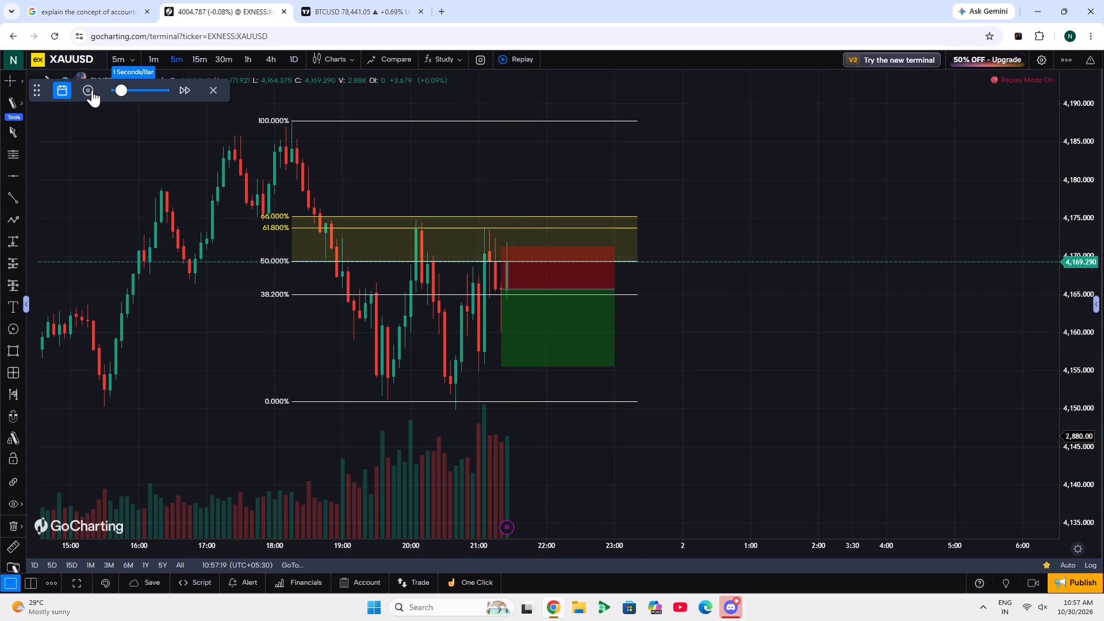
pyautogui.click(212, 87)
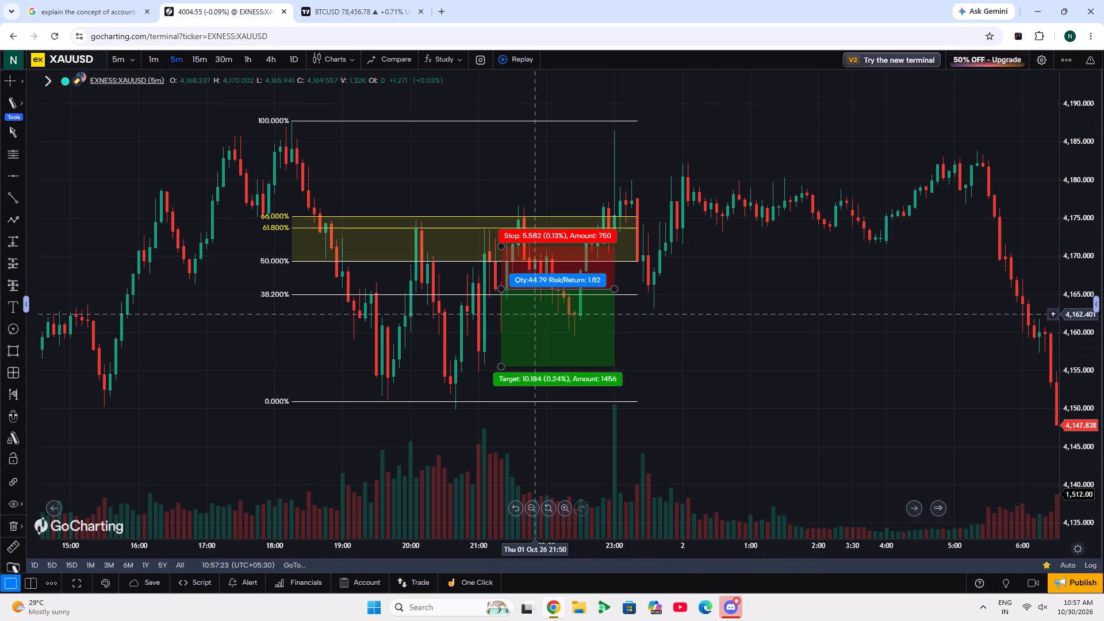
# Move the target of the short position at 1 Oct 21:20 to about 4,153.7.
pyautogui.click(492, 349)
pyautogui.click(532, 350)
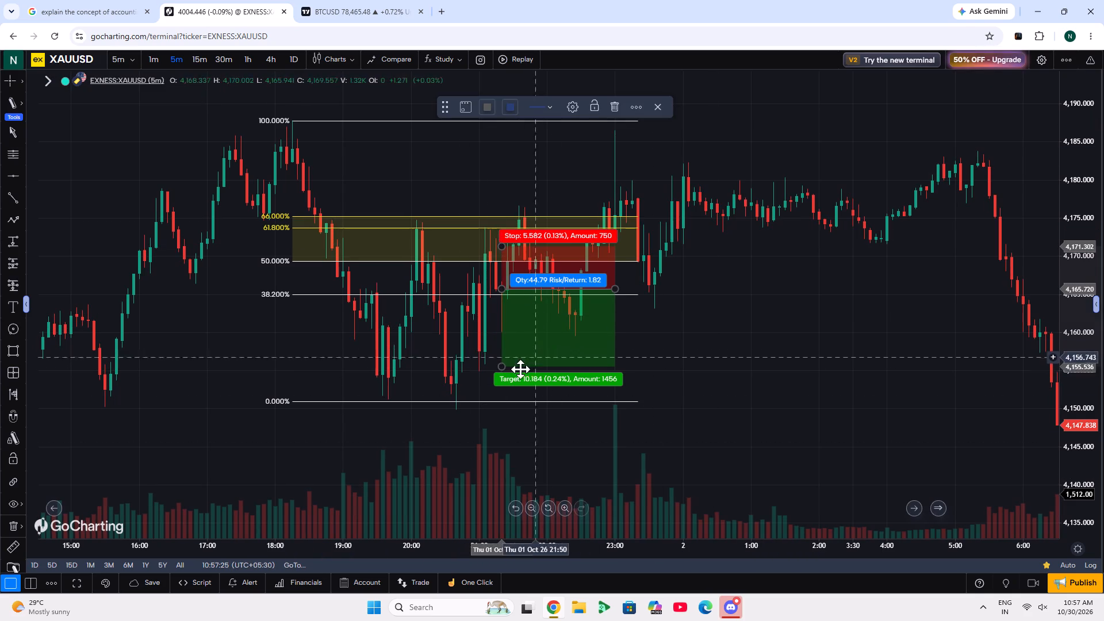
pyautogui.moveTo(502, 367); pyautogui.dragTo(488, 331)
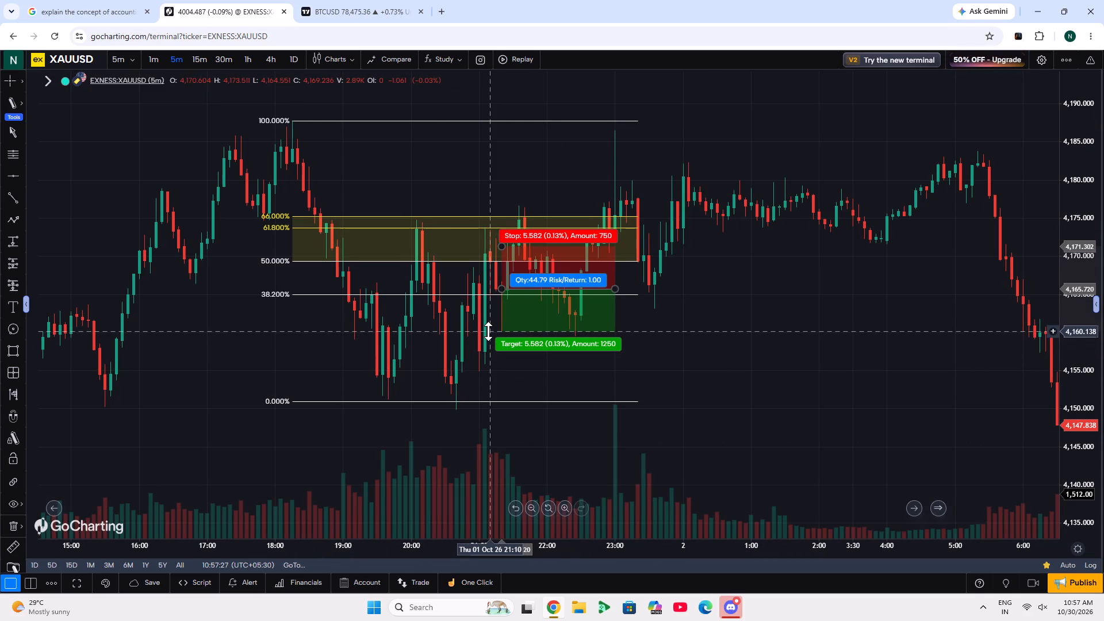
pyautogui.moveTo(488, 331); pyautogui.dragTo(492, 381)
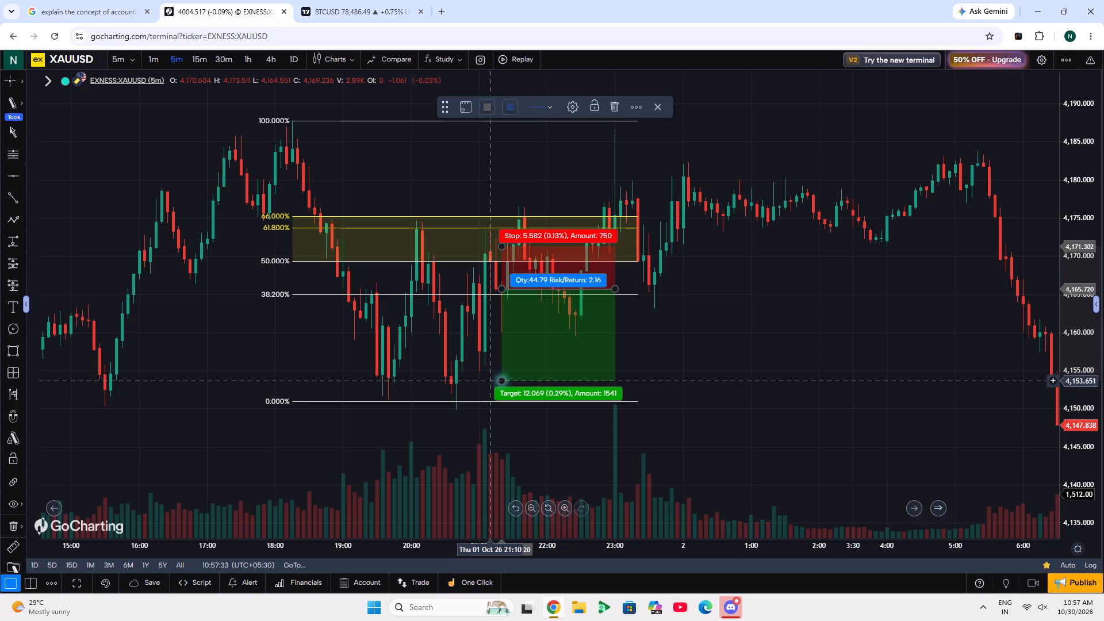
# Delete the short position placed at 1 Oct 21:20.
pyautogui.click(603, 313)
pyautogui.click(610, 103)
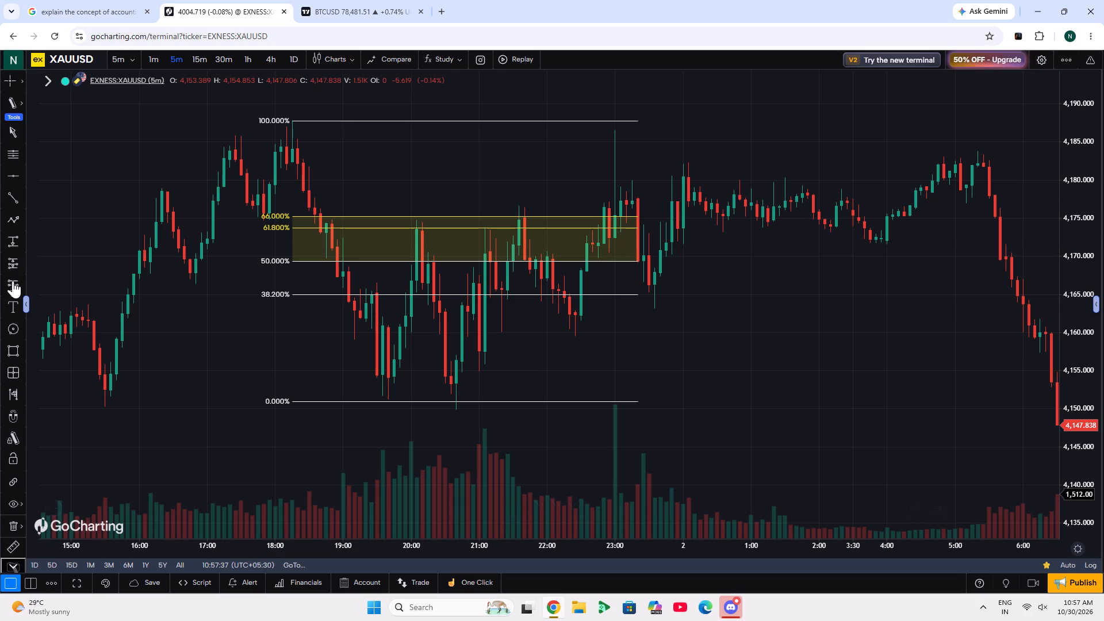
# Draw an arc from 1 Oct 18:40 to 21:35 at about 4,175.4, curving down to the 0% retracement level.
pyautogui.click(22, 94)
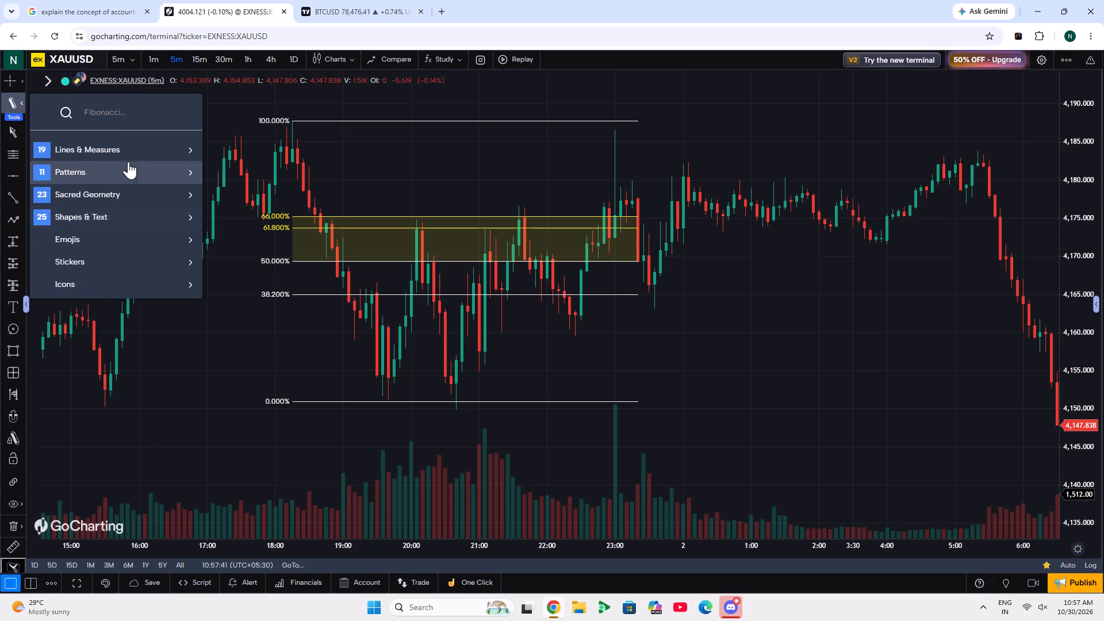
pyautogui.click(143, 158)
pyautogui.scroll(-3, 267, 236)
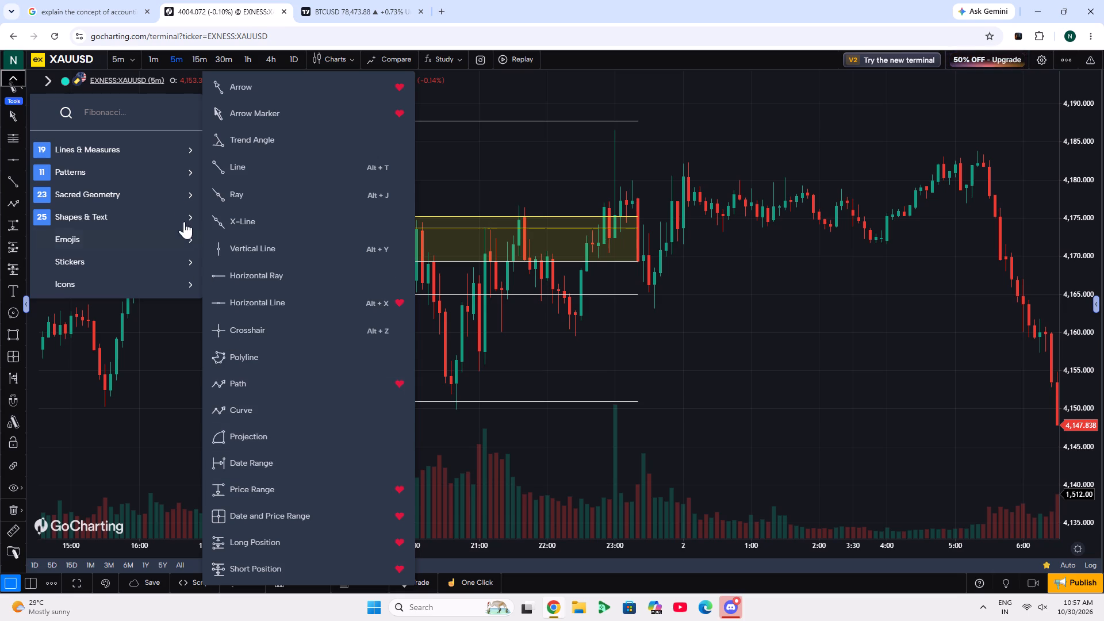
pyautogui.click(184, 168)
pyautogui.click(183, 189)
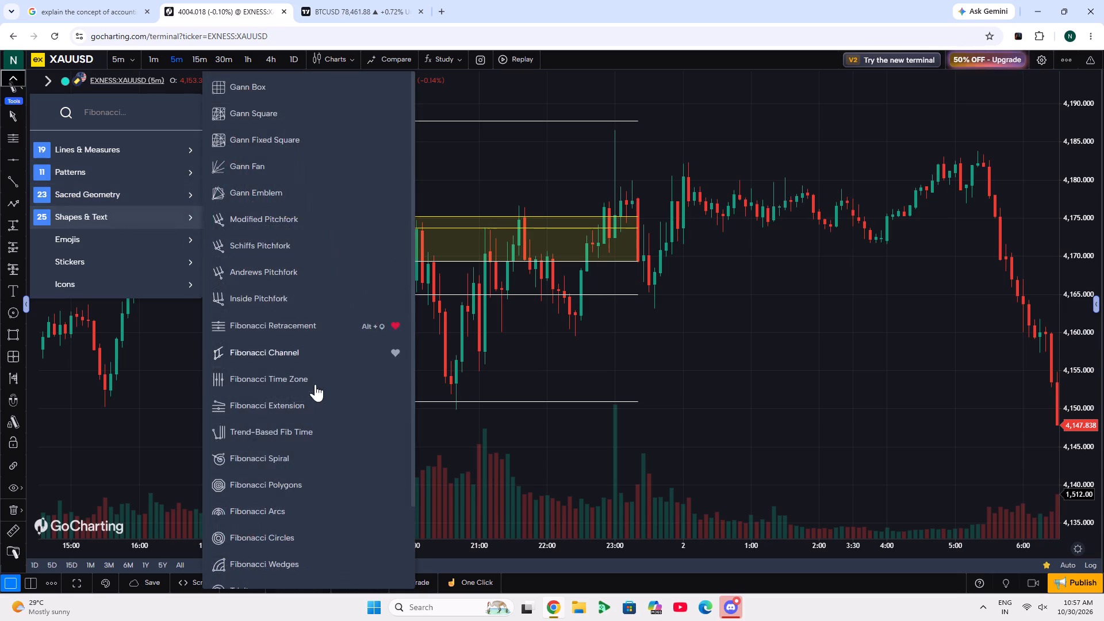
pyautogui.scroll(-3, 315, 384)
pyautogui.click(185, 218)
pyautogui.scroll(-4, 300, 319)
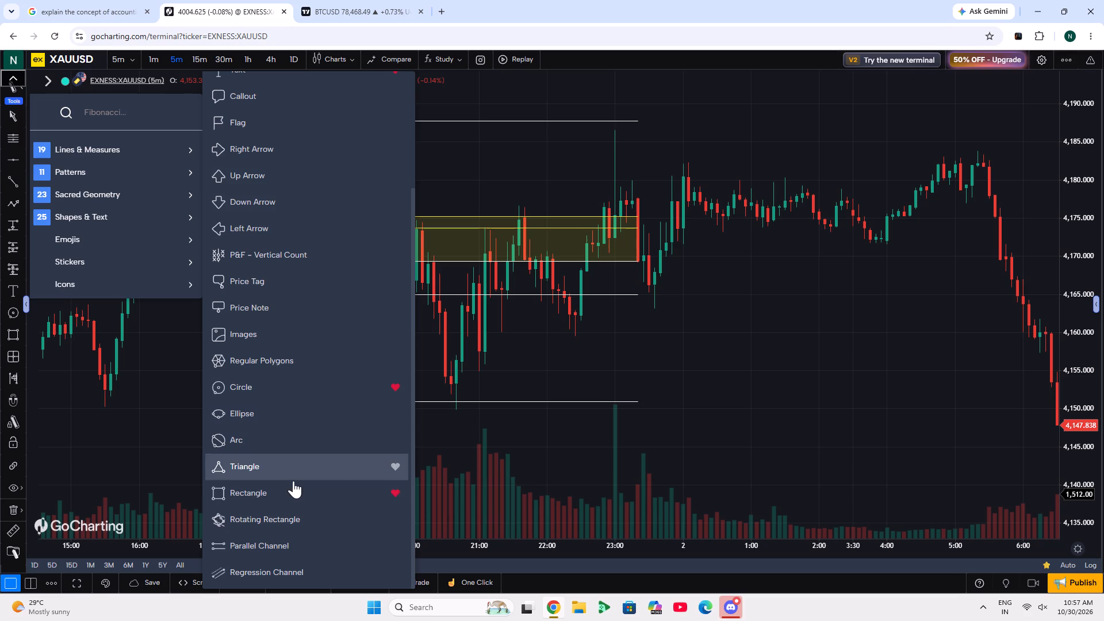
pyautogui.click(304, 450)
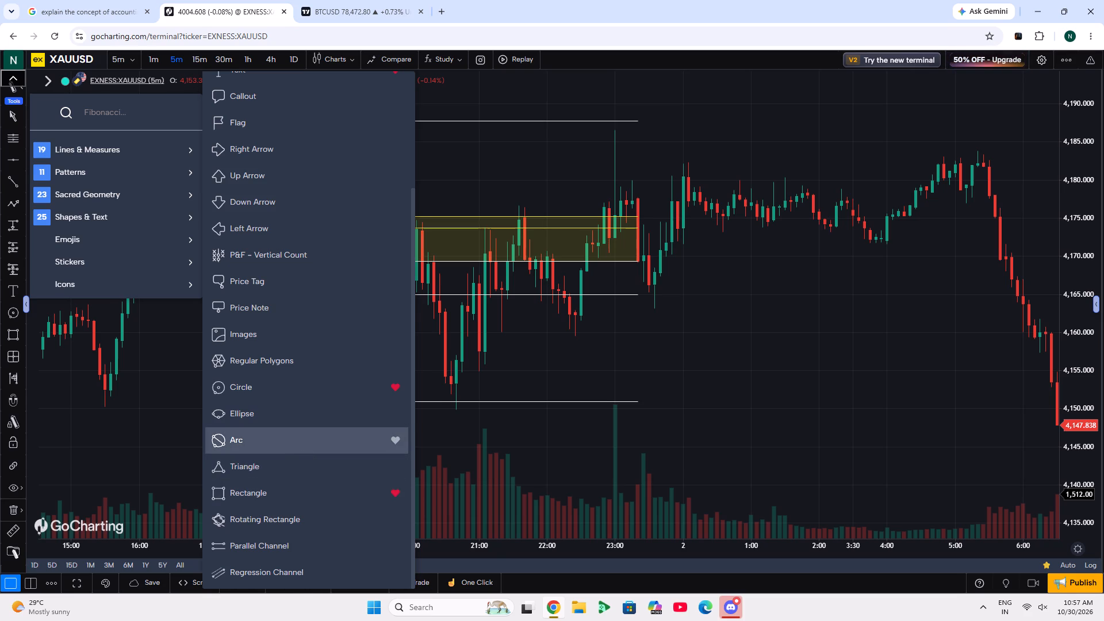
pyautogui.click(323, 215)
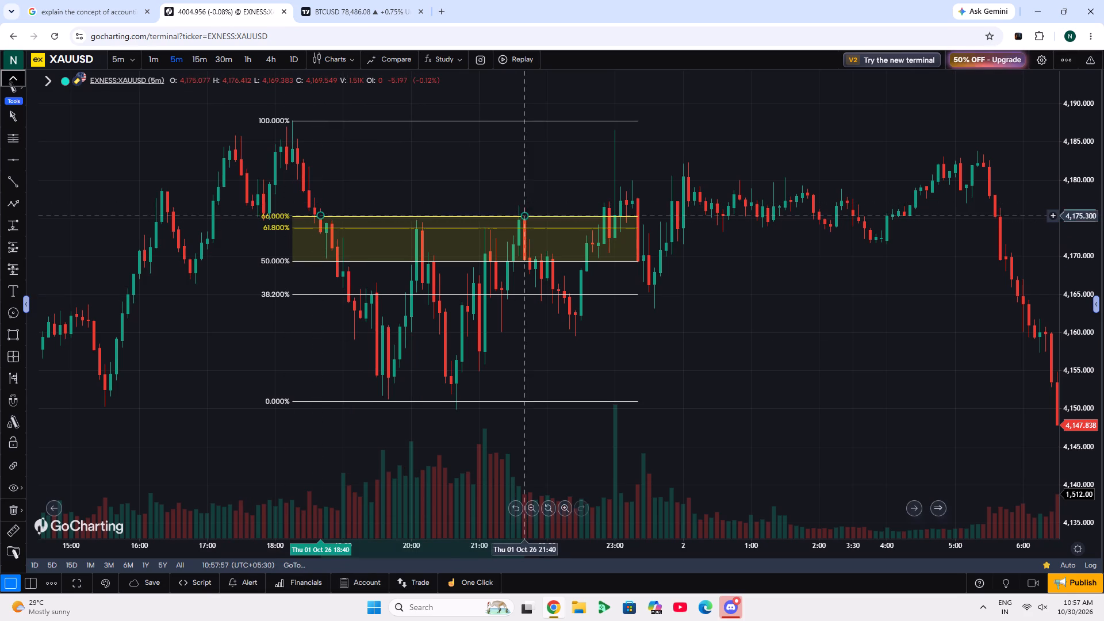
pyautogui.moveTo(519, 215); pyautogui.dragTo(409, 400)
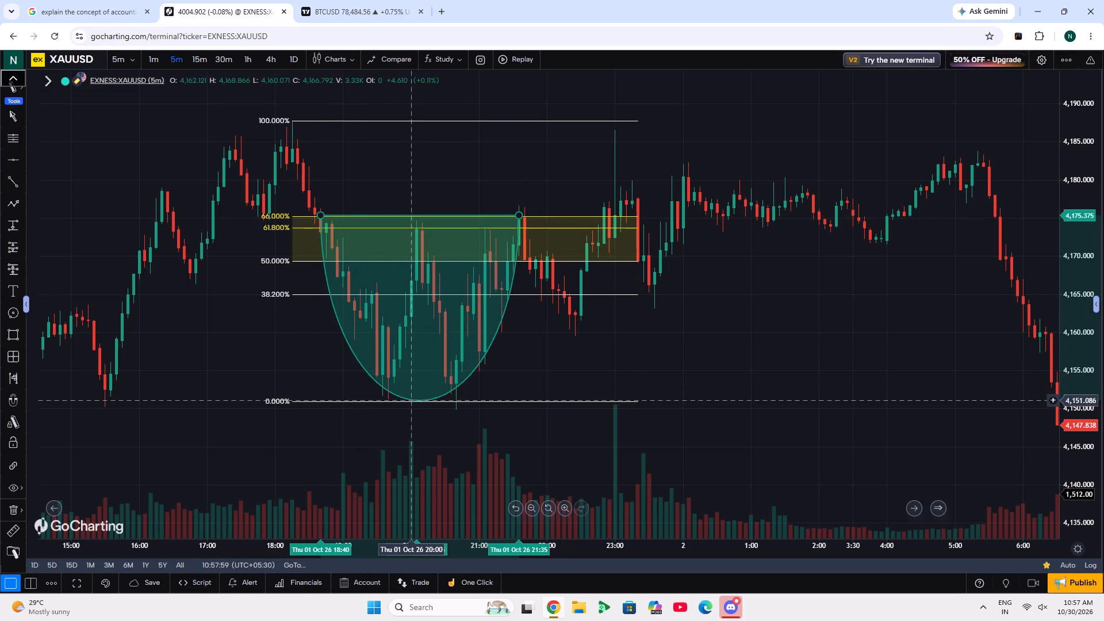
pyautogui.click(473, 404)
pyautogui.click(534, 351)
# Draw a descending parallel channel from 1 Oct 21:25 at about 4,171.5 to 22:25 at about 4,159.0, enclosing the pullback after the arc.
pyautogui.moveTo(550, 355); pyautogui.dragTo(523, 371)
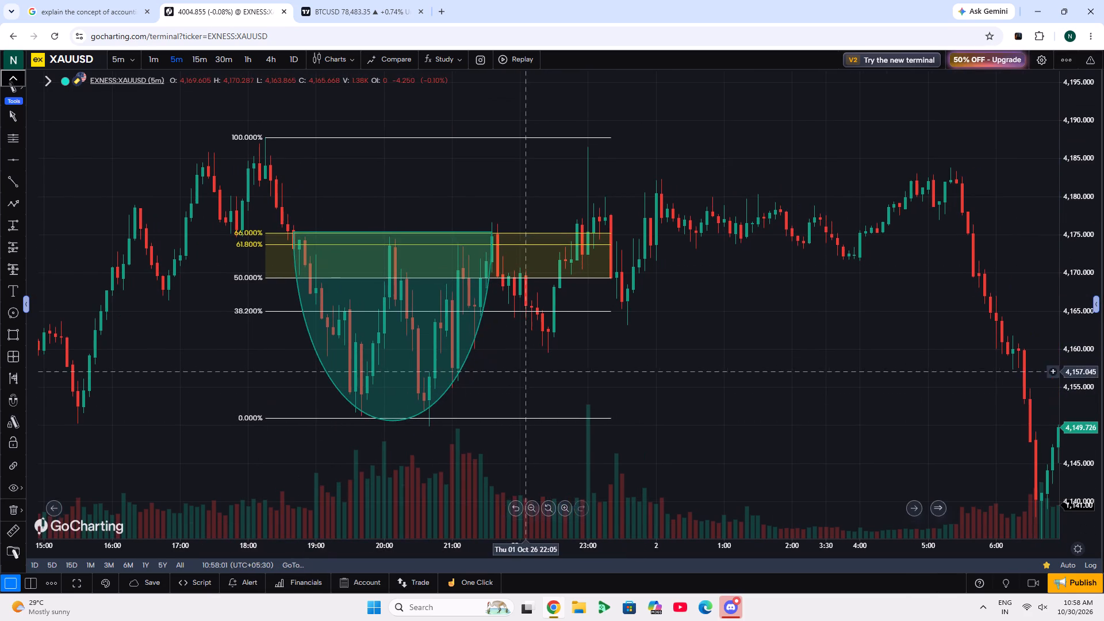
pyautogui.click(24, 121)
pyautogui.click(18, 85)
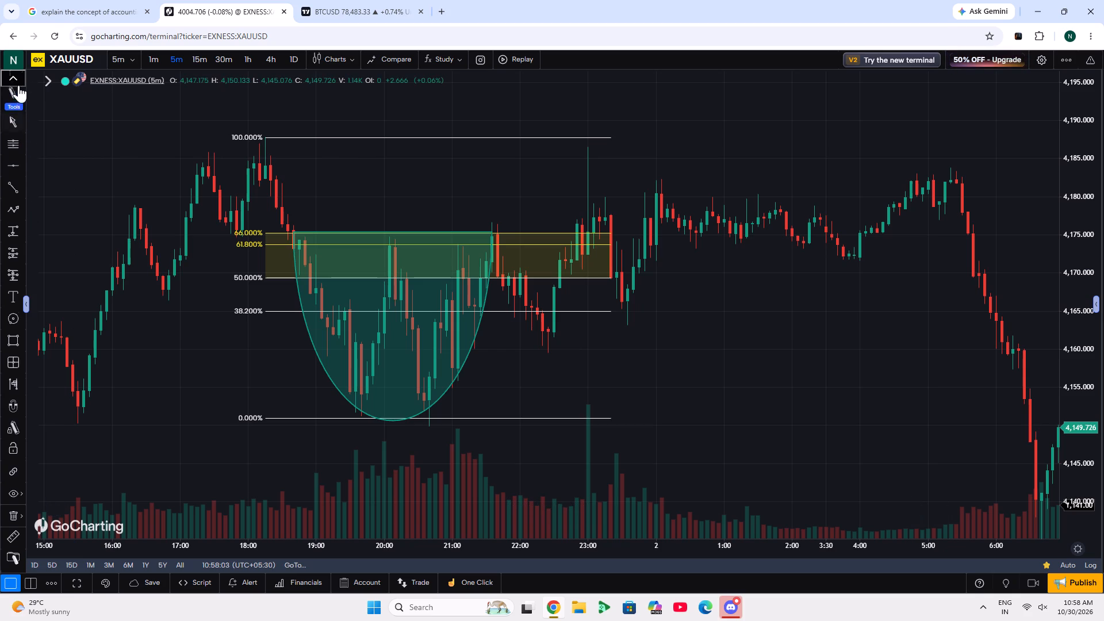
pyautogui.click(10, 94)
pyautogui.click(126, 141)
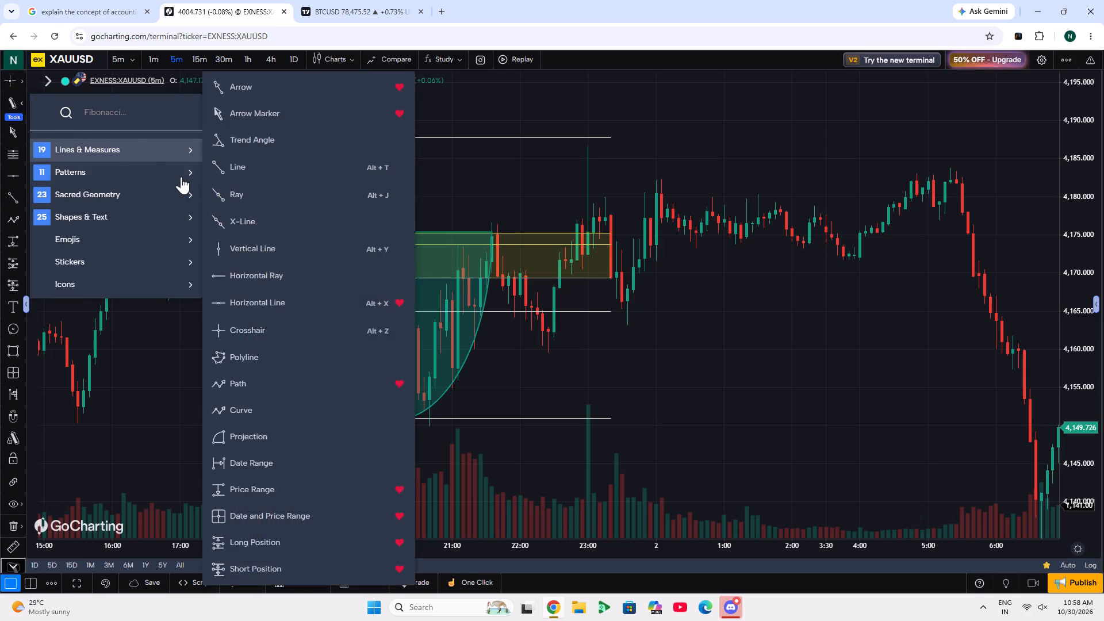
pyautogui.scroll(-5, 265, 482)
pyautogui.scroll(5, 260, 487)
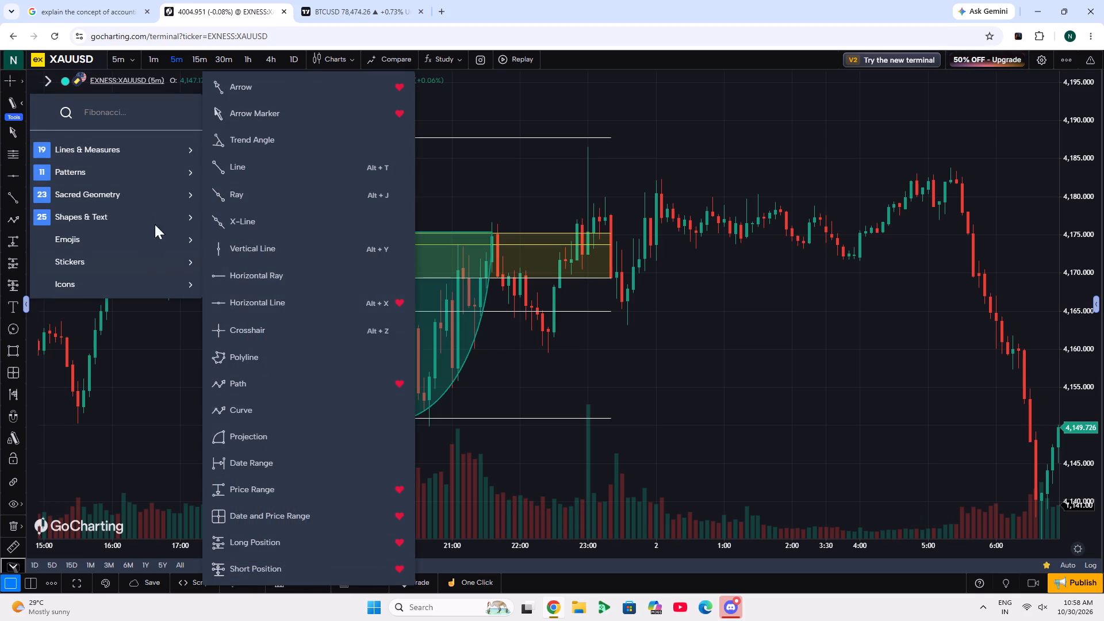
pyautogui.click(155, 171)
pyautogui.scroll(-2, 304, 232)
pyautogui.click(110, 179)
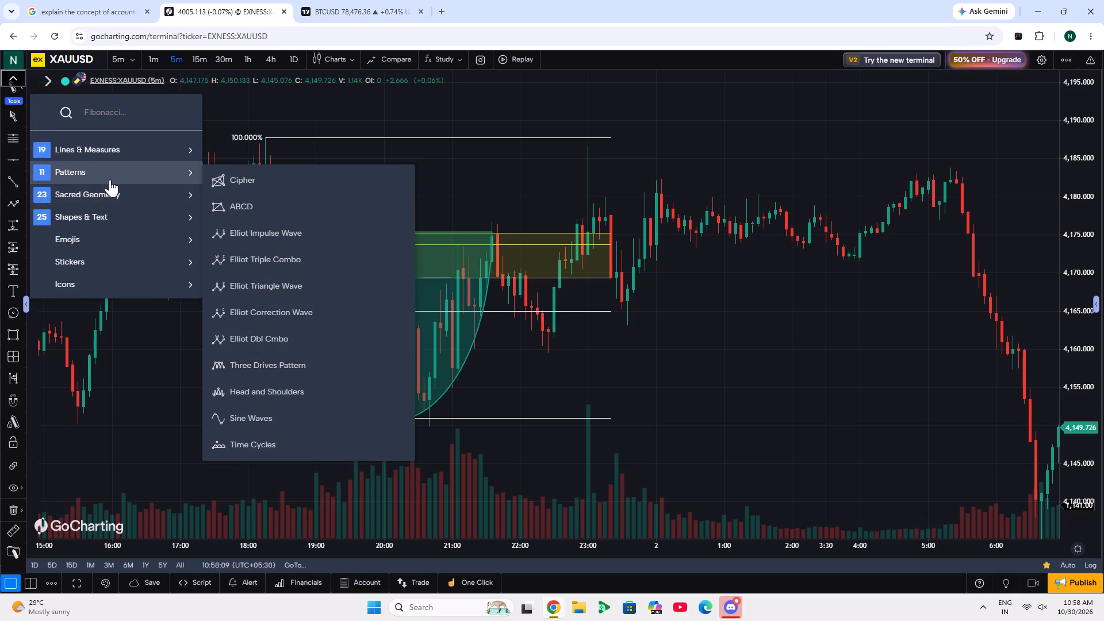
pyautogui.click(114, 192)
pyautogui.scroll(-3, 292, 213)
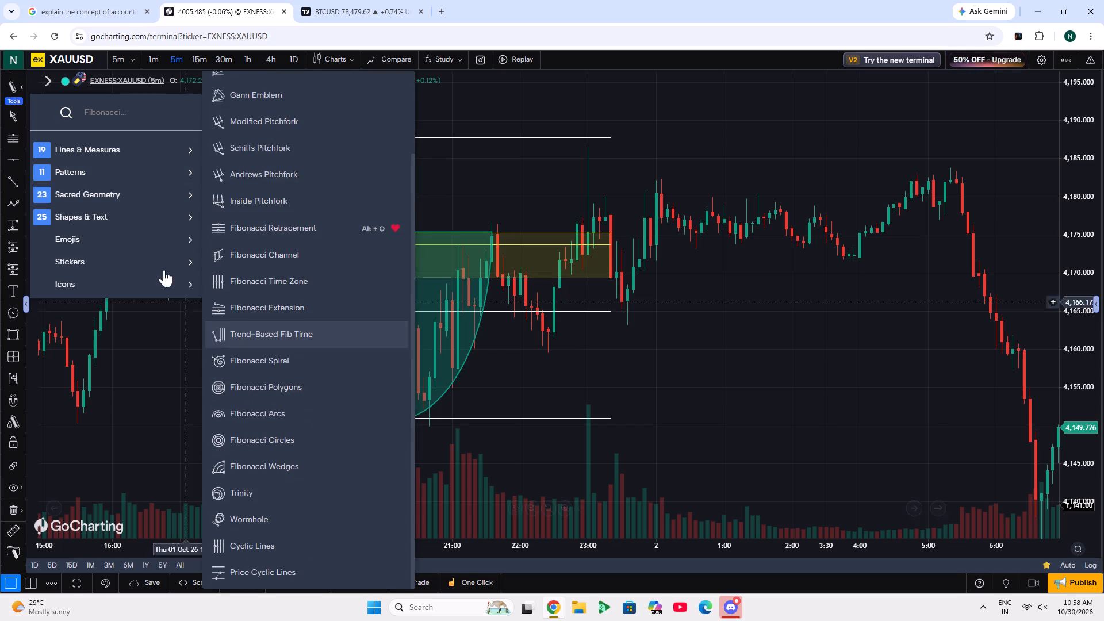
pyautogui.click(122, 221)
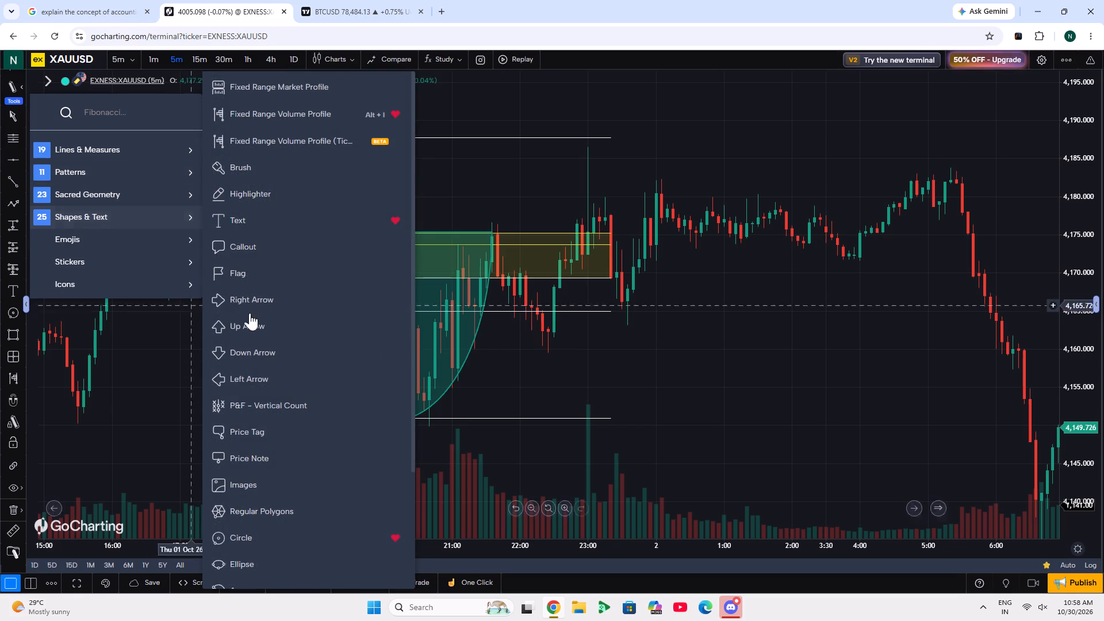
pyautogui.scroll(-4, 331, 267)
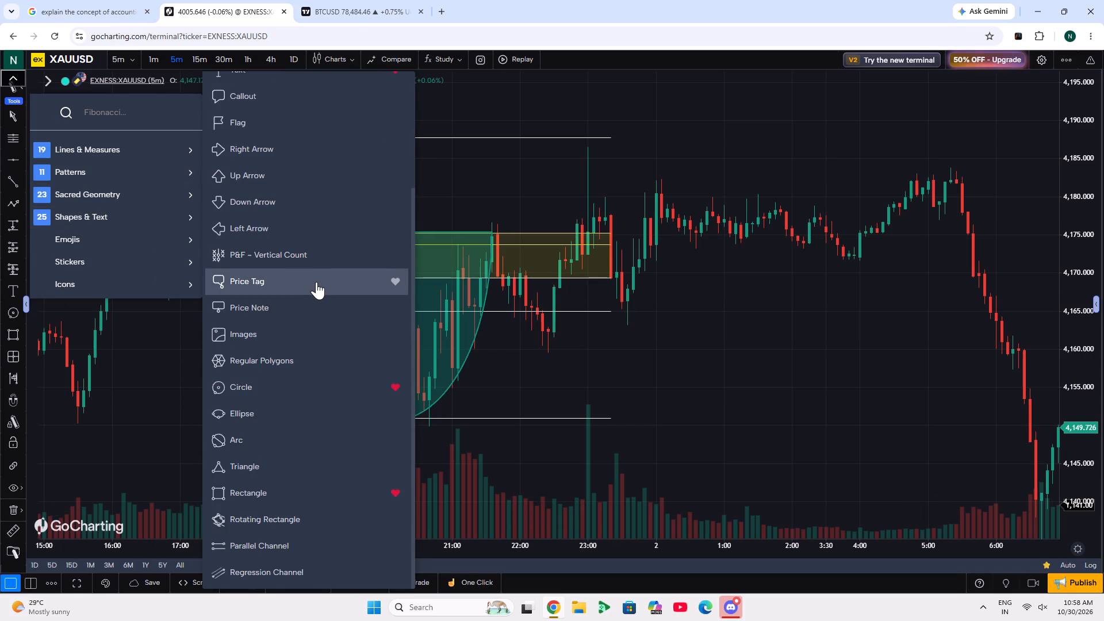
pyautogui.click(329, 545)
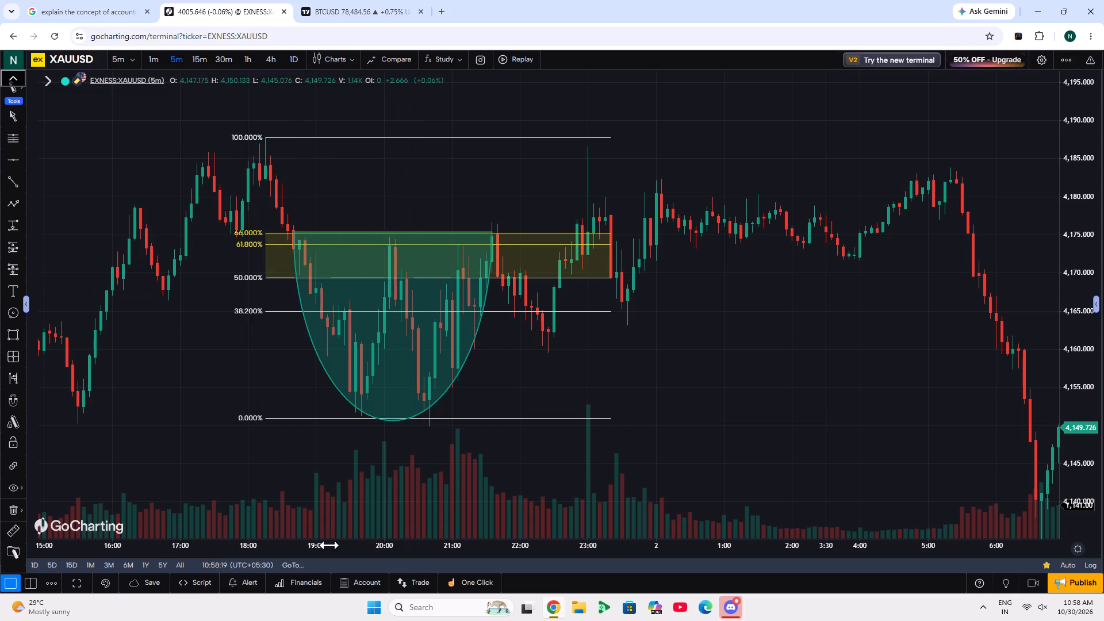
pyautogui.click(481, 262)
pyautogui.click(547, 356)
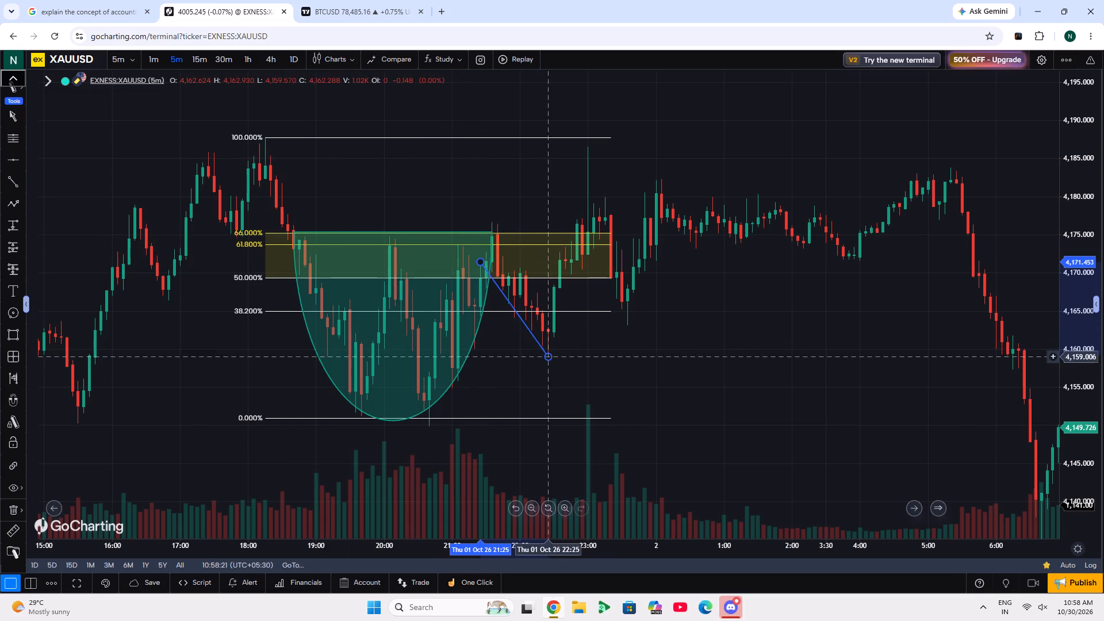
pyautogui.click(574, 343)
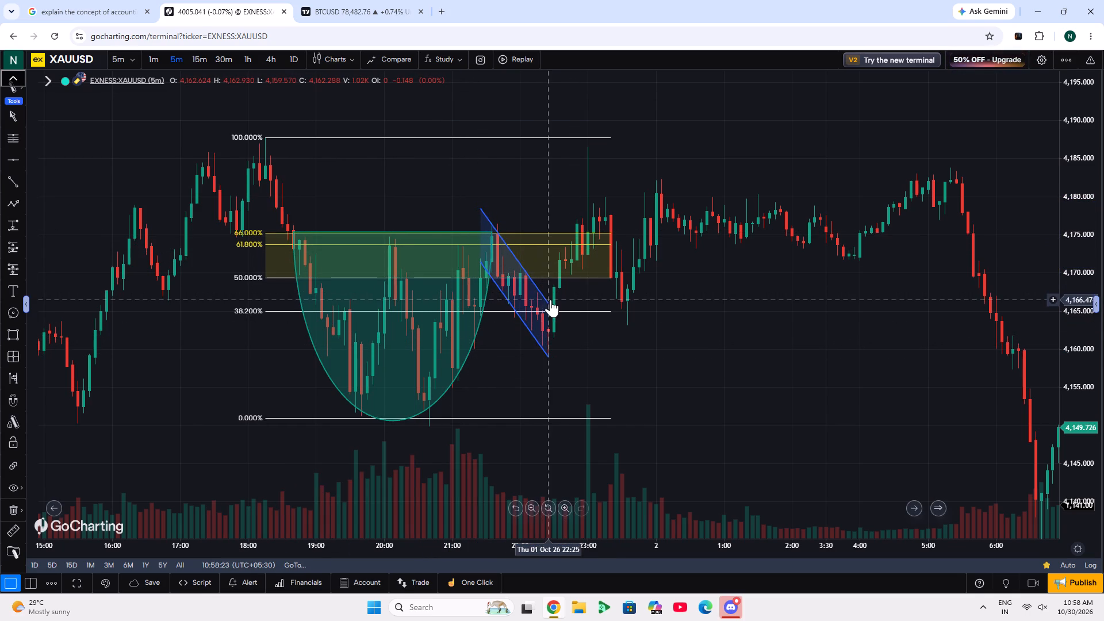
# Adjust the parallel channel so its upper line starts at about 4,179.3 and its lower line ends at 22:35, about 4,155.6.
pyautogui.click(545, 297)
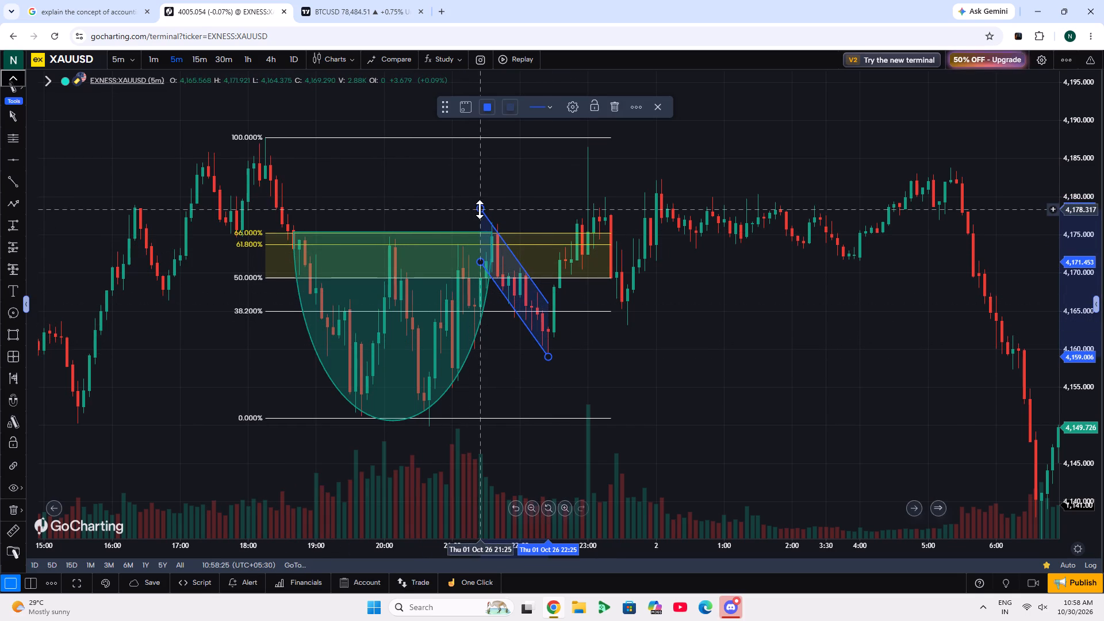
pyautogui.moveTo(482, 207); pyautogui.dragTo(503, 233)
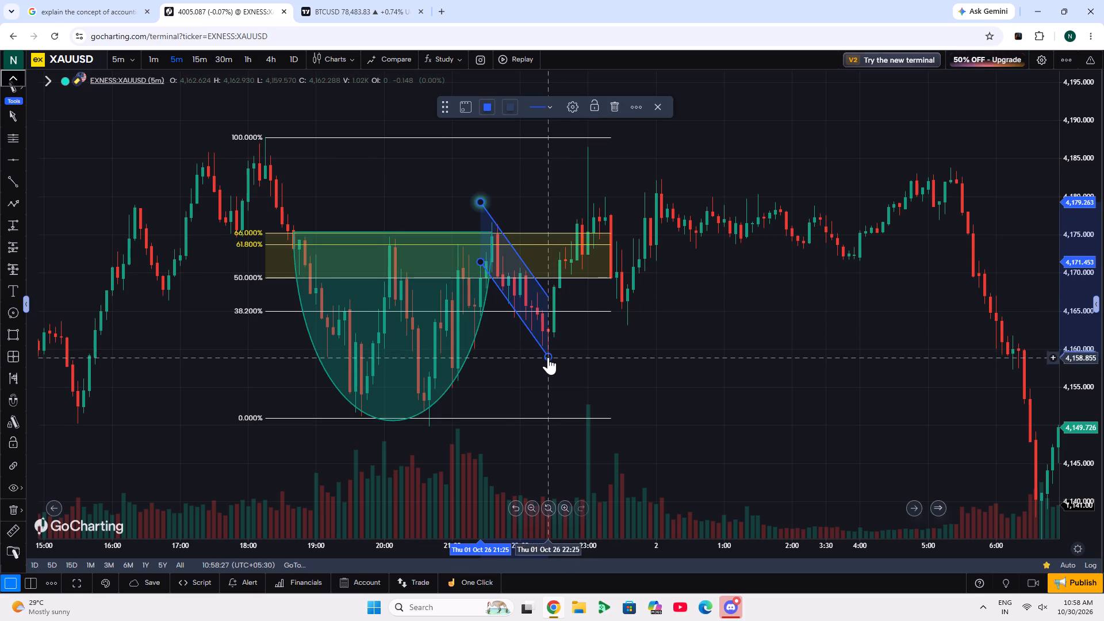
pyautogui.moveTo(547, 356); pyautogui.dragTo(557, 382)
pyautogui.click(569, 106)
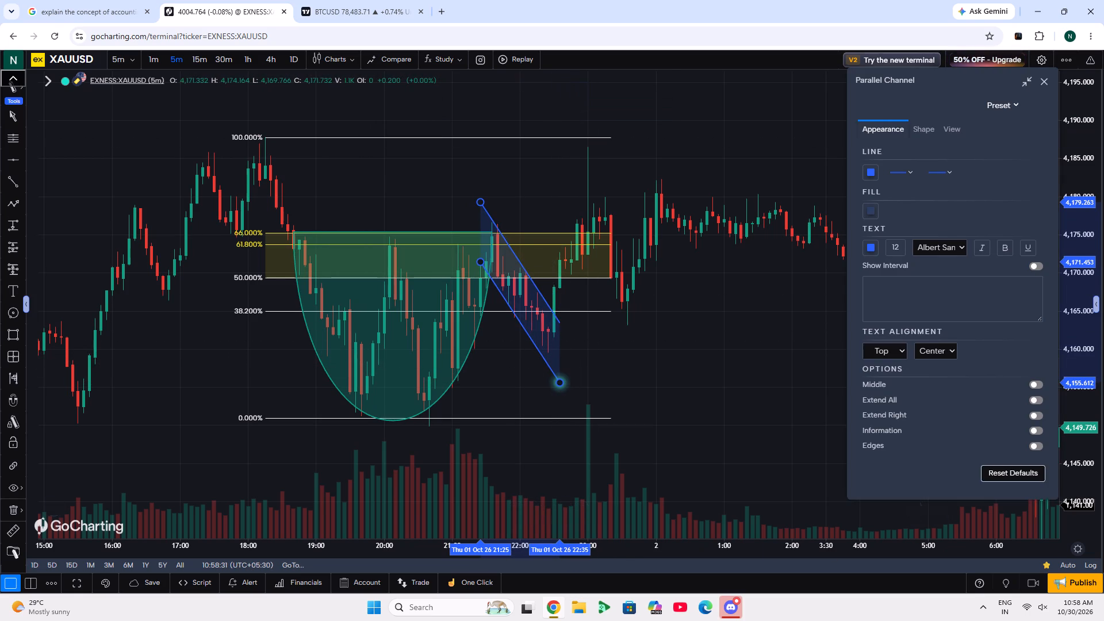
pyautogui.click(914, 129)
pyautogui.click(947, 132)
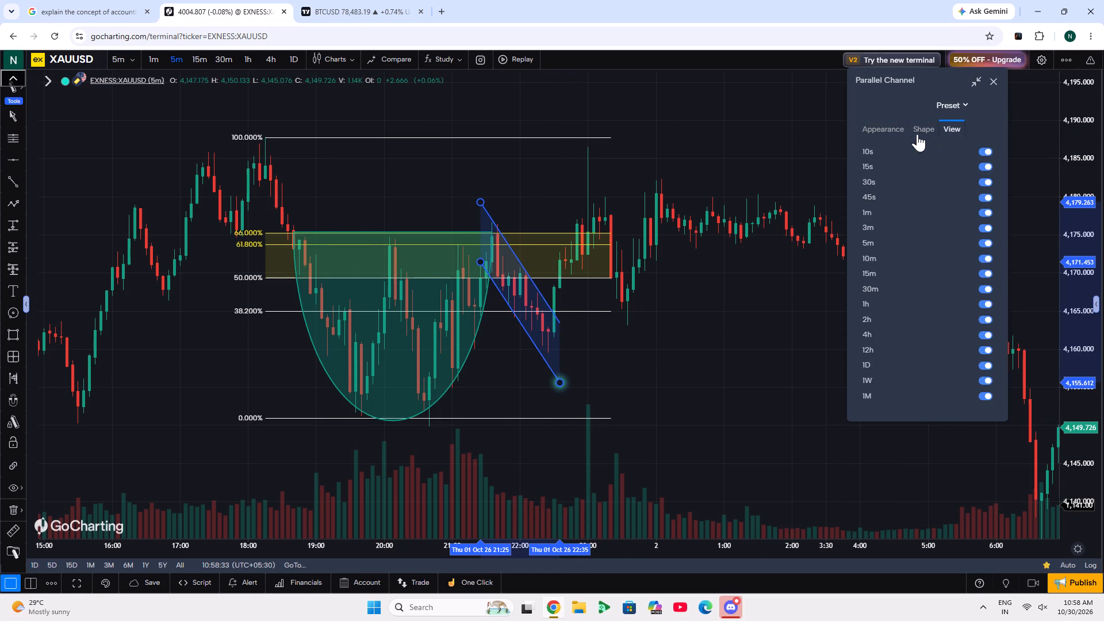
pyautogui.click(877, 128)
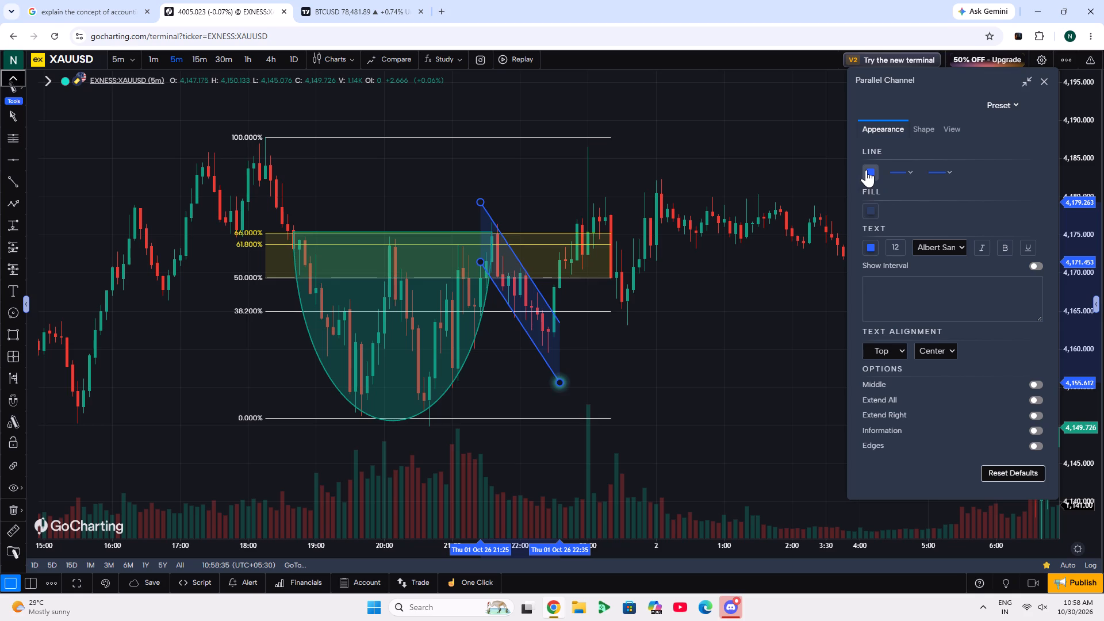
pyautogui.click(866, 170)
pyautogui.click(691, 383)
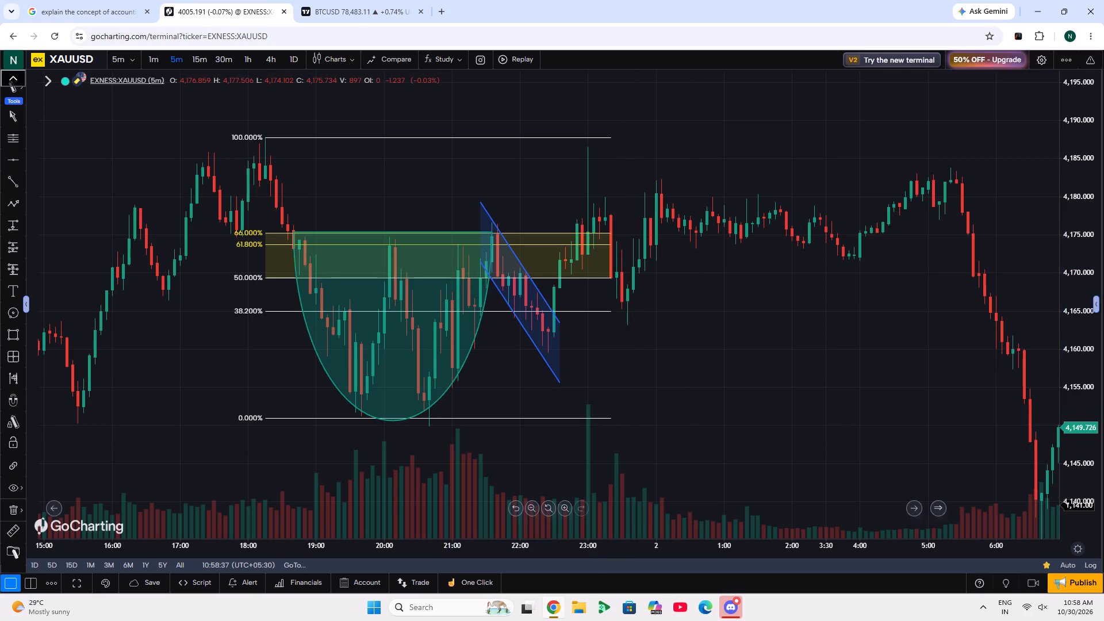
# Place a short position at 1 Oct 22:35 with entry about 4,168.0, stop about 4,179, target about 4,161.6, extending to about 00:55 on 2 Oct.
pyautogui.moveTo(691, 383); pyautogui.dragTo(448, 397)
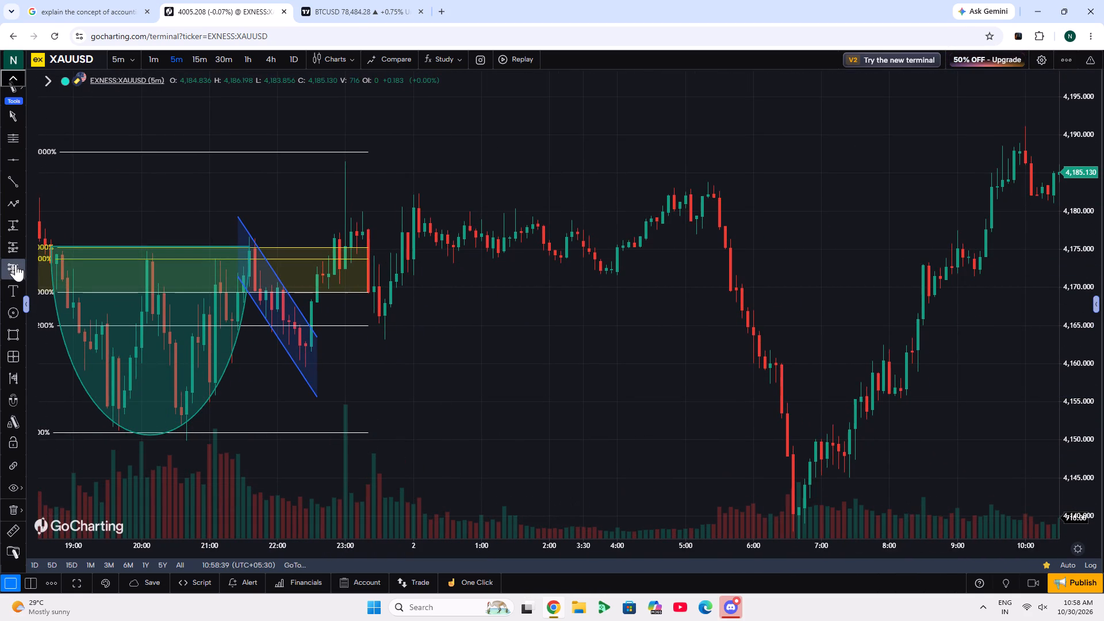
pyautogui.click(15, 264)
pyautogui.click(317, 302)
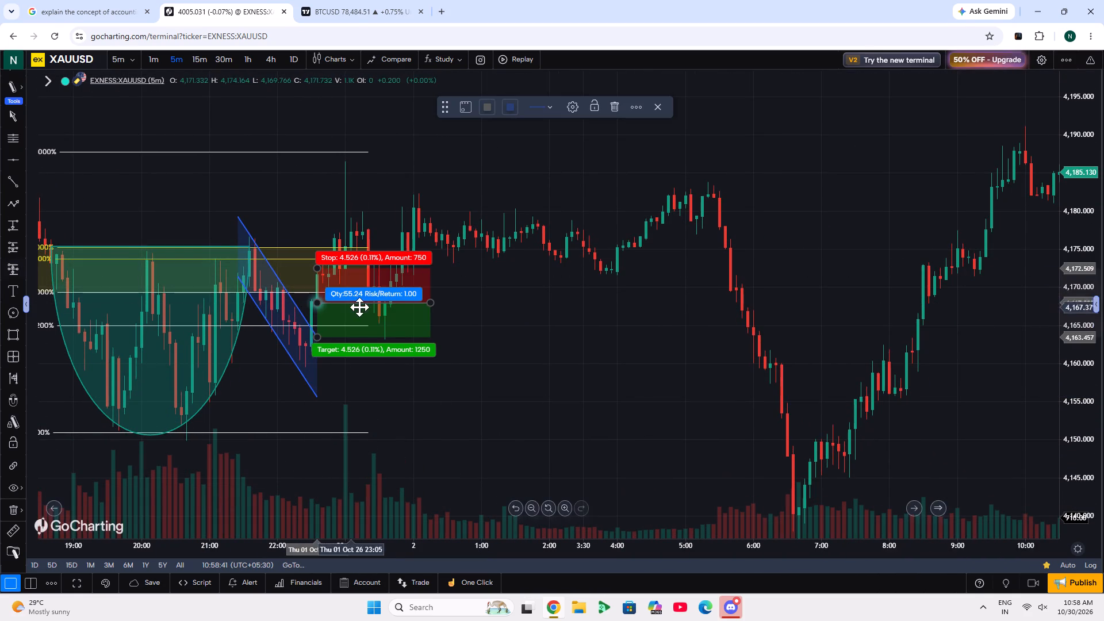
pyautogui.moveTo(319, 267); pyautogui.dragTo(373, 159)
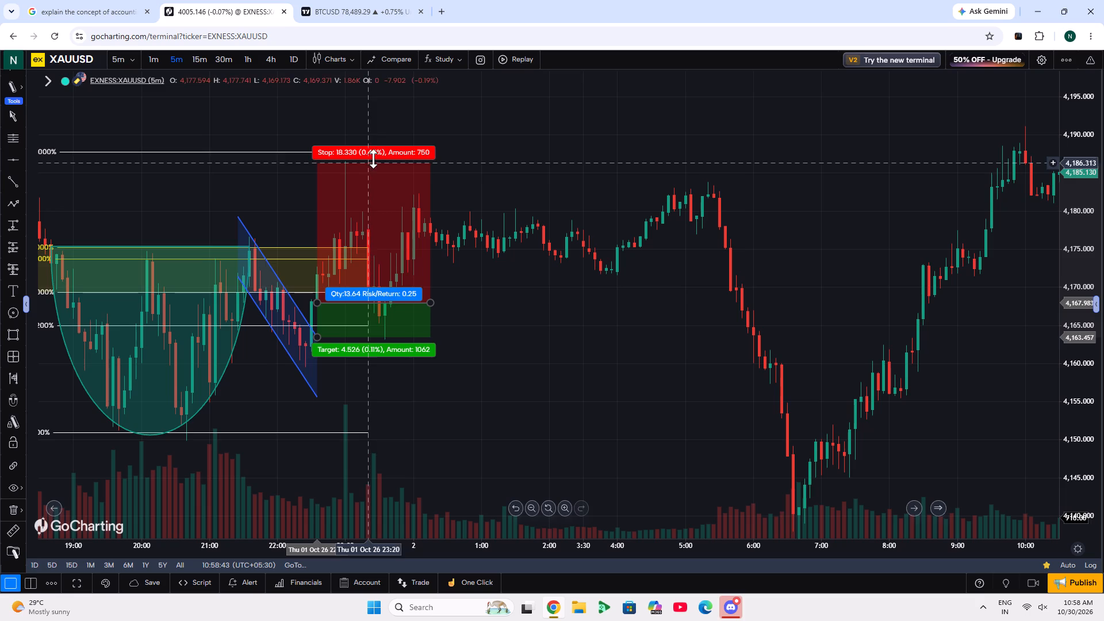
pyautogui.moveTo(373, 159); pyautogui.dragTo(393, 188)
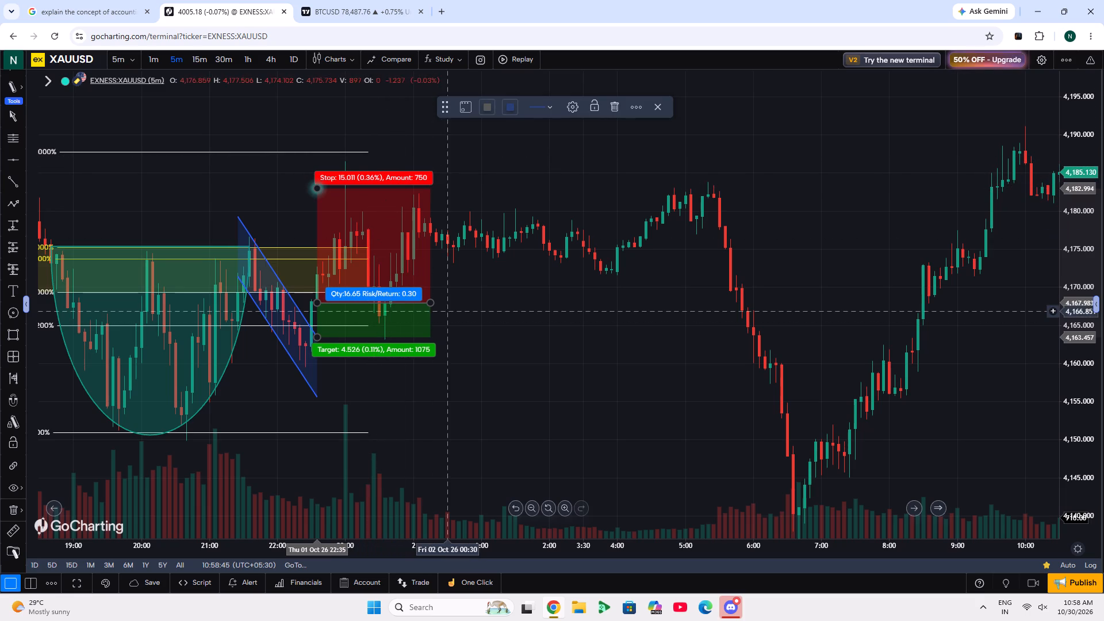
pyautogui.moveTo(427, 304); pyautogui.dragTo(1030, 402)
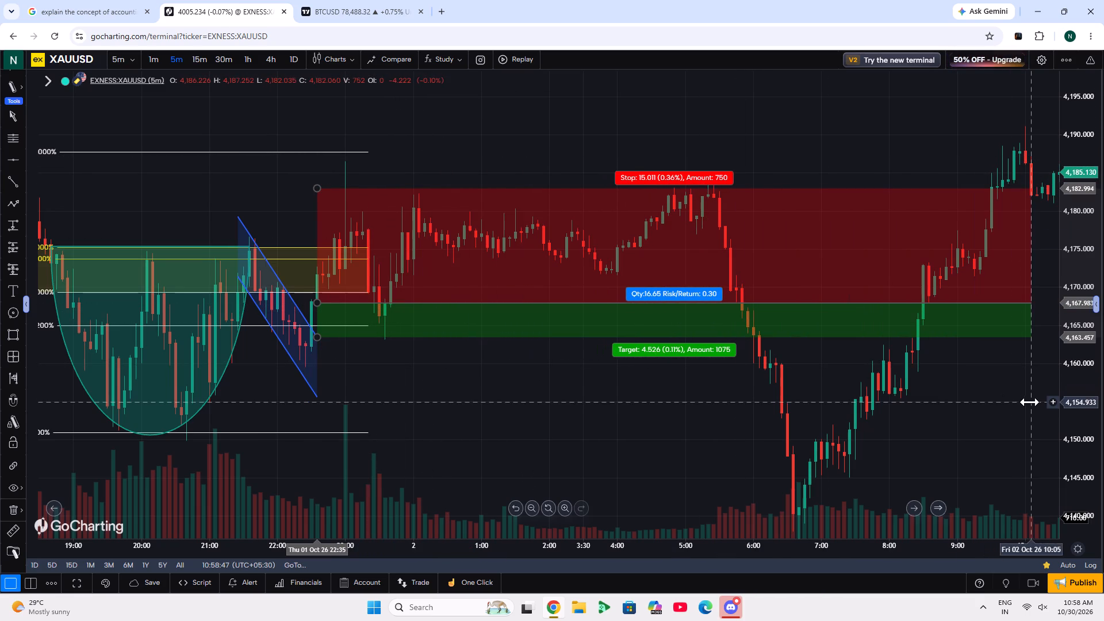
pyautogui.moveTo(1030, 402); pyautogui.dragTo(534, 412)
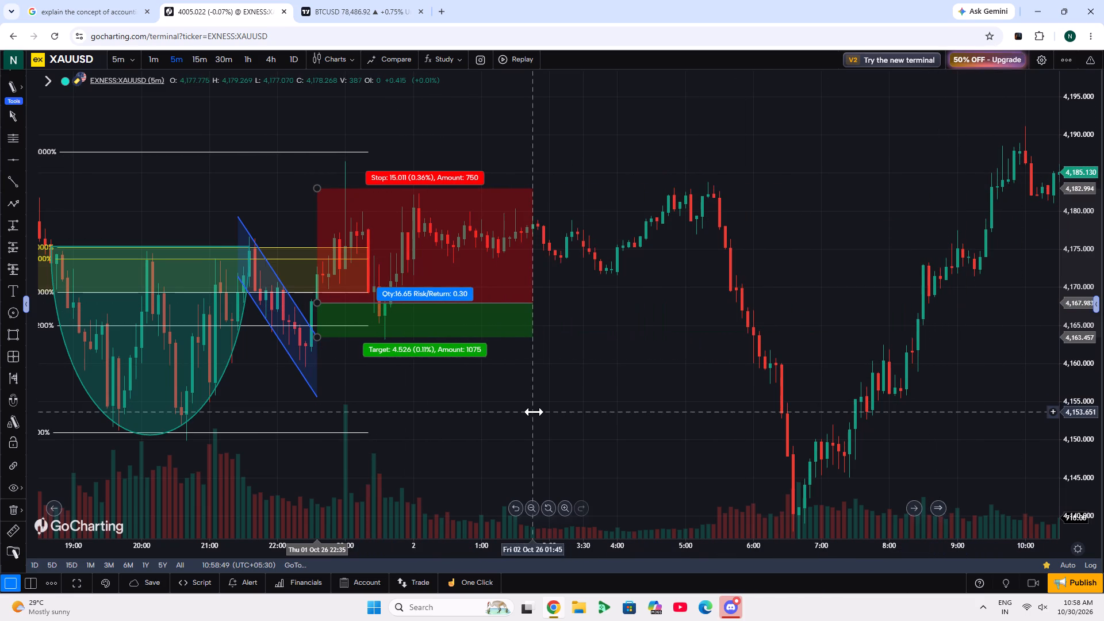
pyautogui.moveTo(534, 412); pyautogui.dragTo(474, 408)
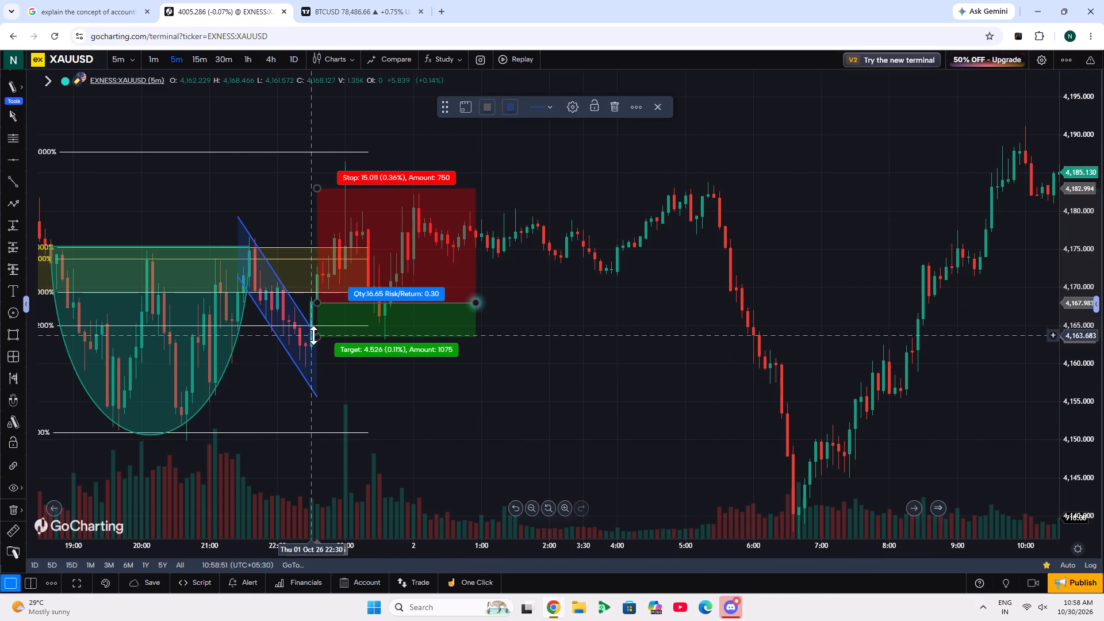
pyautogui.moveTo(315, 337); pyautogui.dragTo(314, 347)
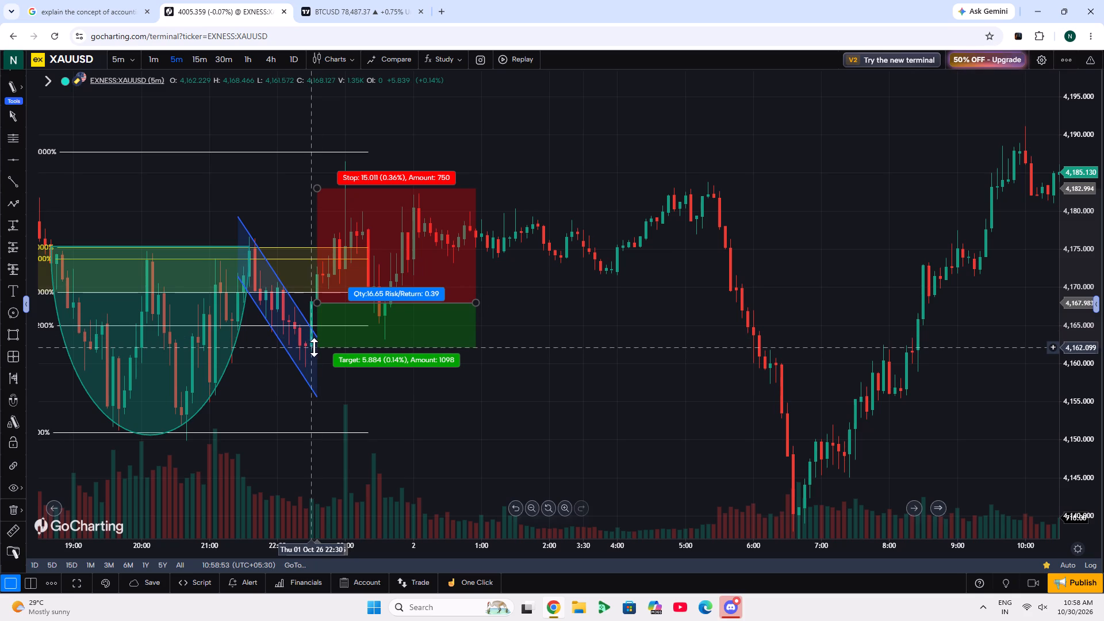
pyautogui.moveTo(314, 347); pyautogui.dragTo(316, 351)
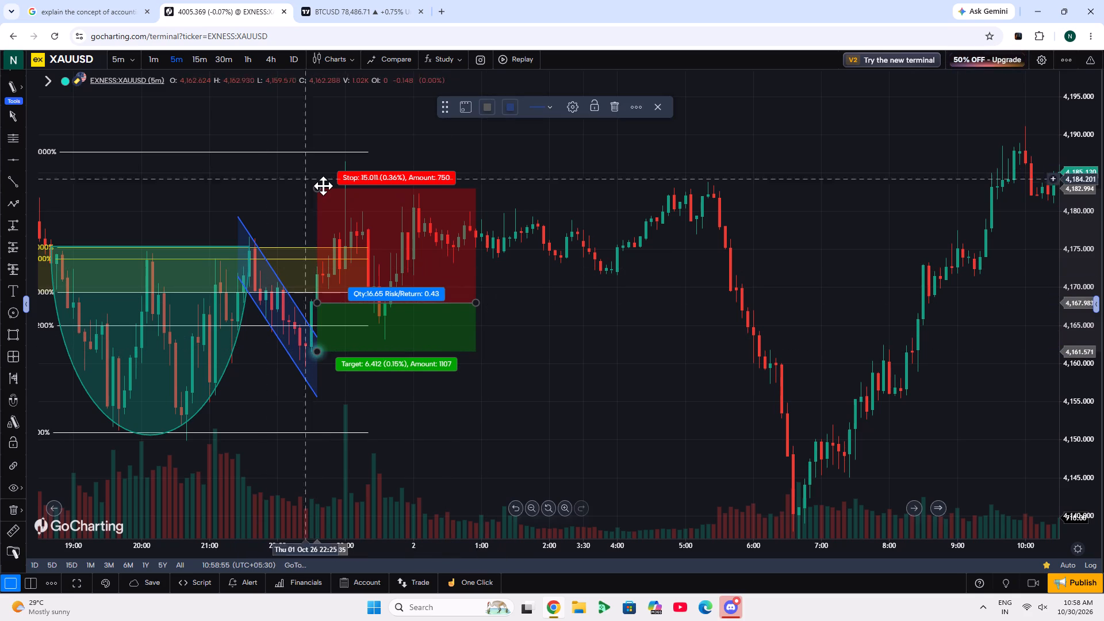
pyautogui.moveTo(320, 189); pyautogui.dragTo(316, 202)
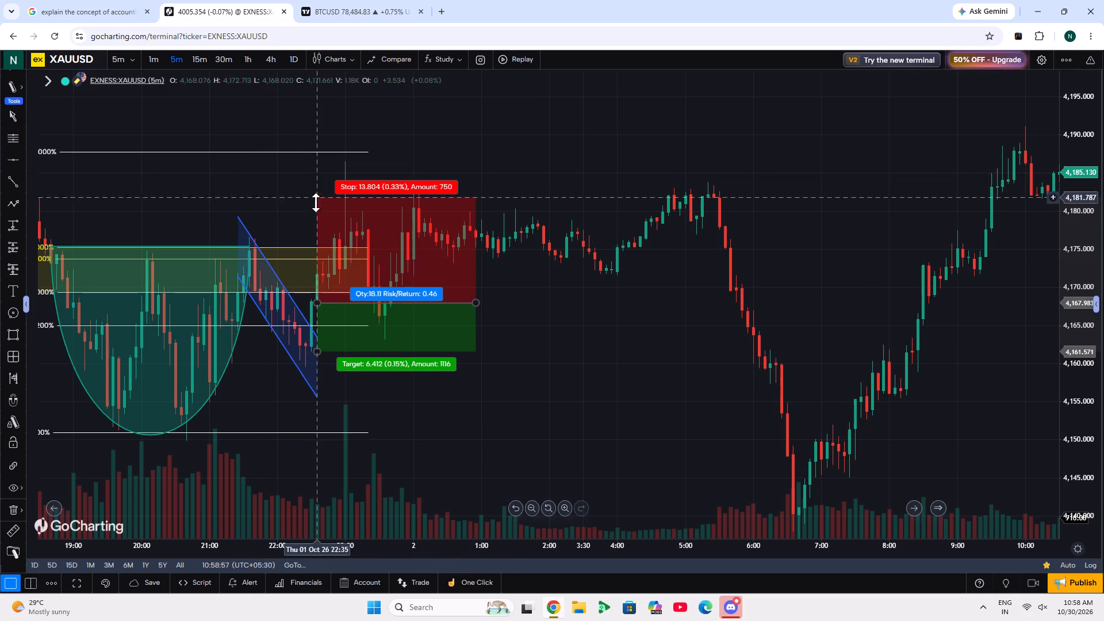
pyautogui.moveTo(316, 202); pyautogui.dragTo(303, 217)
pyautogui.click(531, 149)
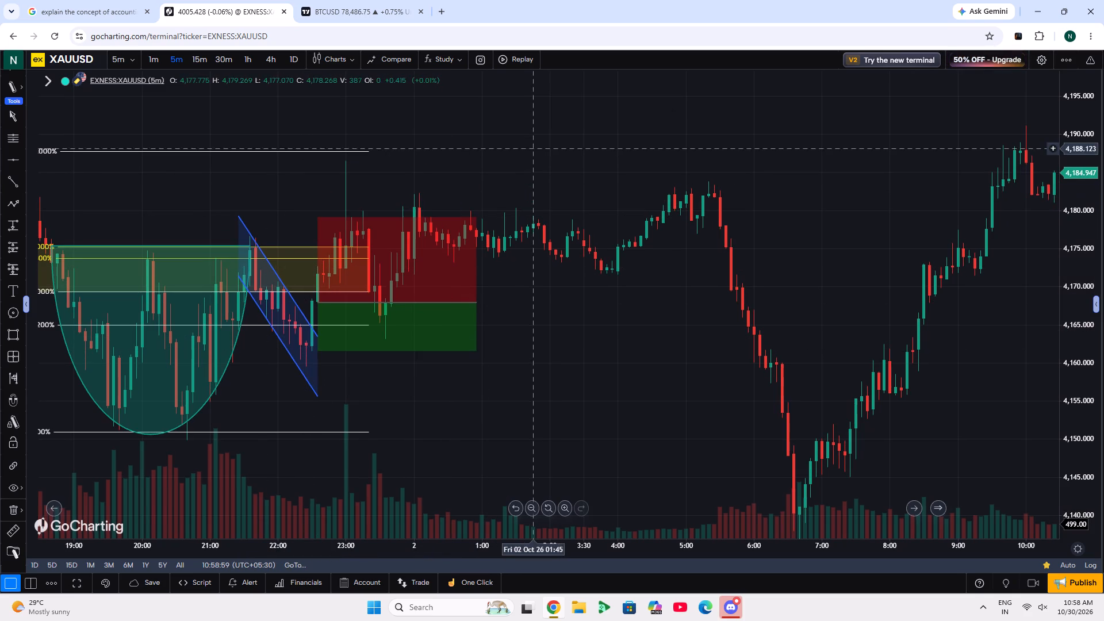
# Delete the Fibonacci retracement spanning 1 Oct 18:15 to 23:20 on the XAUUSD chart.
pyautogui.moveTo(861, 315); pyautogui.dragTo(1103, 259)
pyautogui.scroll(-6, 850, 315)
pyautogui.click(1099, 241)
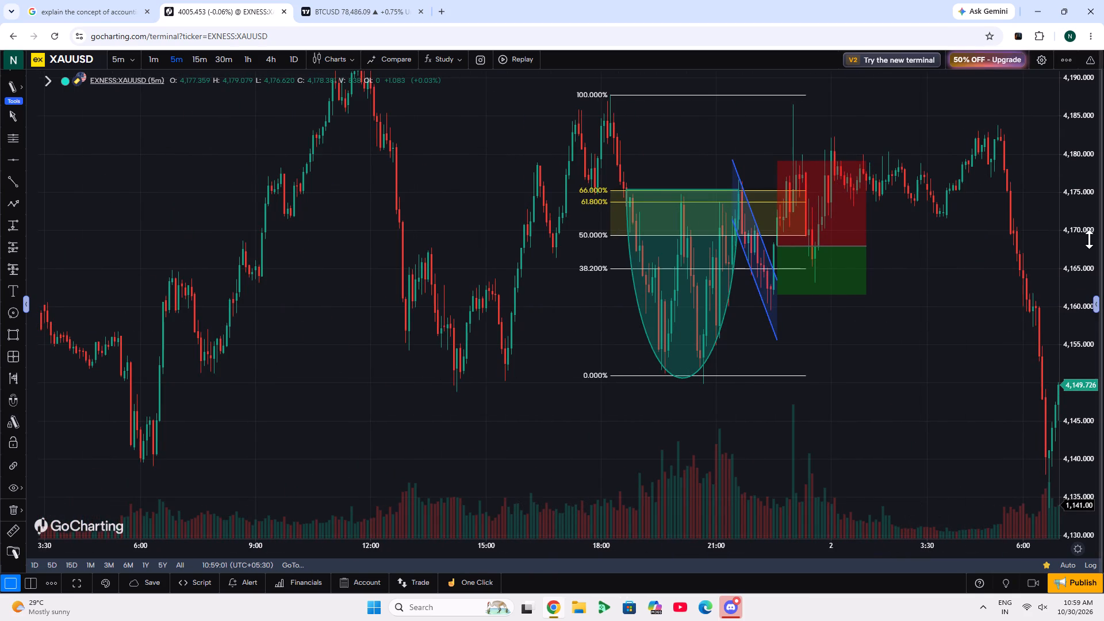
pyautogui.doubleClick(1086, 238)
pyautogui.click(620, 133)
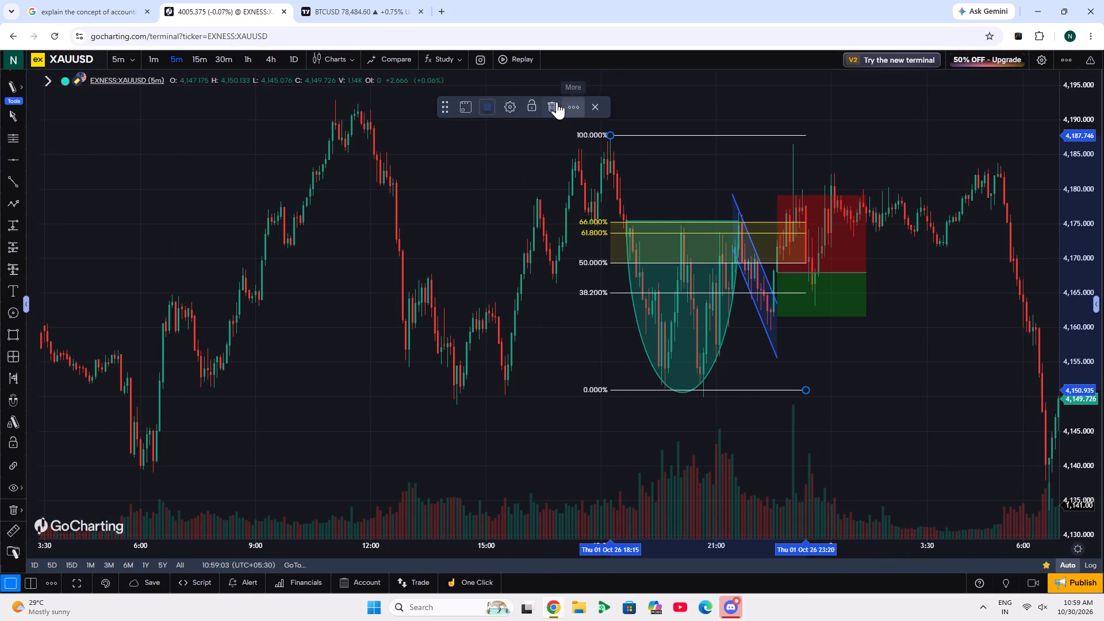
pyautogui.click(557, 102)
# Close the GoCharting browser tab.
pyautogui.moveTo(287, 177); pyautogui.dragTo(302, 167)
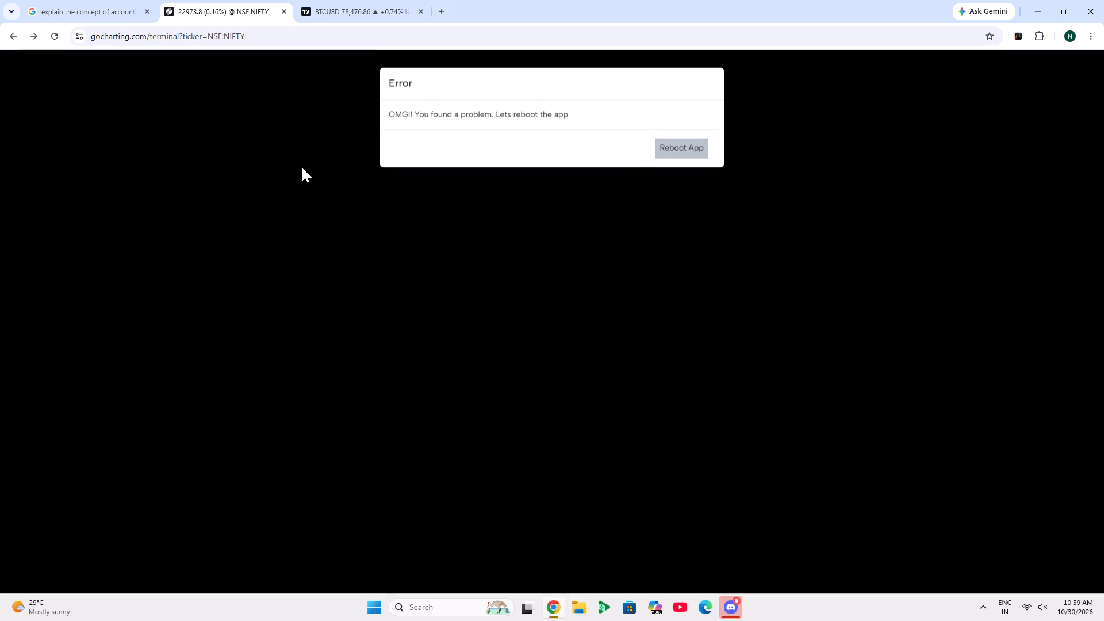
pyautogui.middleClick(231, 0)
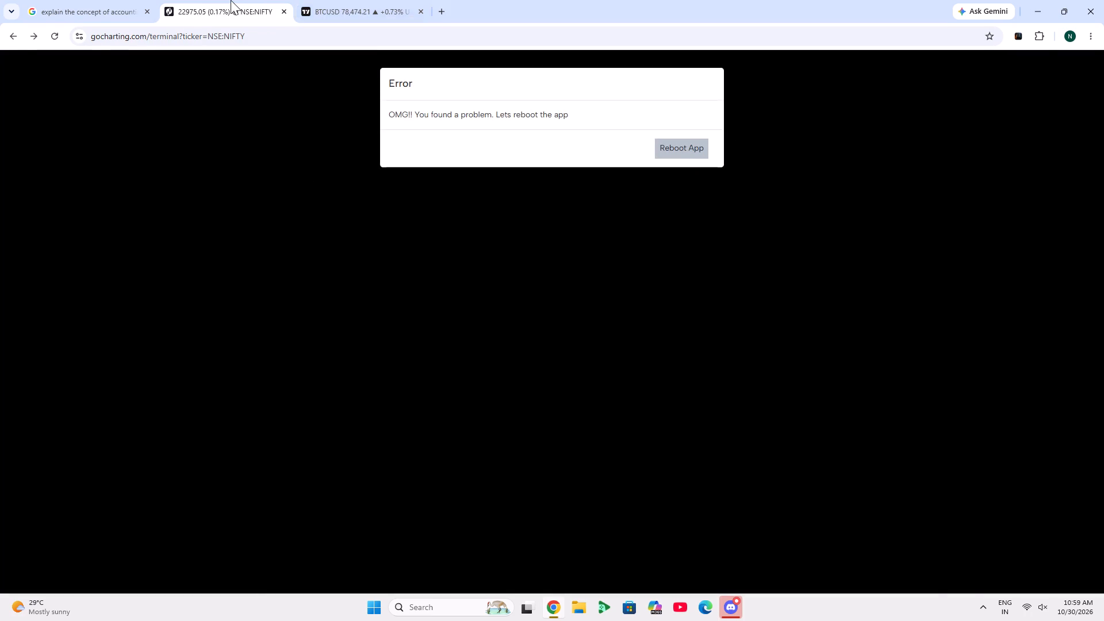
# Switch the TradingView chart from BTCUSD to XAUUSD and examine the latest price action around the Fibonacci retracement.
pyautogui.moveTo(785, 427); pyautogui.dragTo(749, 412)
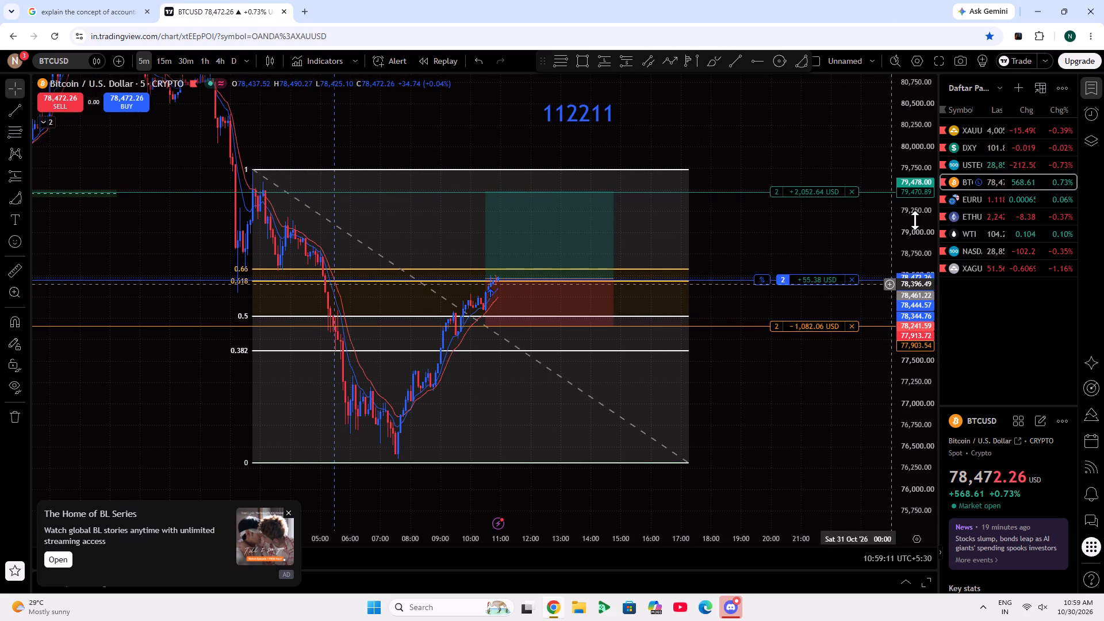
pyautogui.click(984, 133)
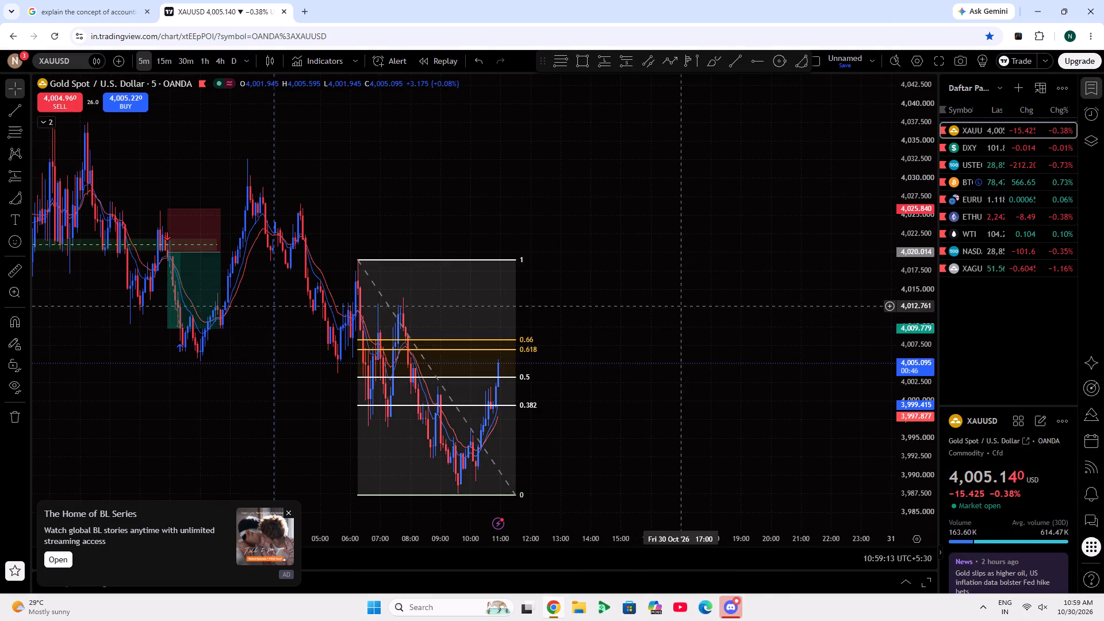
pyautogui.moveTo(679, 306); pyautogui.dragTo(891, 239)
pyautogui.scroll(5, 835, 310)
pyautogui.scroll(4, 921, 350)
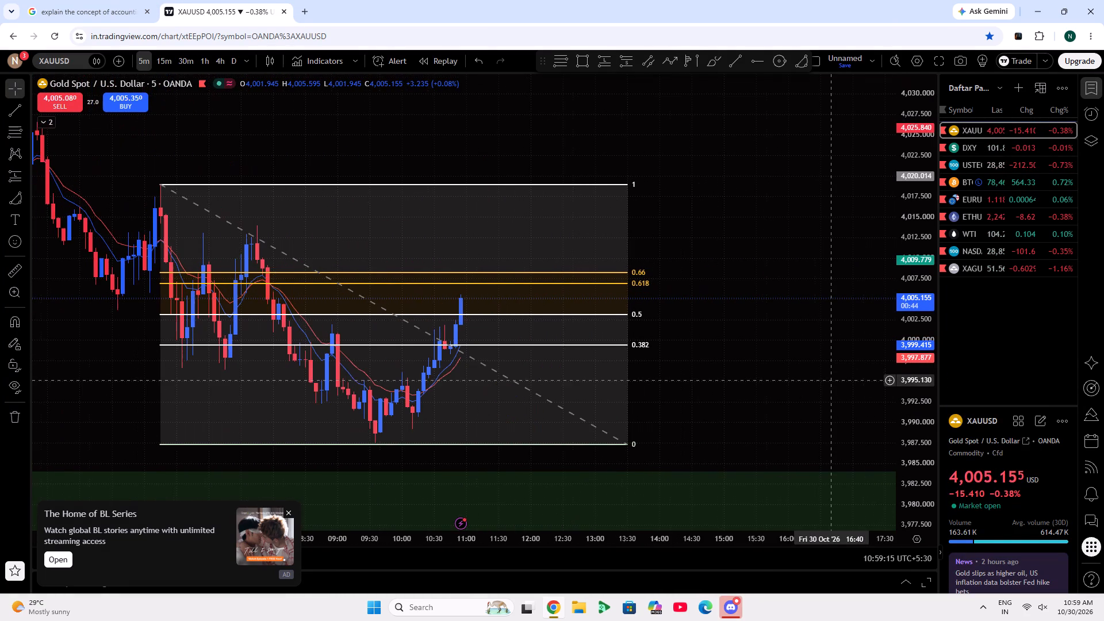
pyautogui.moveTo(829, 382); pyautogui.dragTo(857, 336)
# Dismiss the "The Home of BL Series" advertisement on the TradingView chart.
pyautogui.click(292, 511)
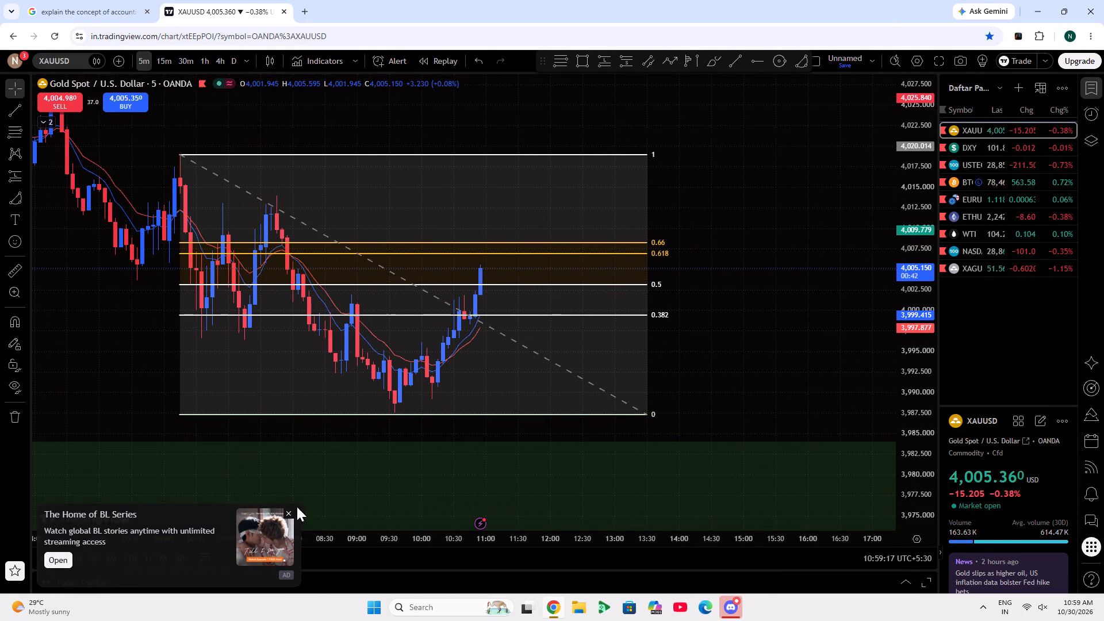
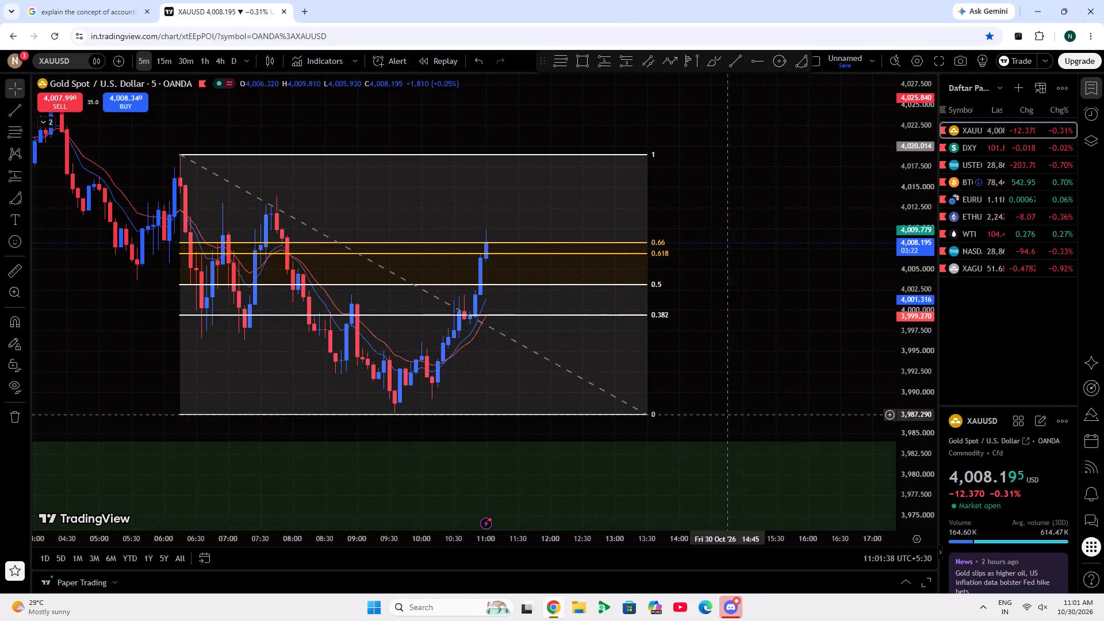
# Switch the chart to XAGUSD and examine the recent 5-minute price action.
pyautogui.click(956, 276)
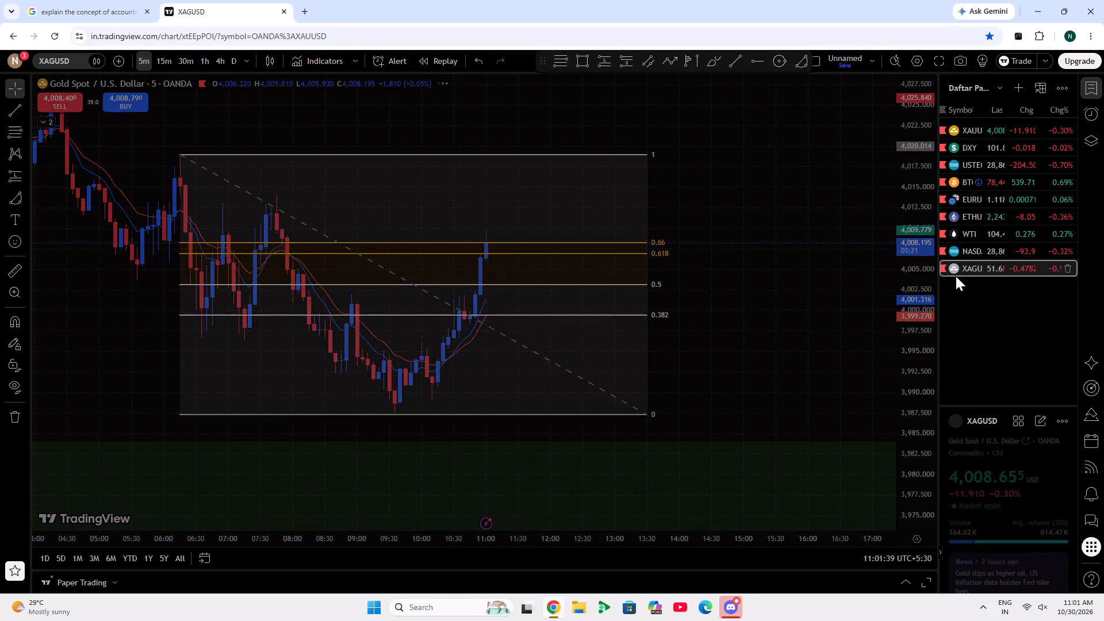
pyautogui.doubleClick(923, 264)
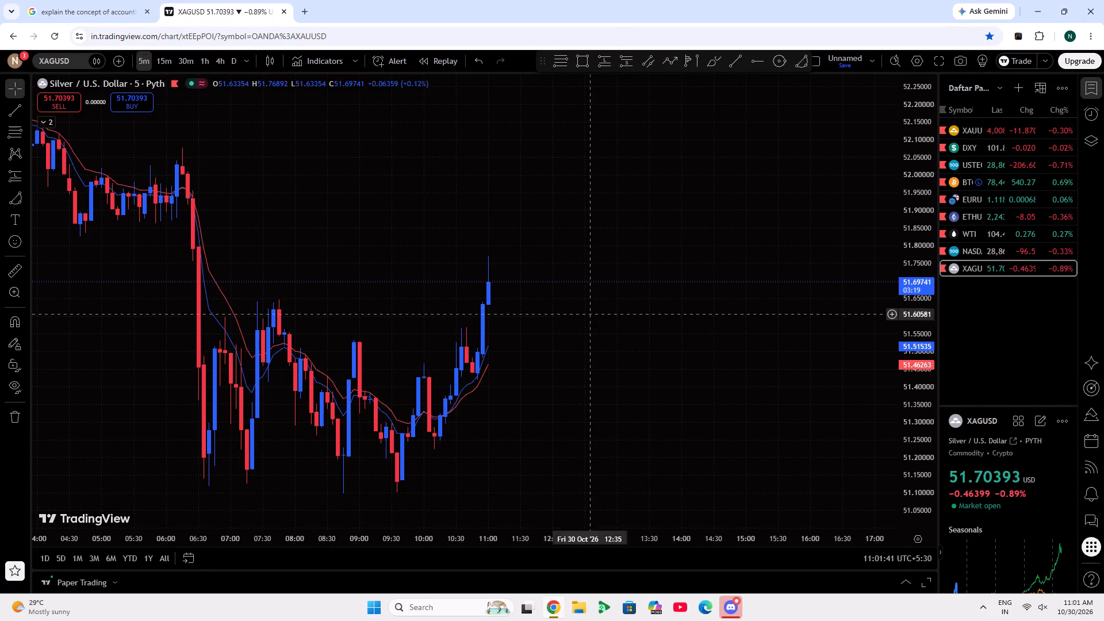
pyautogui.click(465, 306)
pyautogui.scroll(-3, 404, 306)
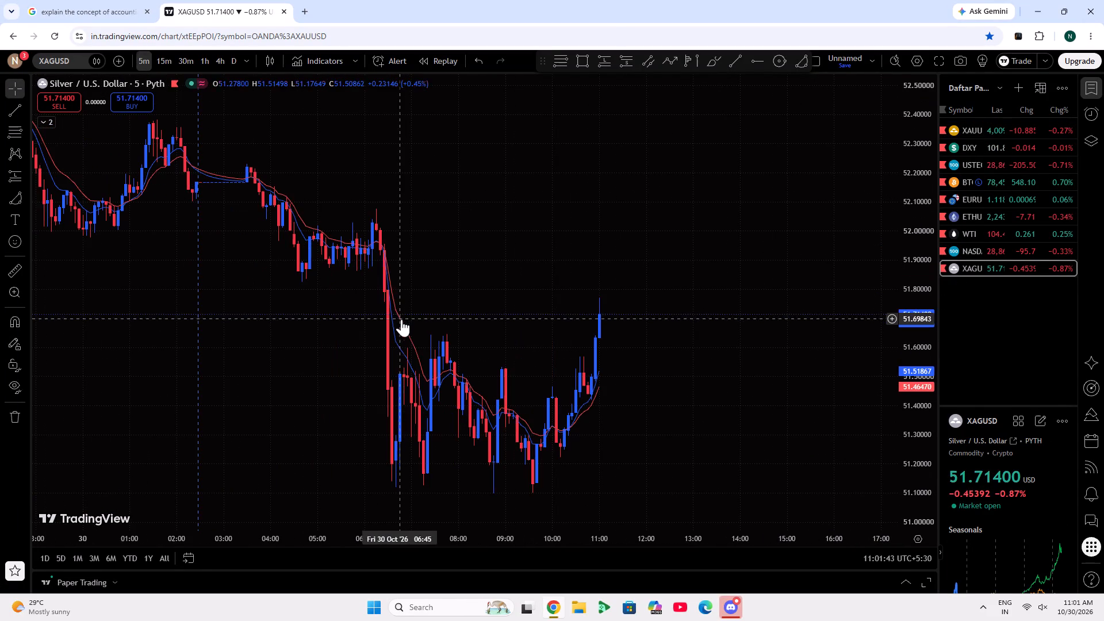
pyautogui.scroll(4, 401, 320)
pyautogui.moveTo(462, 333); pyautogui.dragTo(589, 378)
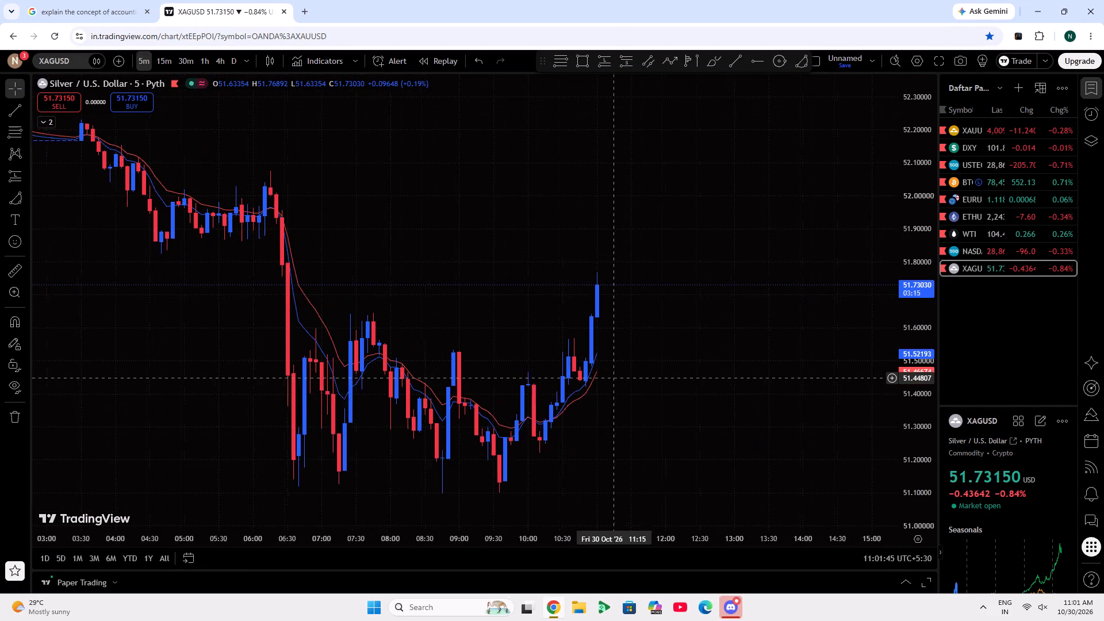
pyautogui.moveTo(589, 378); pyautogui.dragTo(503, 378)
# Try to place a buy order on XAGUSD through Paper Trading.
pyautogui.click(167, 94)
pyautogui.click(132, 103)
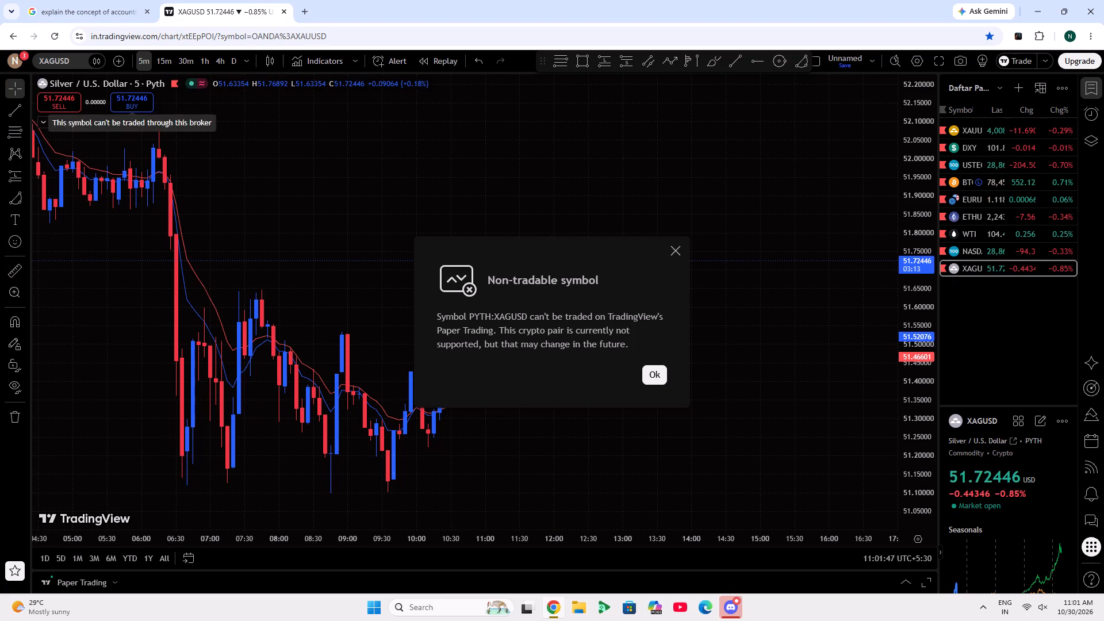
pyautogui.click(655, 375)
# Look through the WTI, EURUSD, USTEC, DXY and BTCUSD charts from the watchlist, ending back on XAUUSD.
pyautogui.click(980, 228)
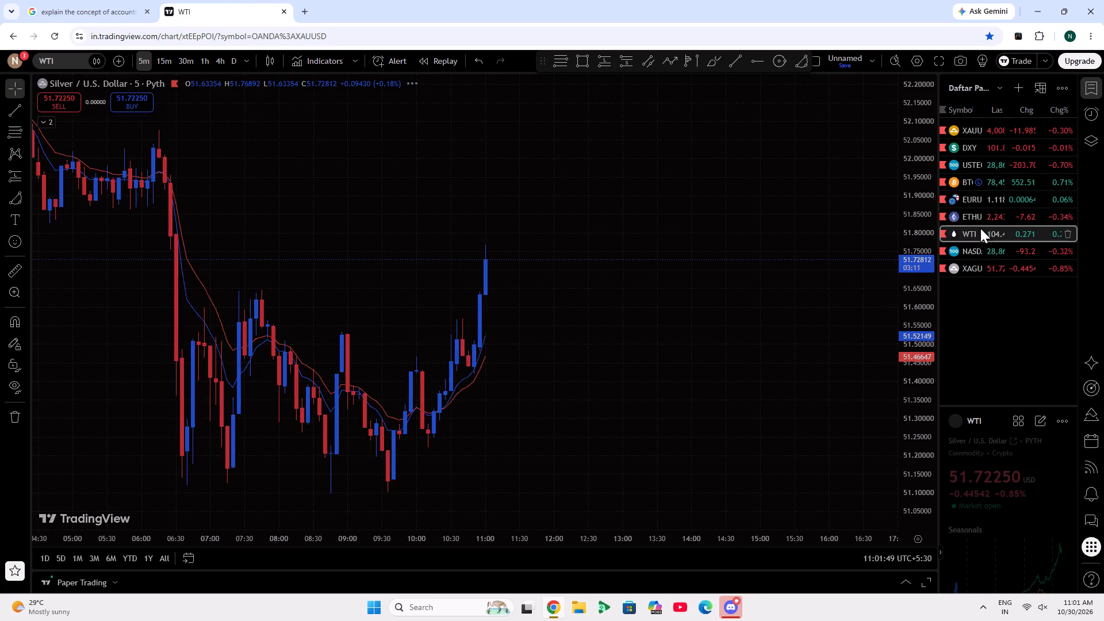
pyautogui.click(973, 204)
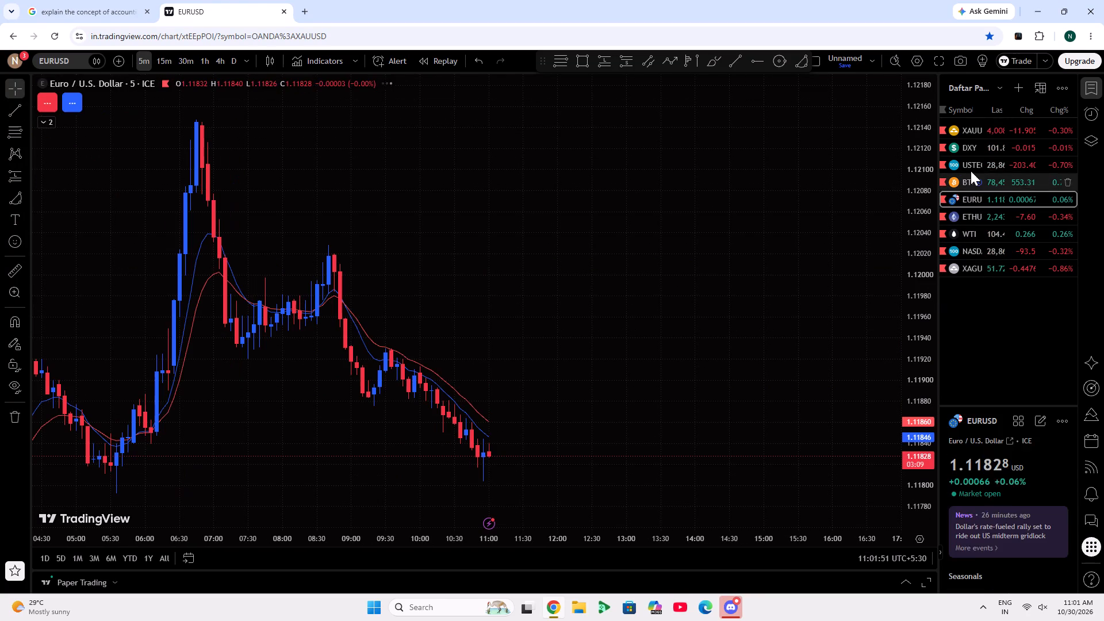
pyautogui.click(970, 170)
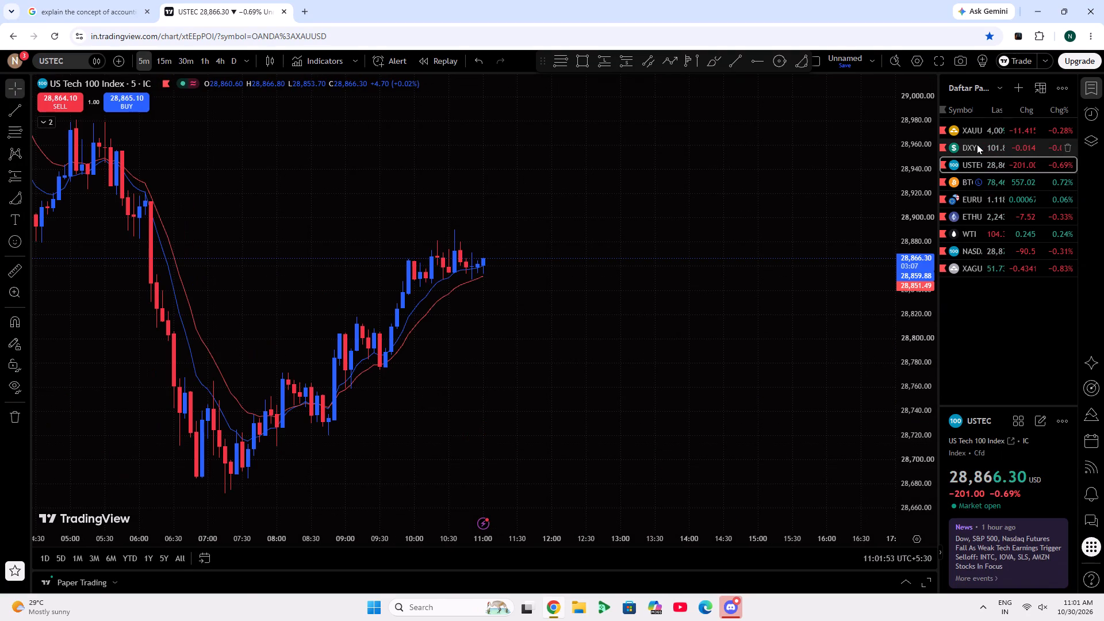
pyautogui.click(977, 144)
pyautogui.click(956, 182)
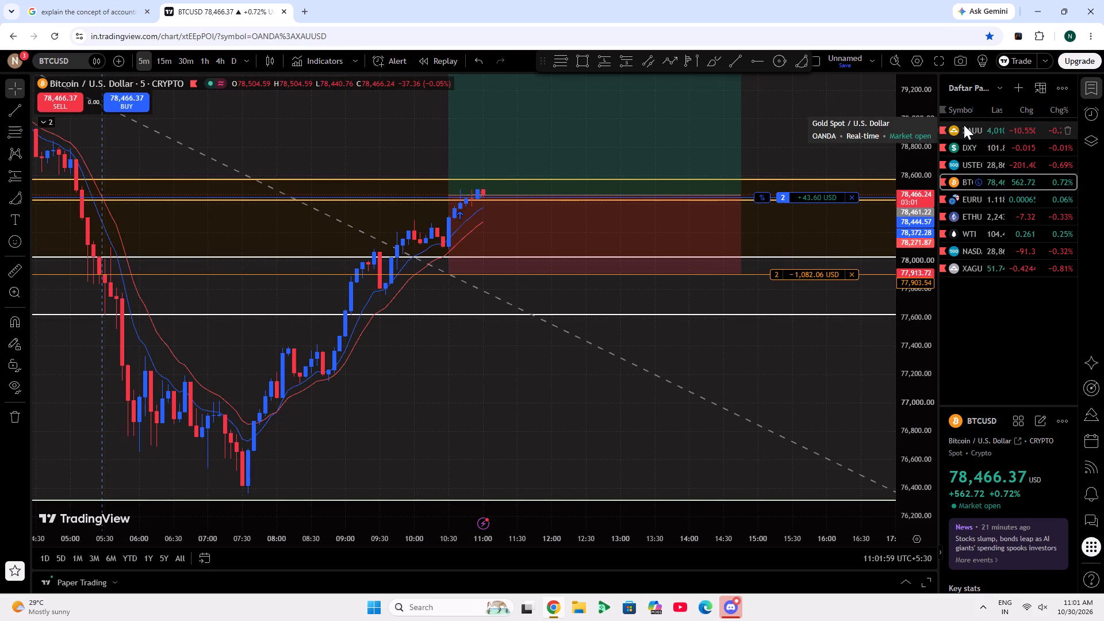
pyautogui.click(964, 125)
pyautogui.moveTo(776, 380); pyautogui.dragTo(796, 385)
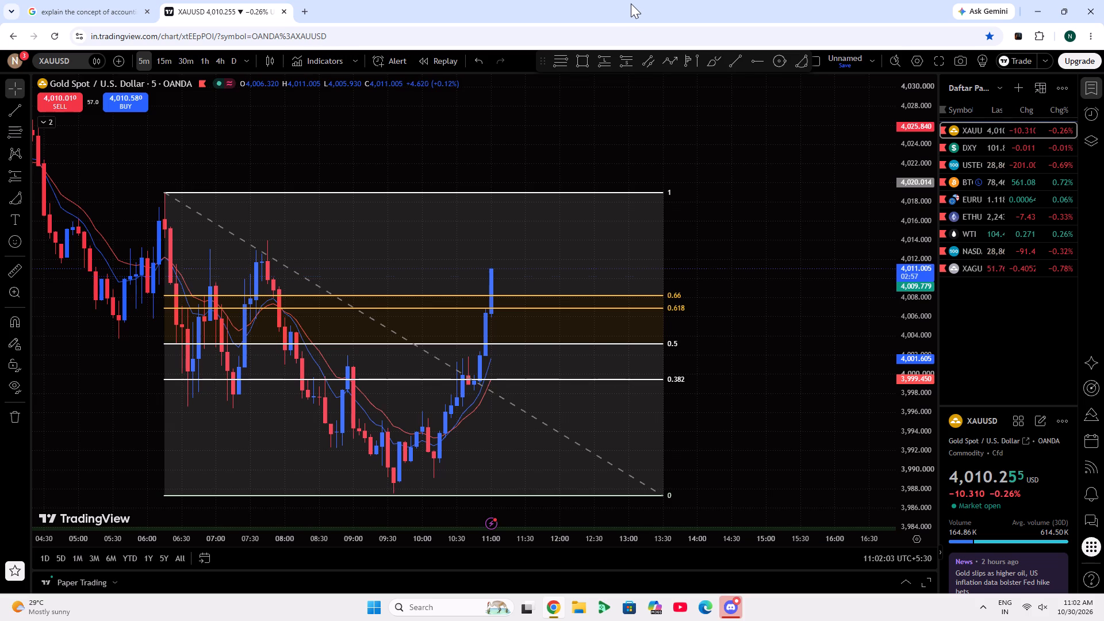
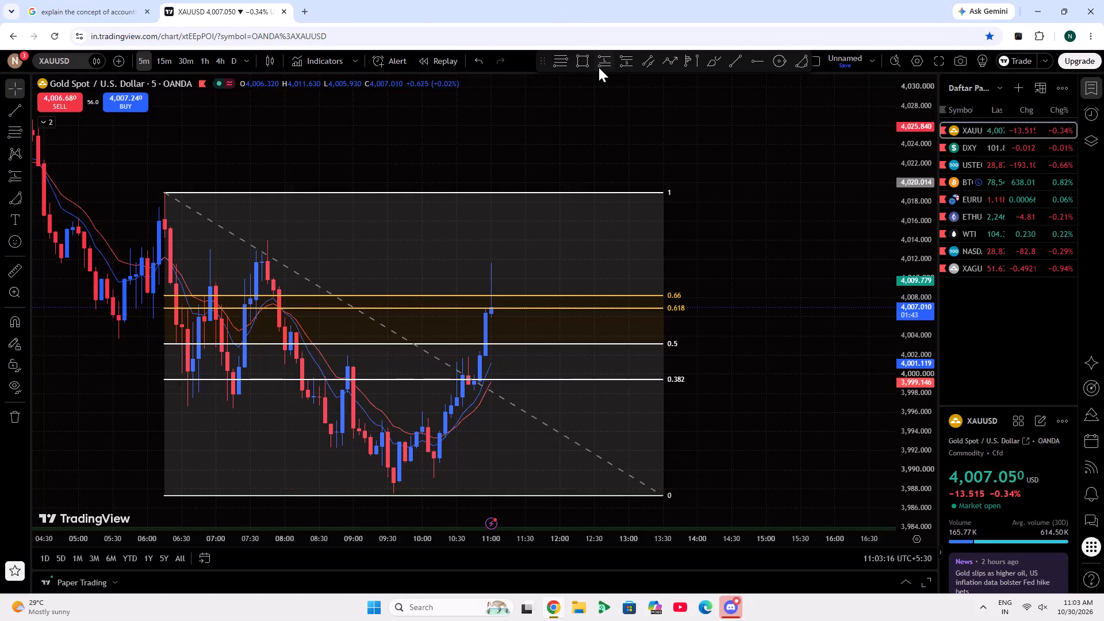
# Draw a long position on XAUUSD from the 11:00 candle with entry about 4,009.27, stop about 4,003.87 and target about 4,019.43.
pyautogui.click(608, 66)
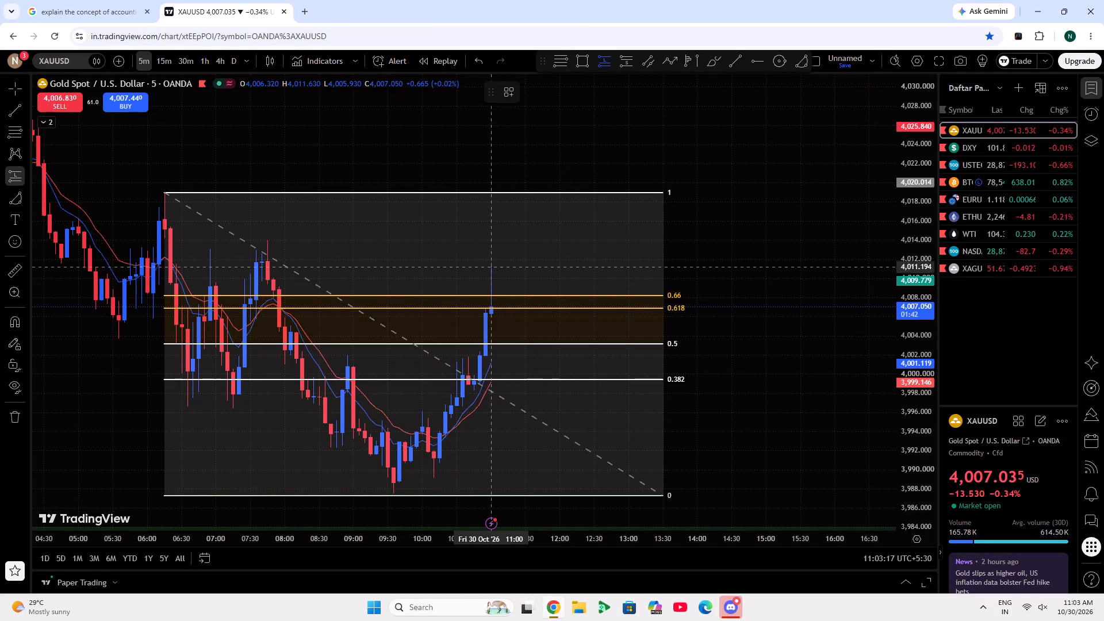
pyautogui.click(491, 285)
pyautogui.moveTo(491, 361); pyautogui.dragTo(488, 335)
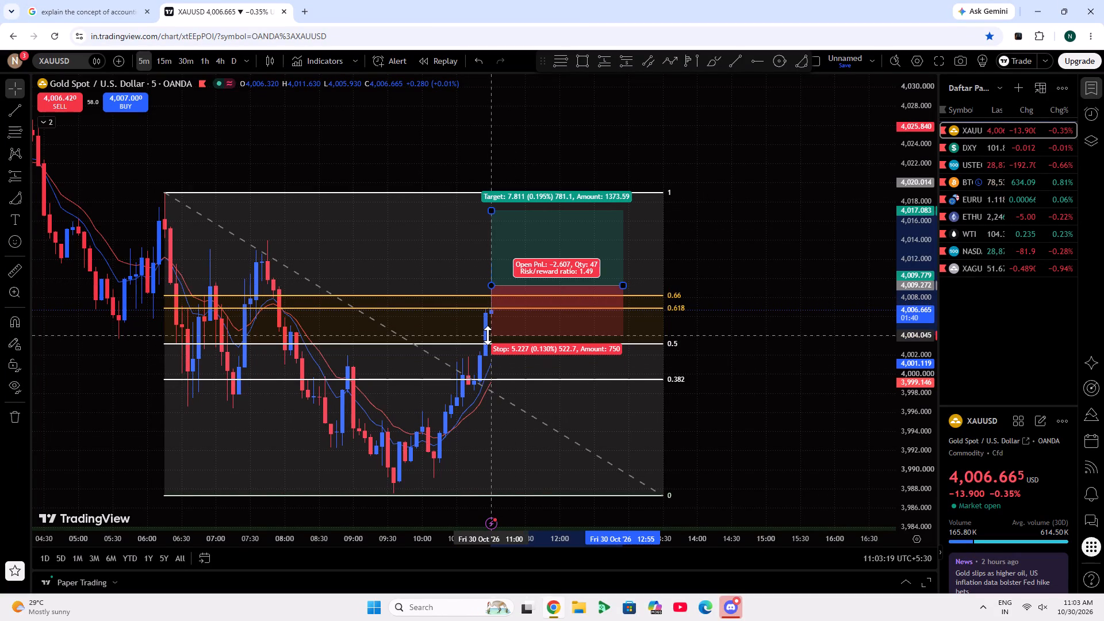
pyautogui.moveTo(488, 335); pyautogui.dragTo(492, 338)
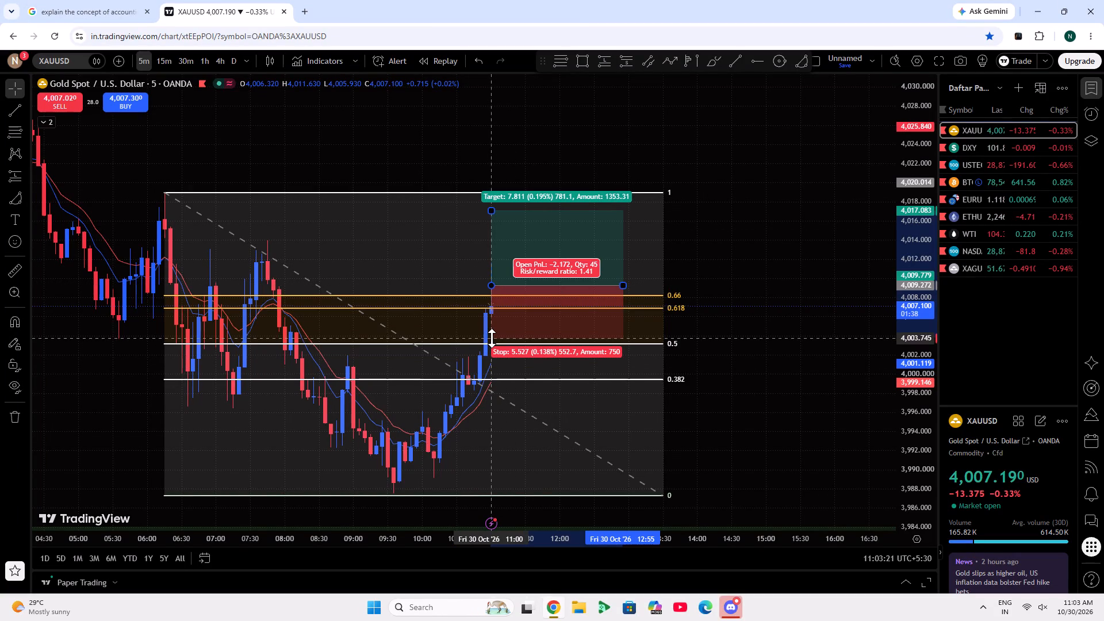
pyautogui.moveTo(492, 338); pyautogui.dragTo(488, 337)
pyautogui.moveTo(491, 212); pyautogui.dragTo(487, 181)
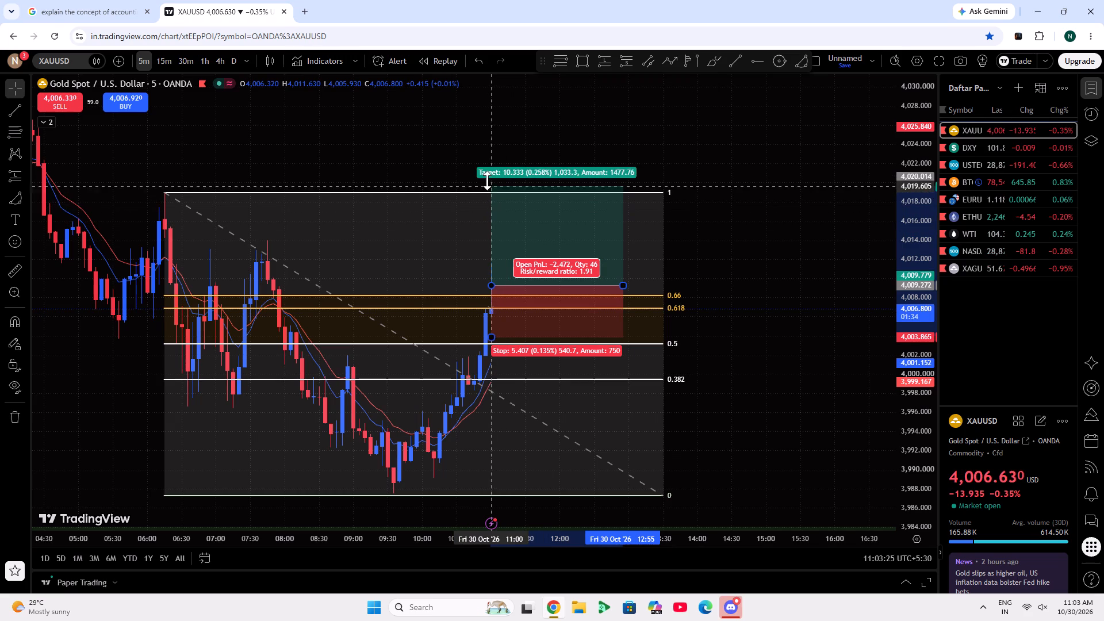
pyautogui.moveTo(487, 181); pyautogui.dragTo(496, 188)
pyautogui.click(652, 263)
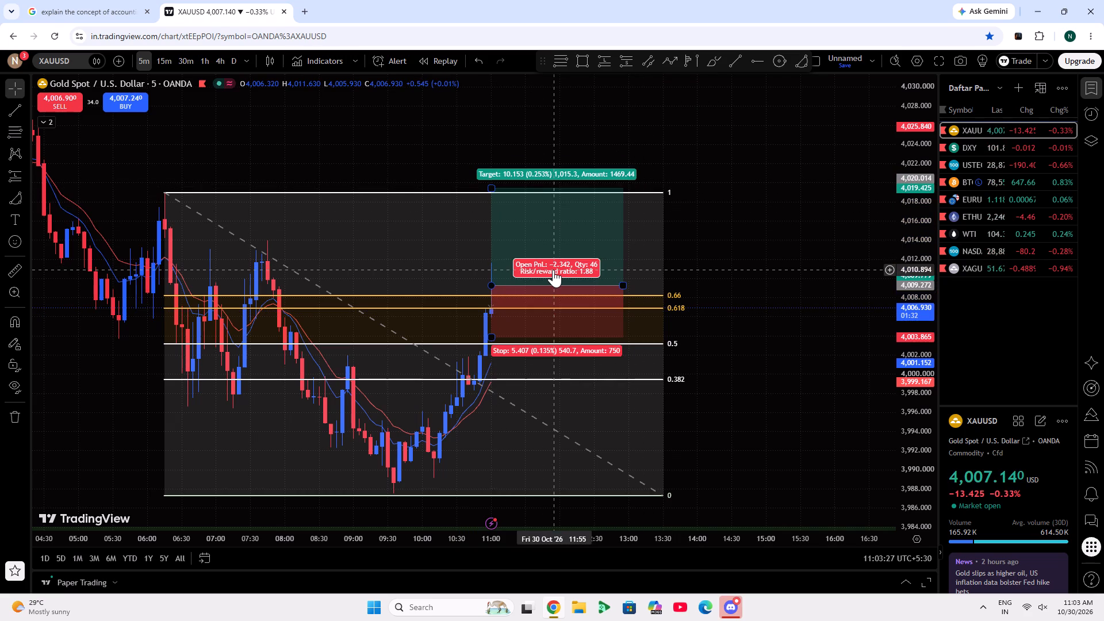
pyautogui.click(339, 154)
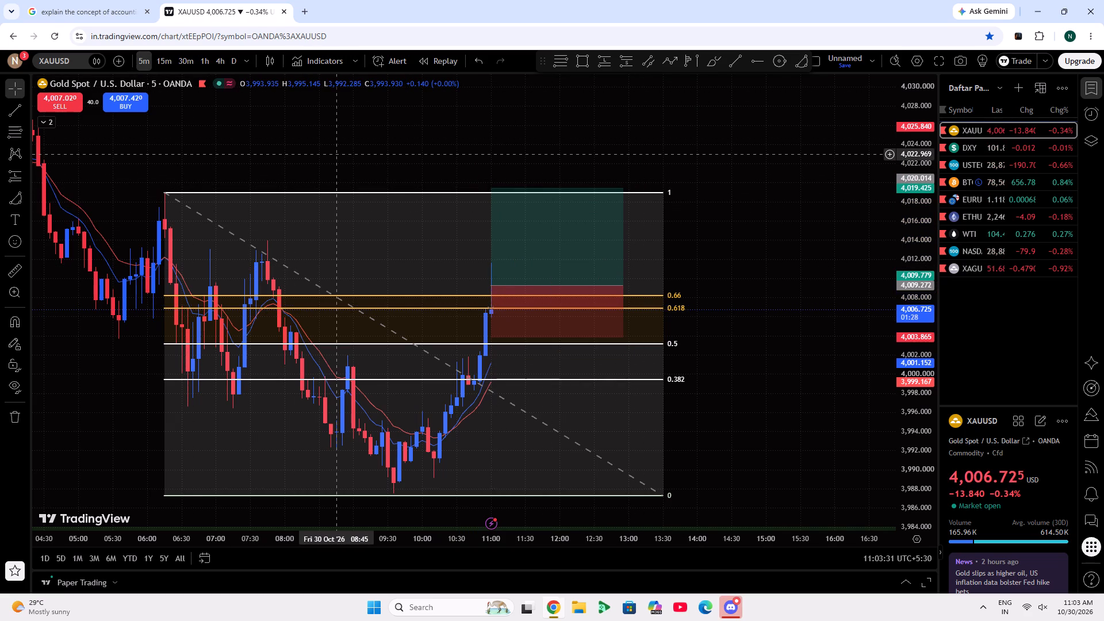
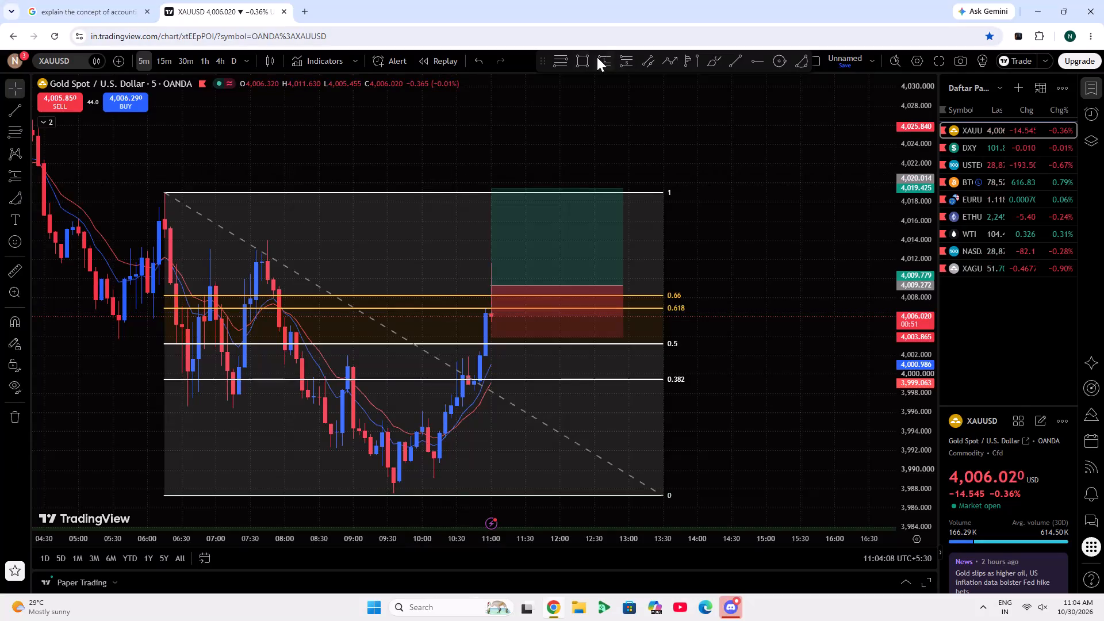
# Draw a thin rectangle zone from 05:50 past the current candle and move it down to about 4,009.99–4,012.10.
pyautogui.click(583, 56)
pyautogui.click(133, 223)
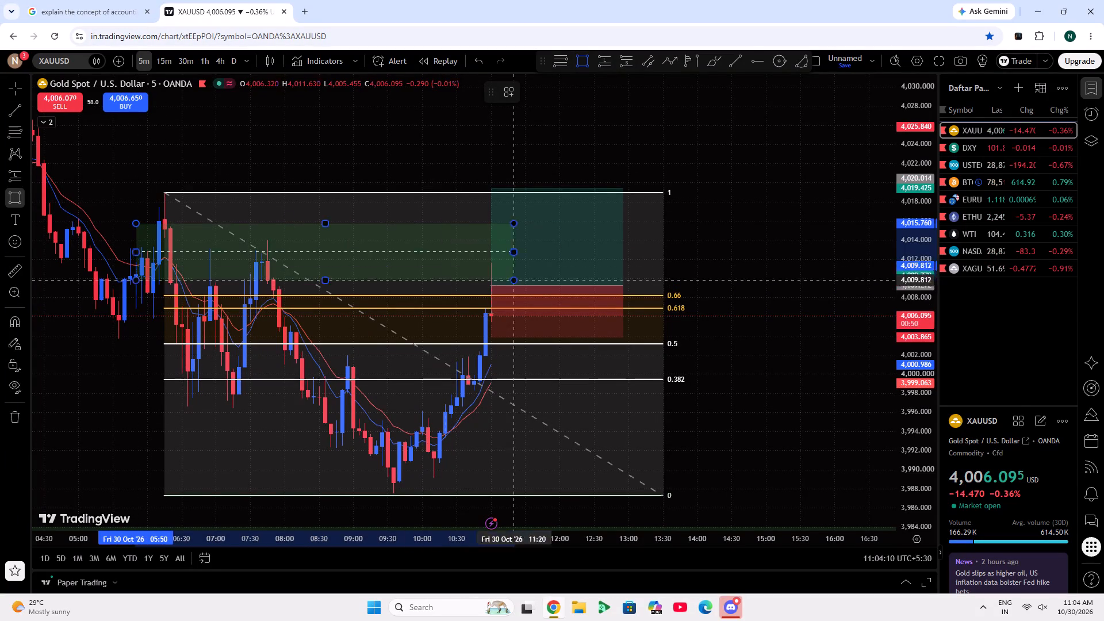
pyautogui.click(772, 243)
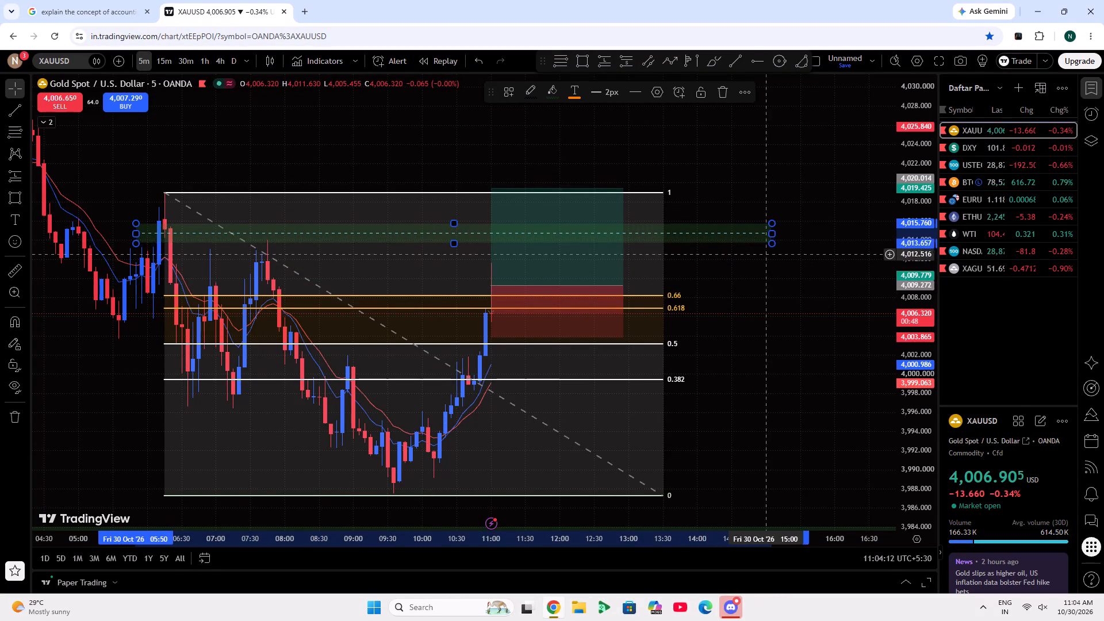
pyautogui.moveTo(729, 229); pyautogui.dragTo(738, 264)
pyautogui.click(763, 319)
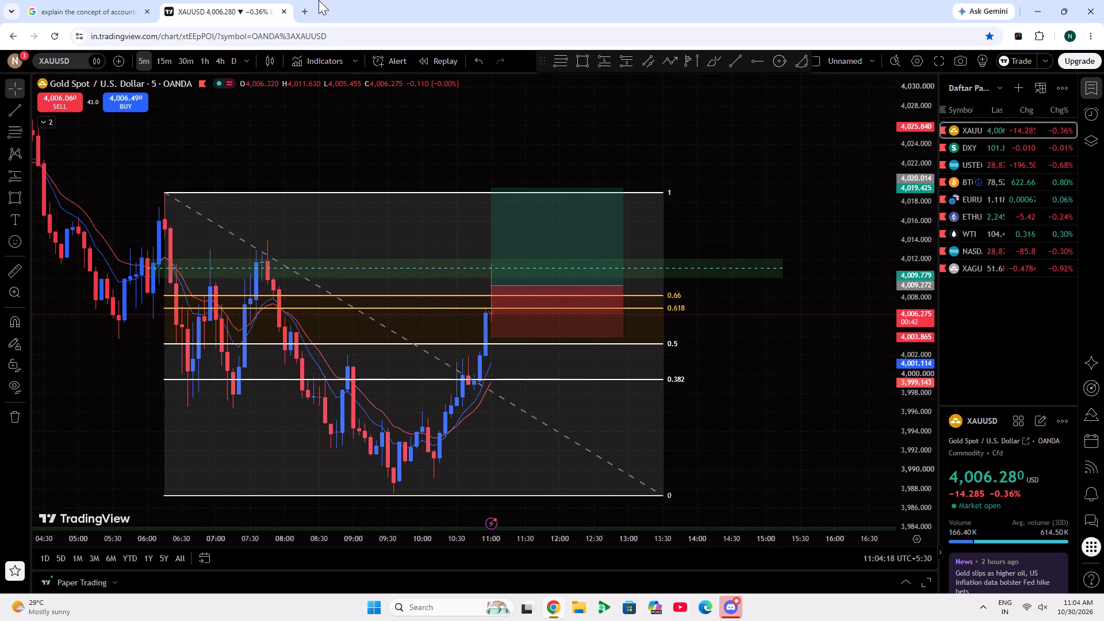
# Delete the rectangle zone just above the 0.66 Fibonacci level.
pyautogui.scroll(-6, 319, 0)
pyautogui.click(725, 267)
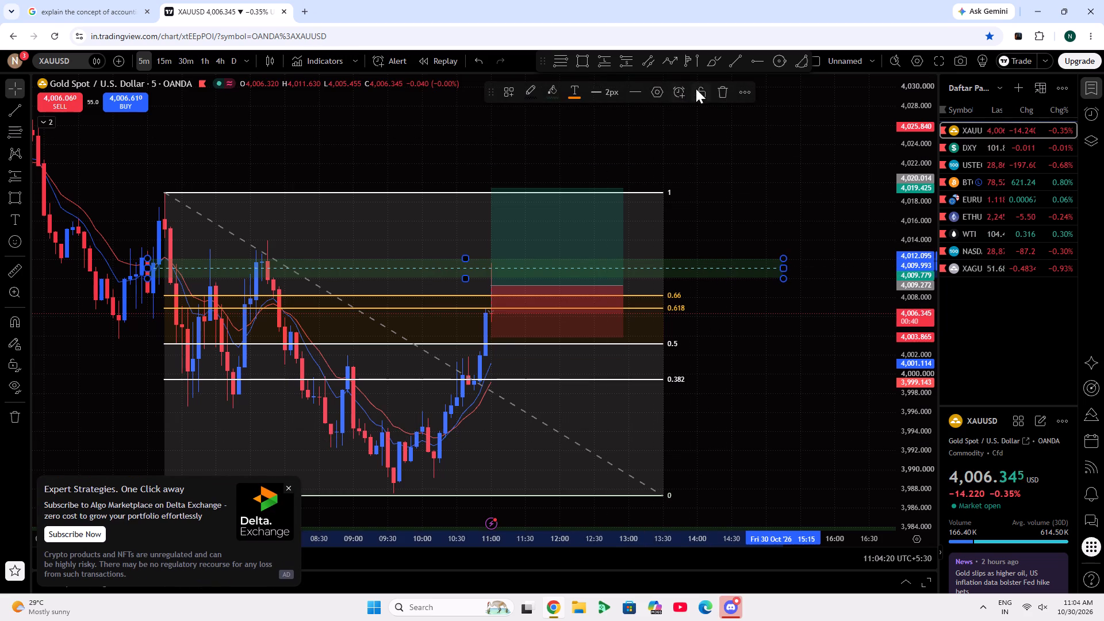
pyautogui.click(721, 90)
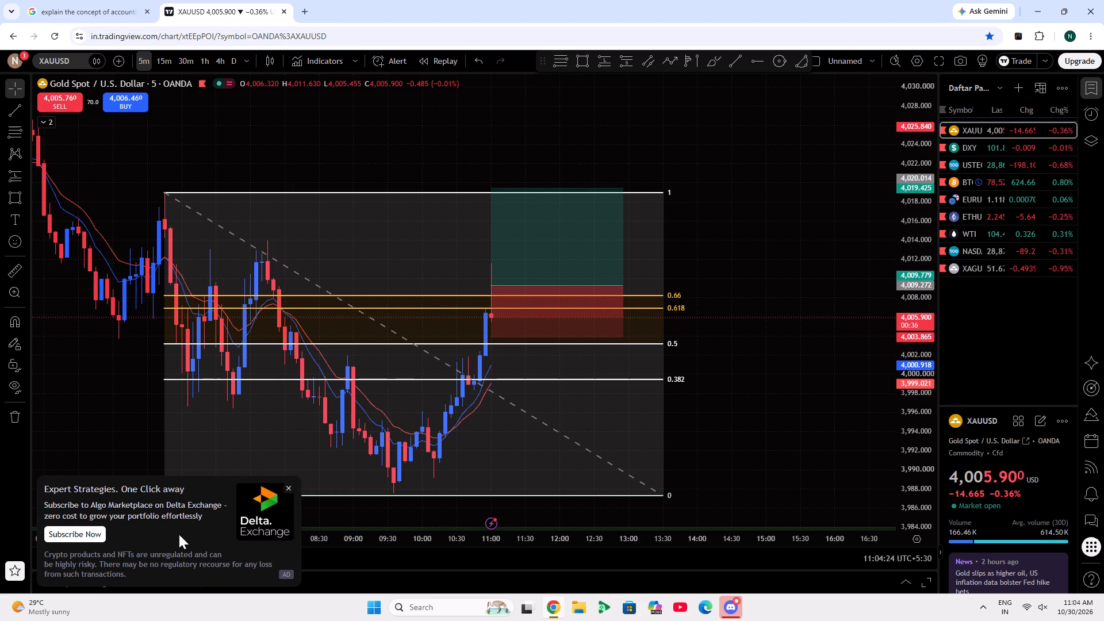
# Dismiss the Delta Exchange advertisement and the ad-free upgrade offer.
pyautogui.click(287, 488)
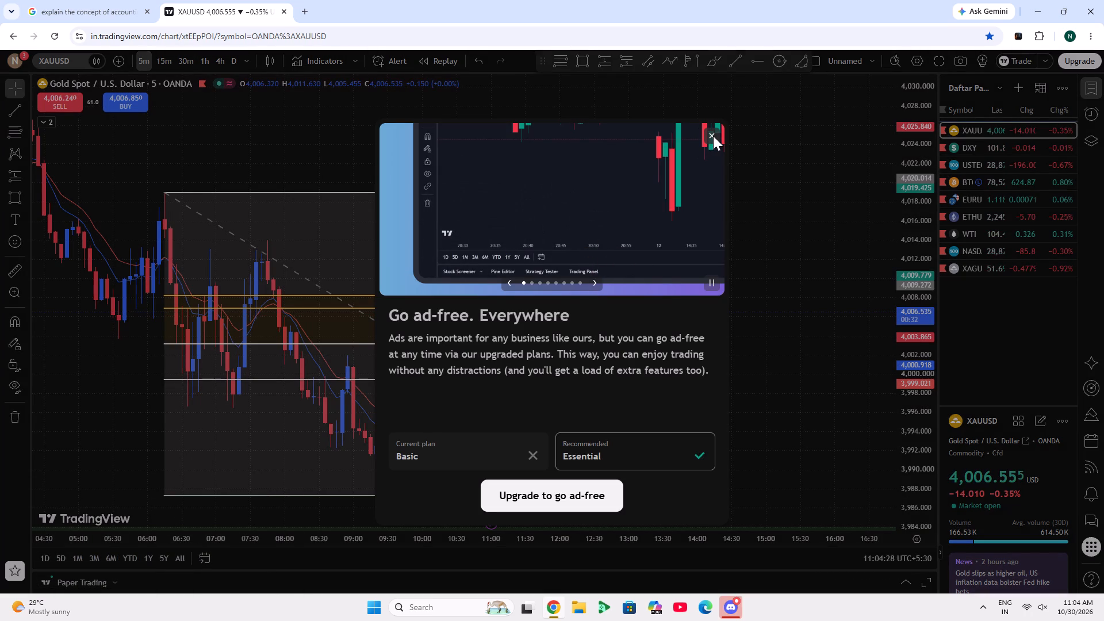
pyautogui.click(713, 136)
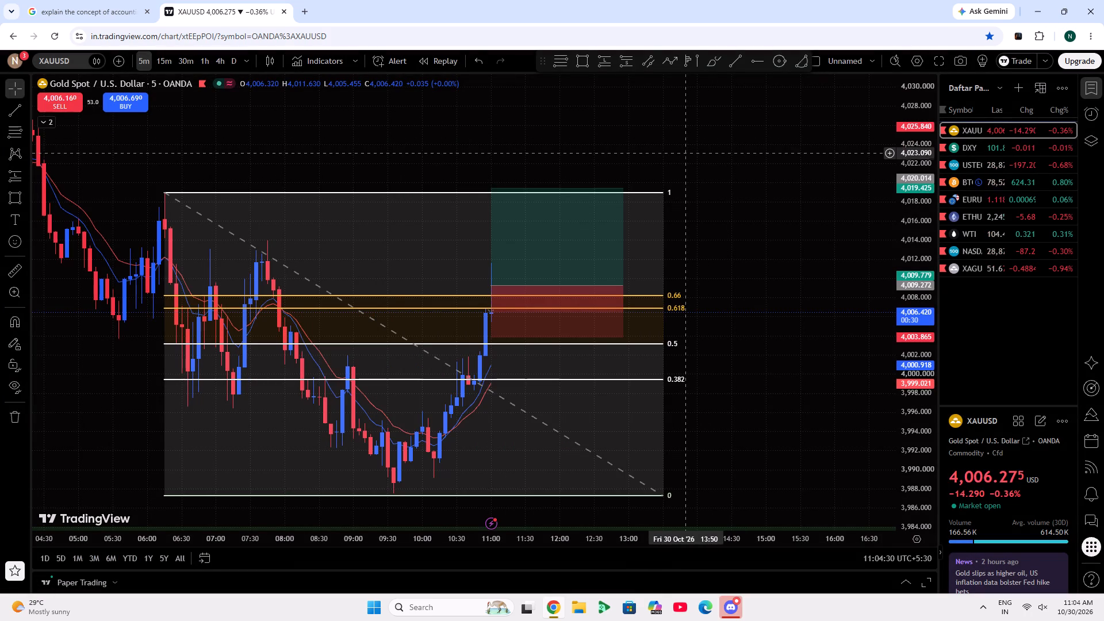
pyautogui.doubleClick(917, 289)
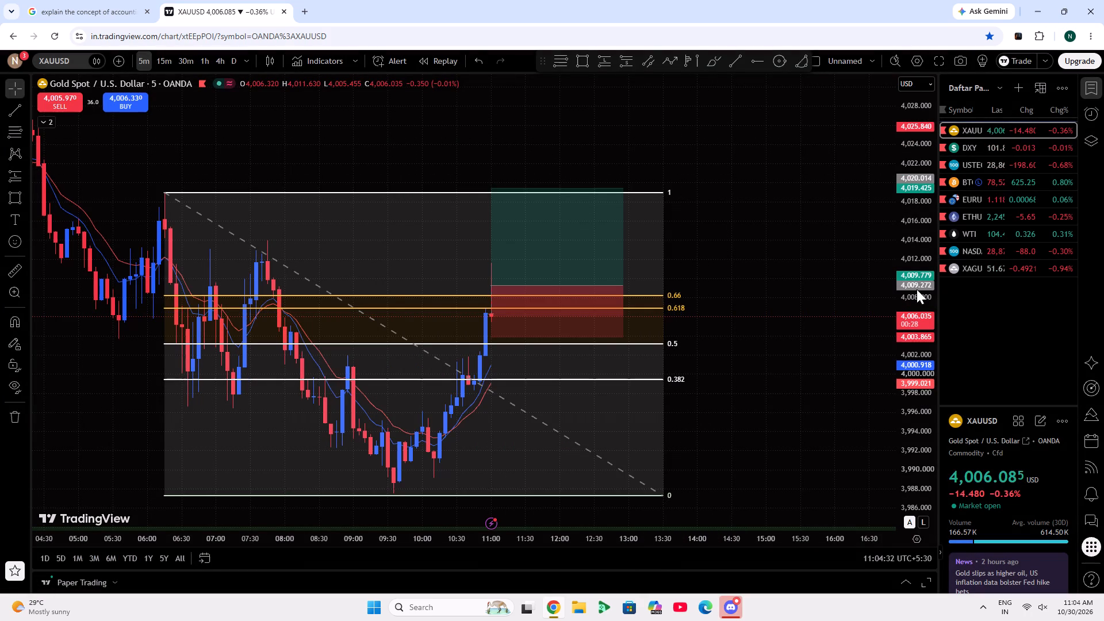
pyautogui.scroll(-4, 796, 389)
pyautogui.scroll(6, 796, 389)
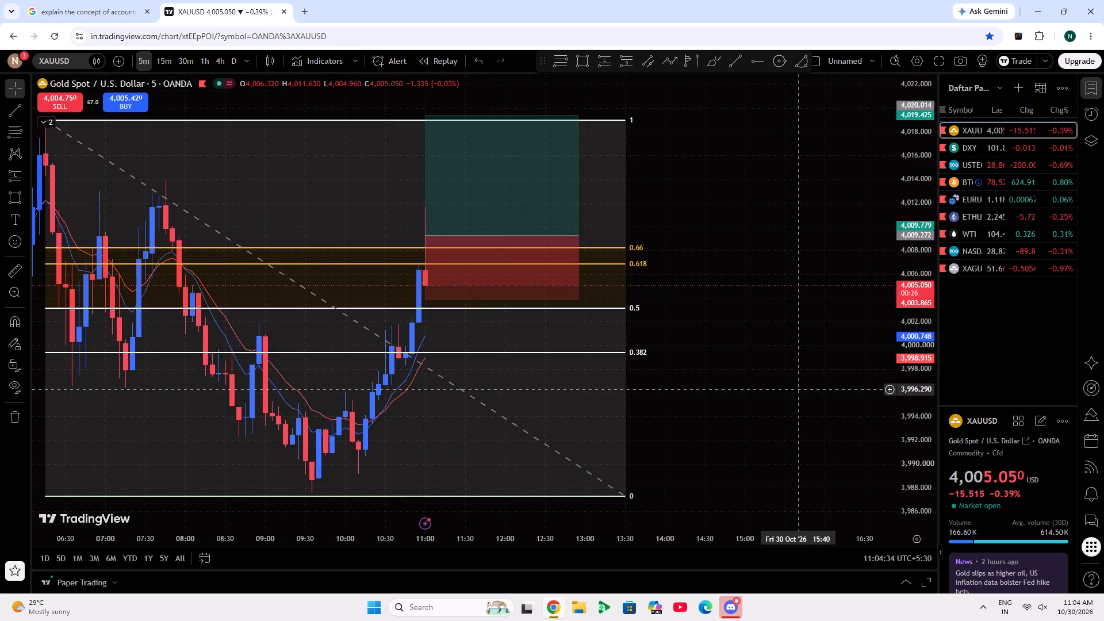